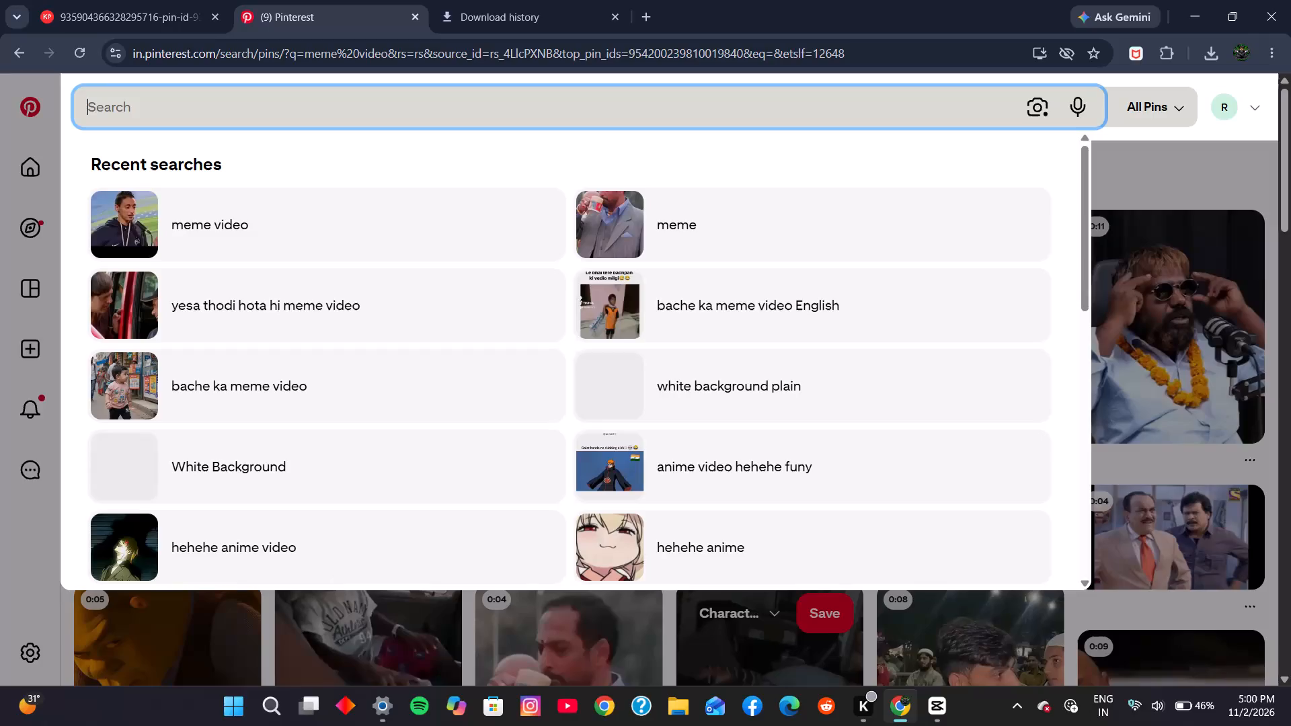
Search Pinterest for "jump meme" and refine the query to "jump meme video".
text(jump m)
text(eme)
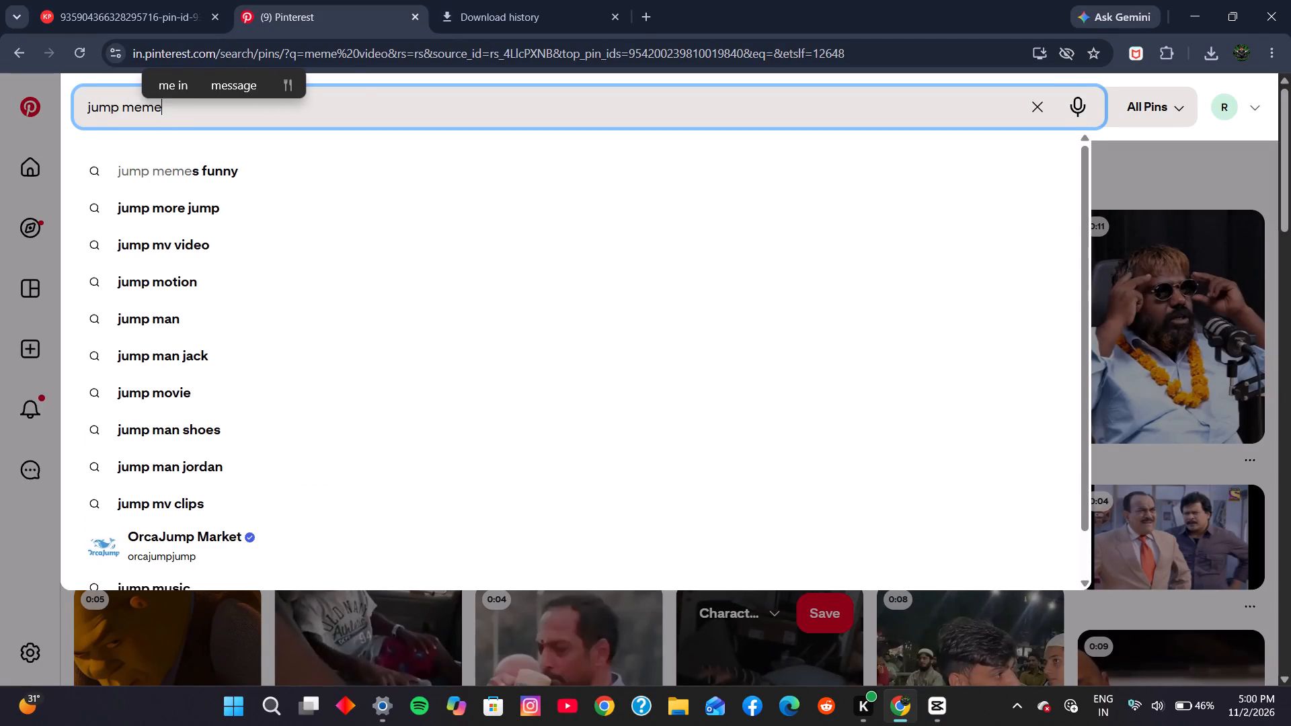
key(Return)
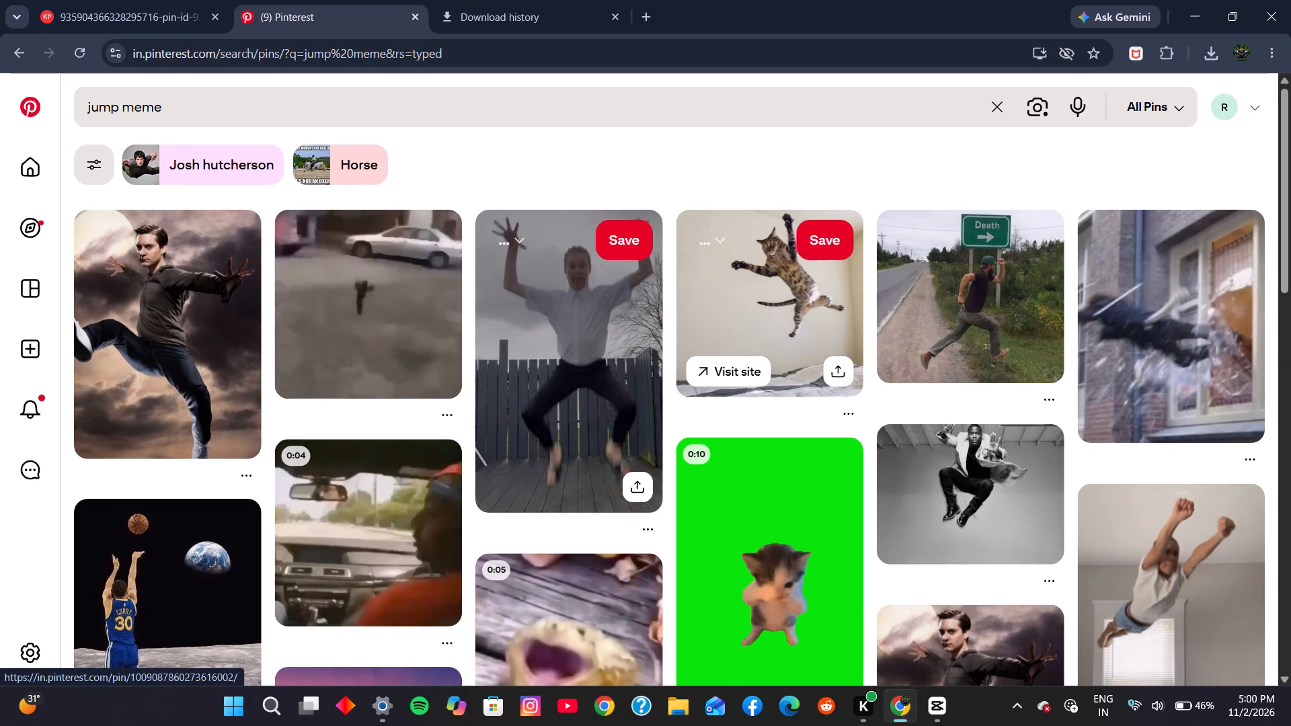
click(370, 108)
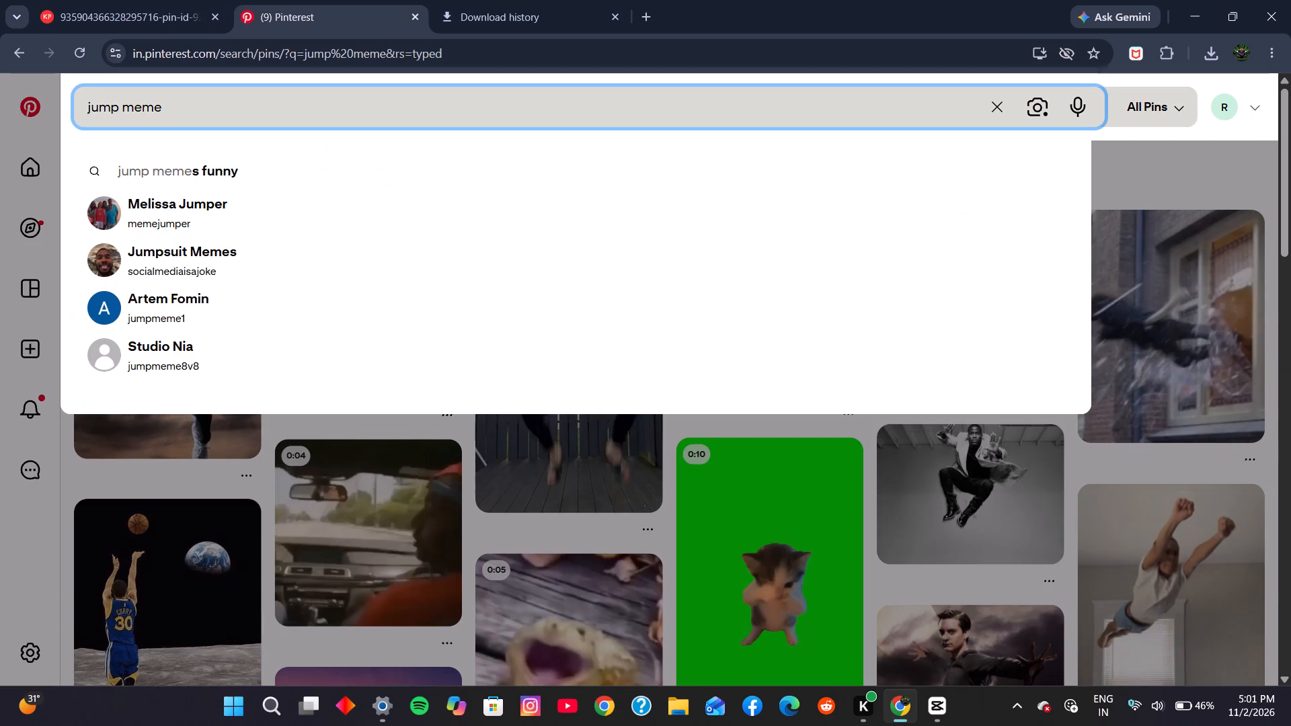
key(space)
text(video)
key(Return)
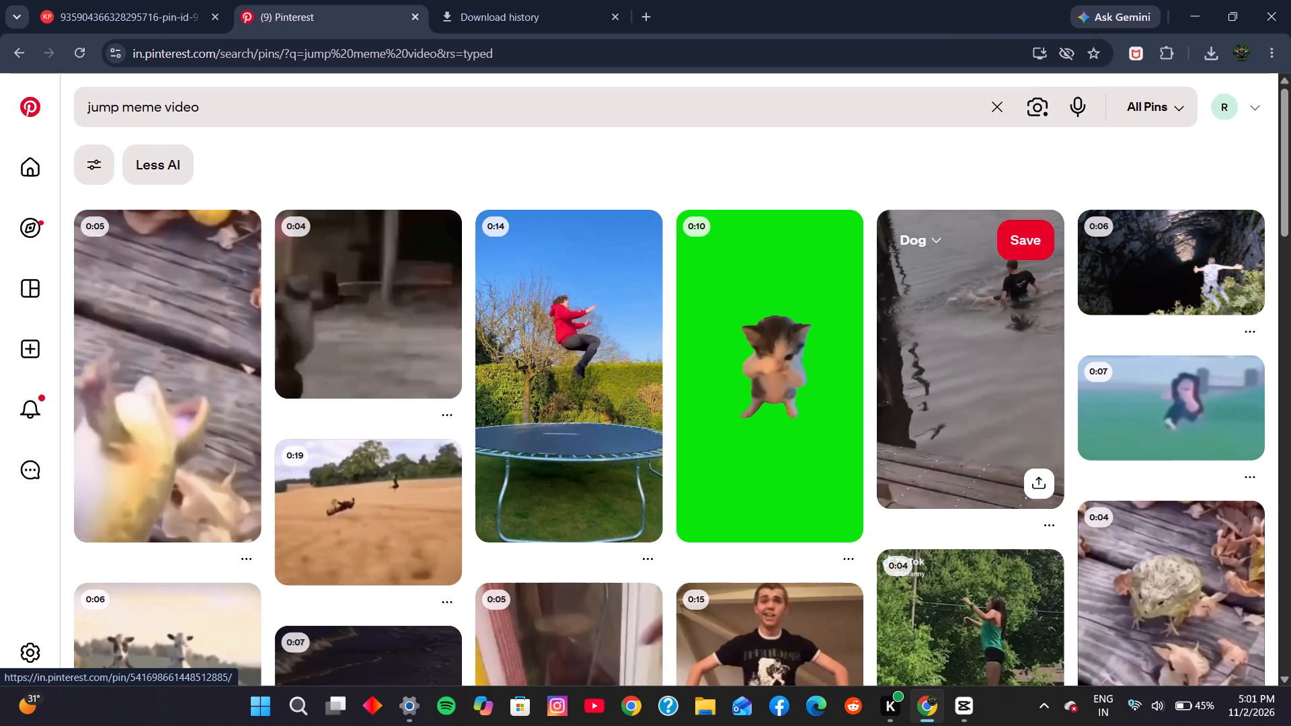
Find the 0:11 video of a man sitting on a tilted log beside a woodpile and copy its pin link.
scroll(949, 403, down, 2)
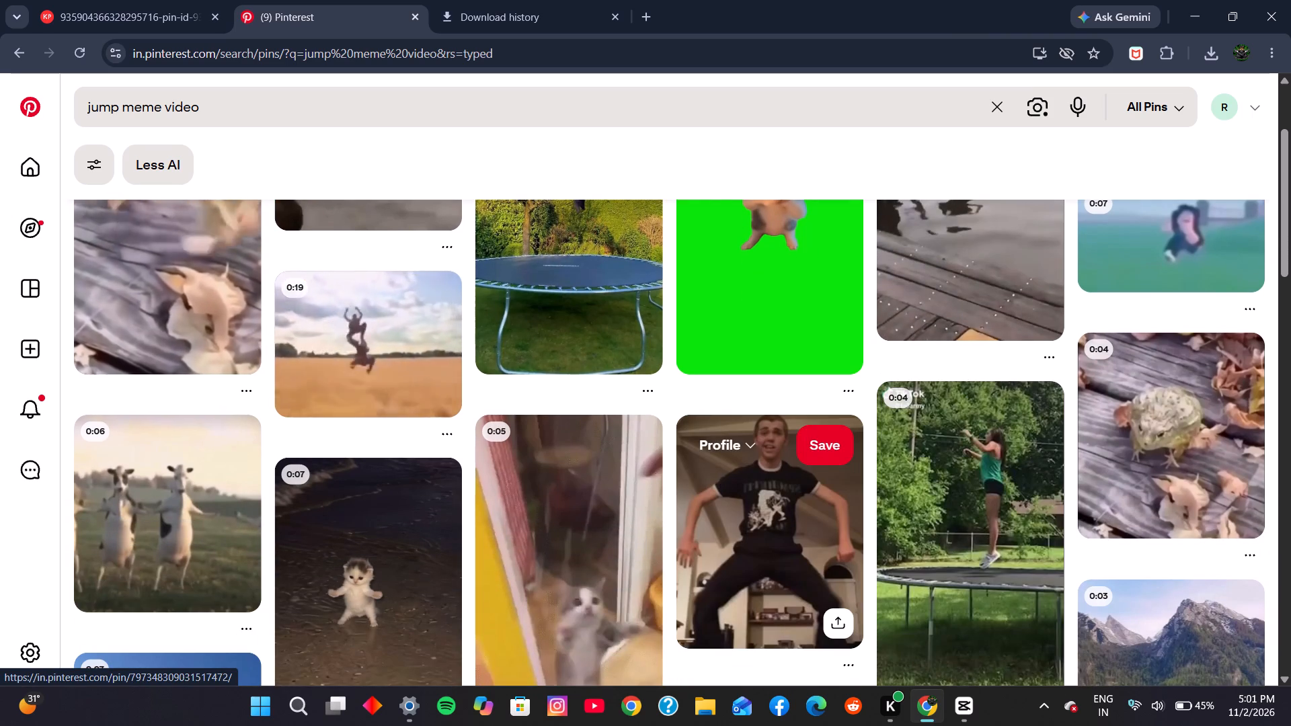
scroll(772, 510, down, 1)
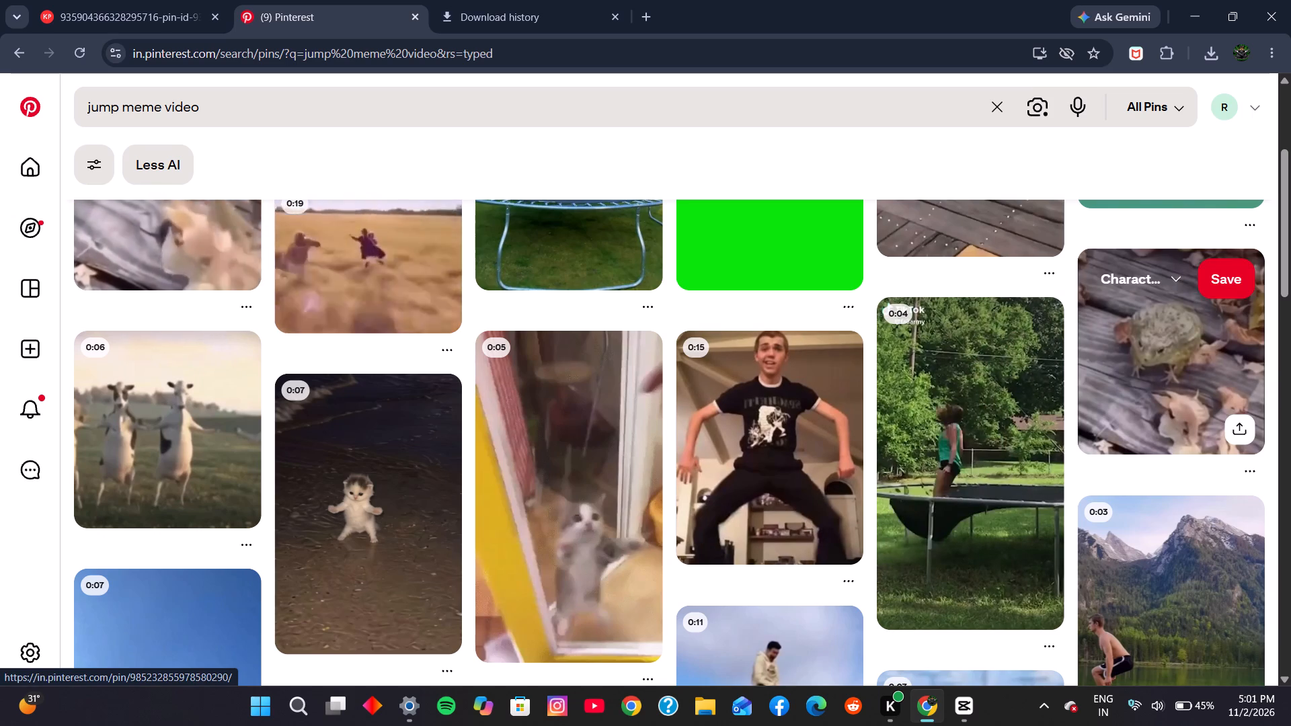
scroll(539, 467, down, 2)
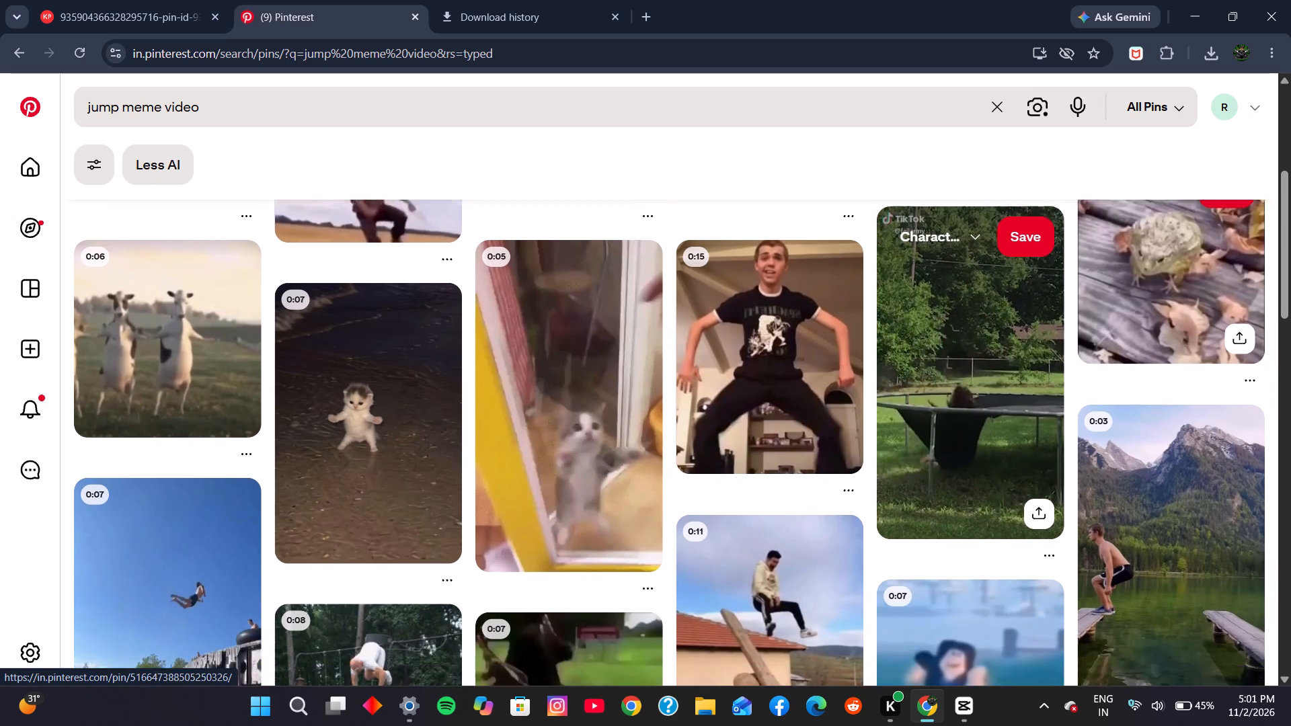
scroll(503, 471, down, 2)
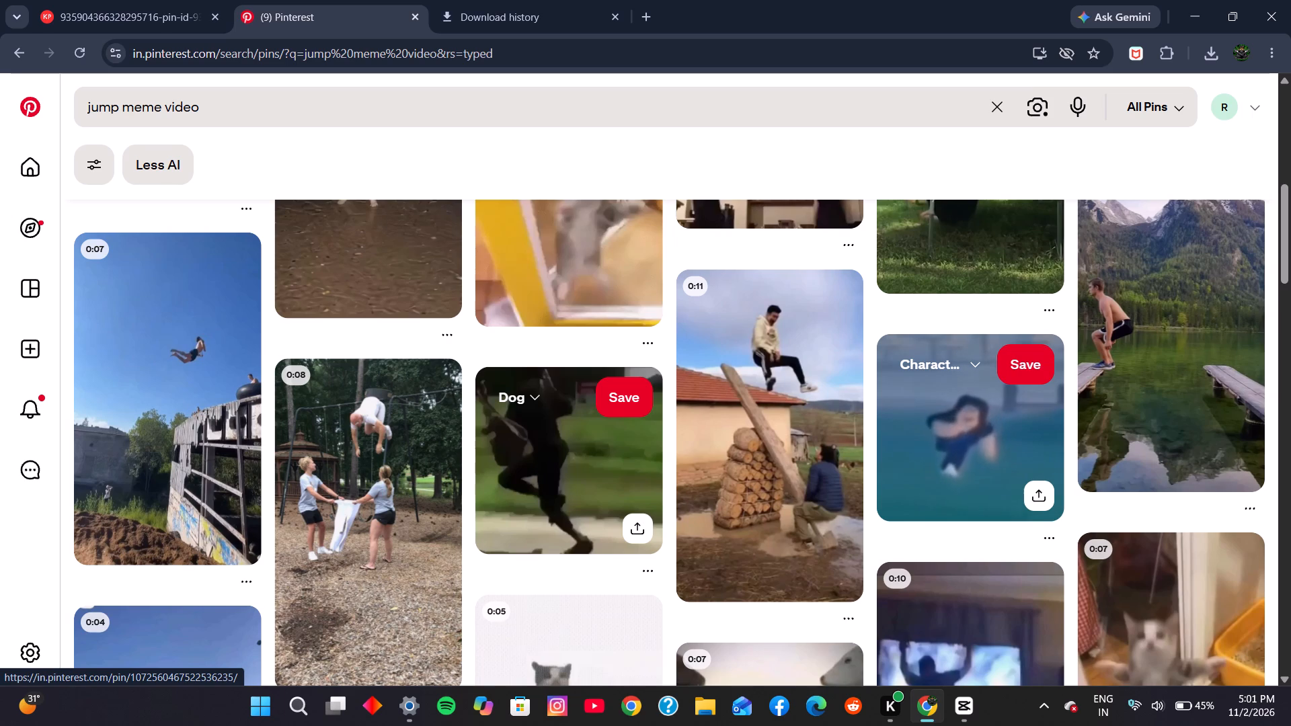
right_click(767, 378)
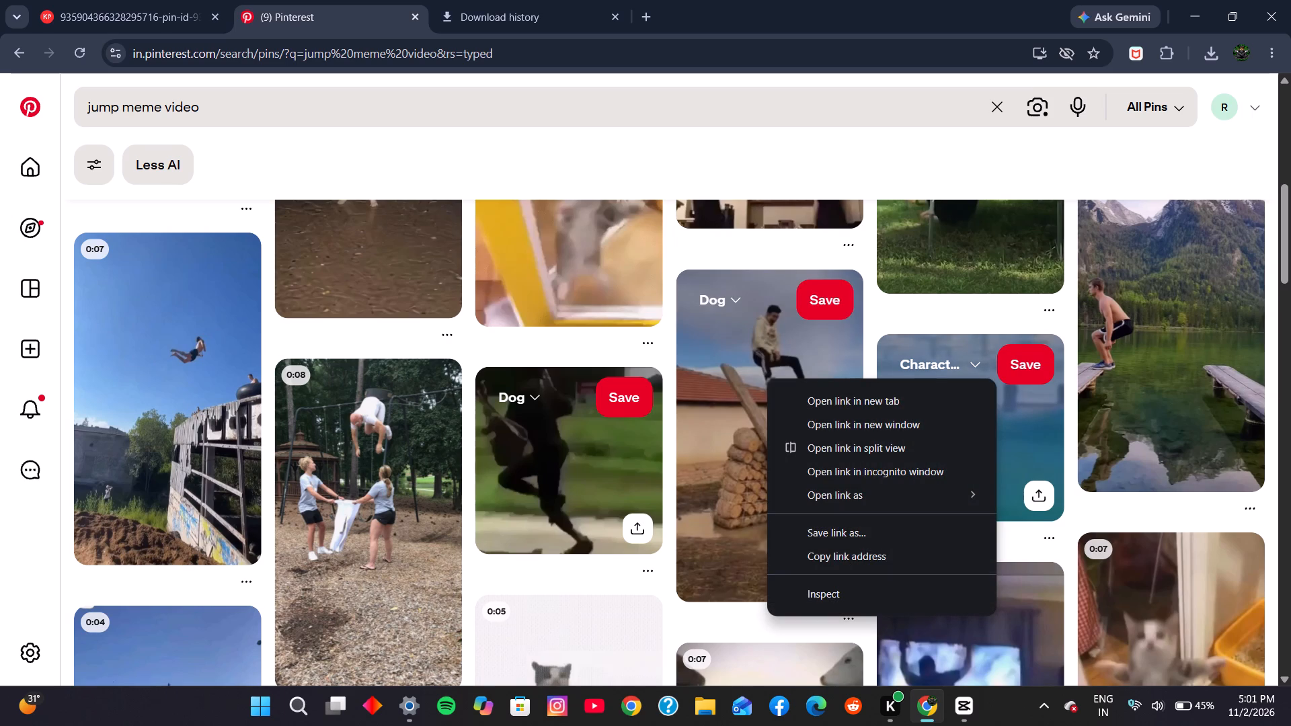
click(675, 248)
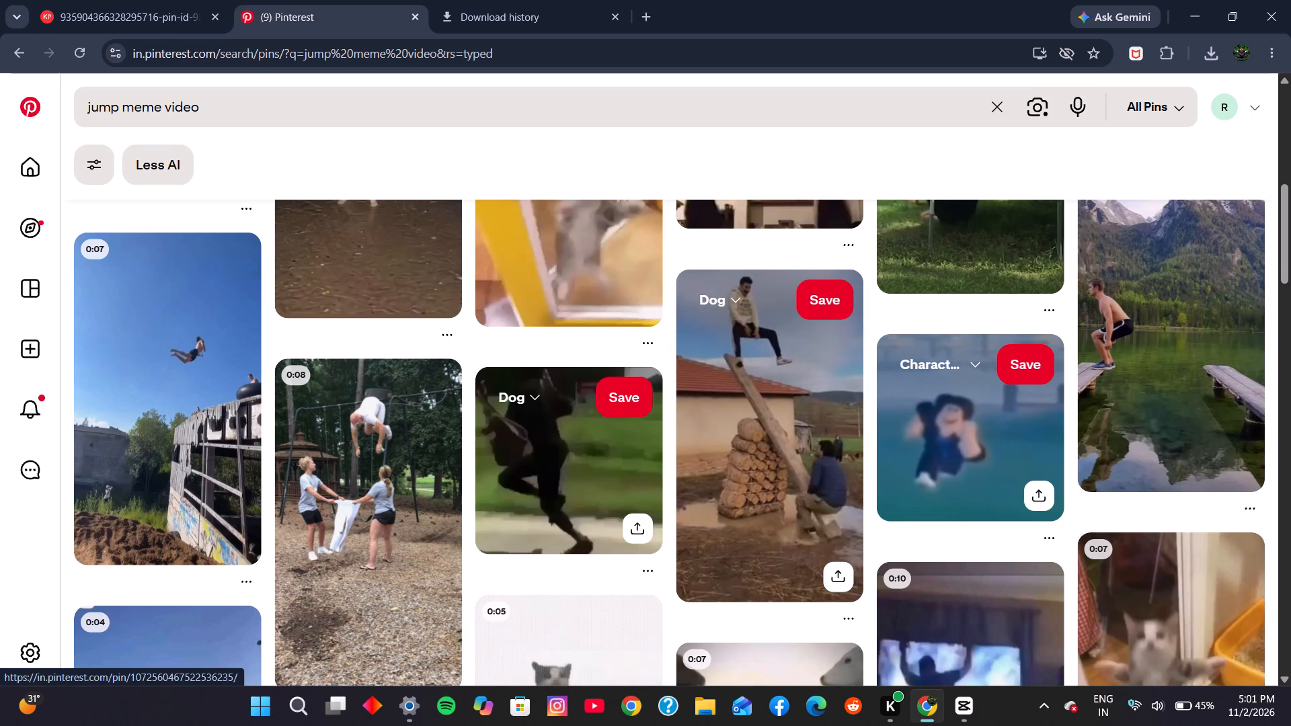
click(738, 296)
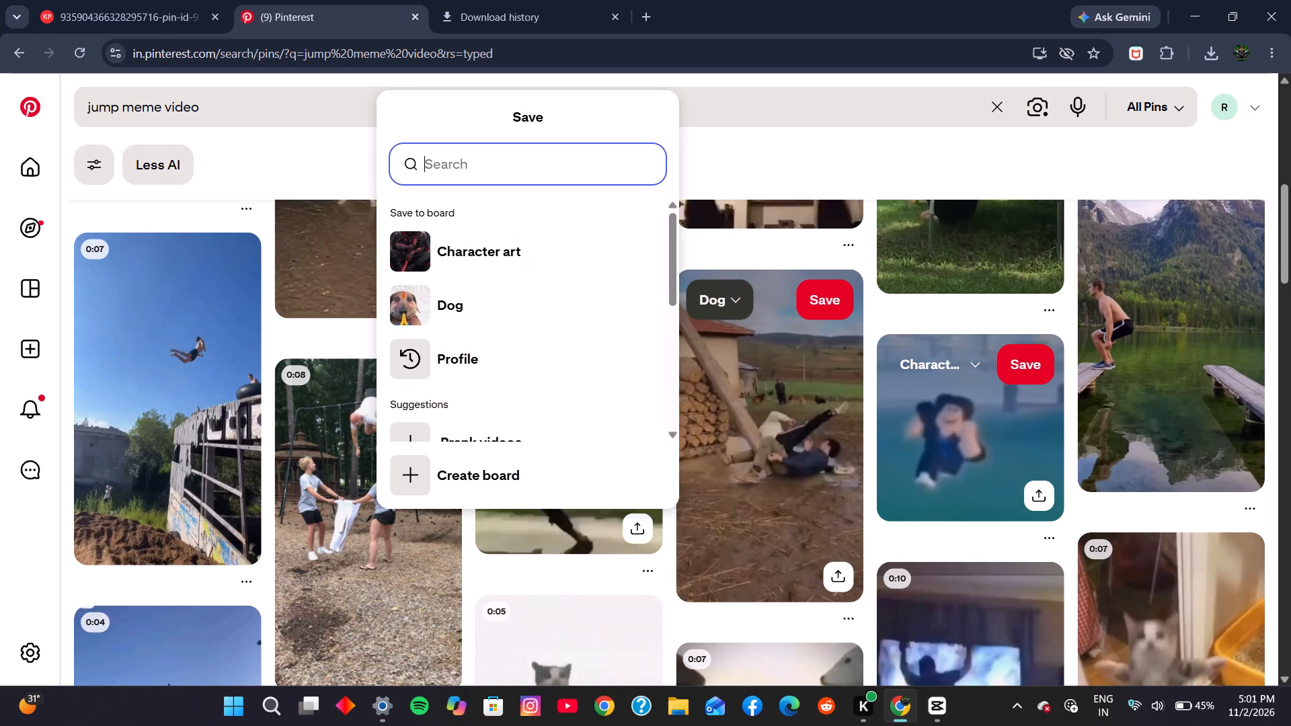
click(843, 577)
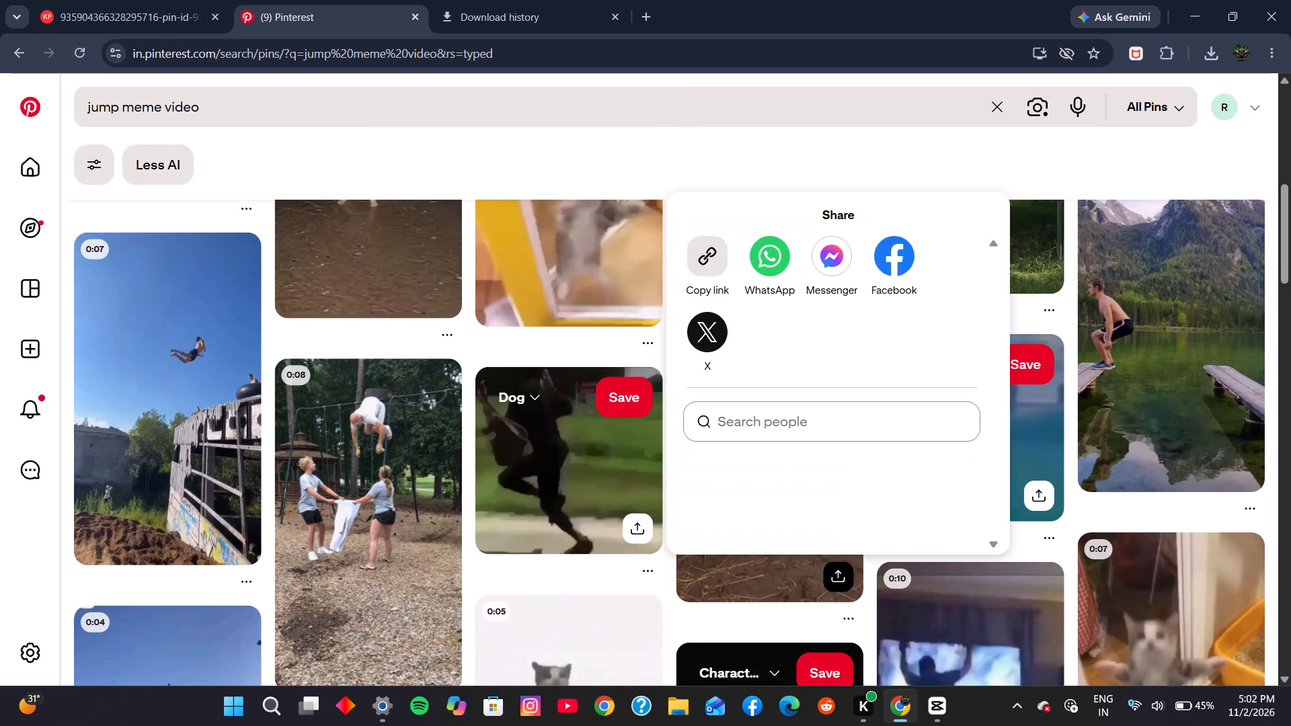
triple_click(717, 270)
double_click(717, 270)
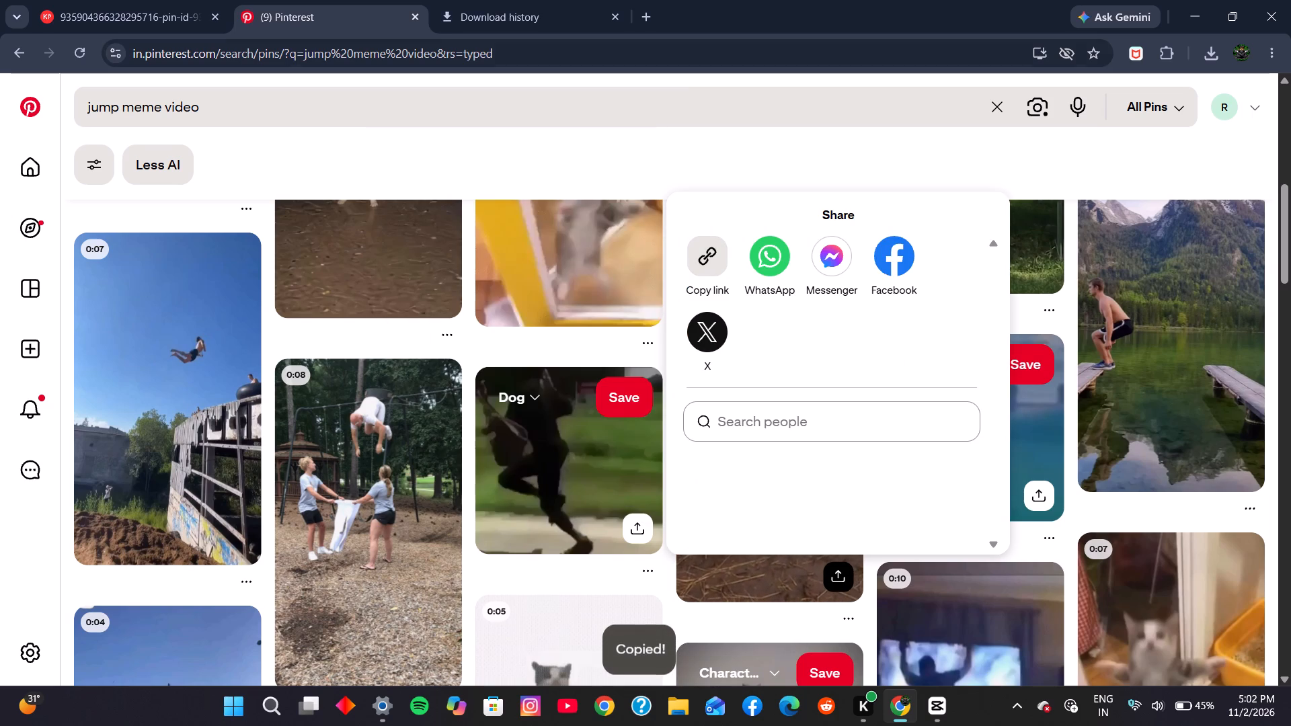
Switch to the KlickPin tab, paste the copied pin link into an empty downloader form and submit it.
click(184, 0)
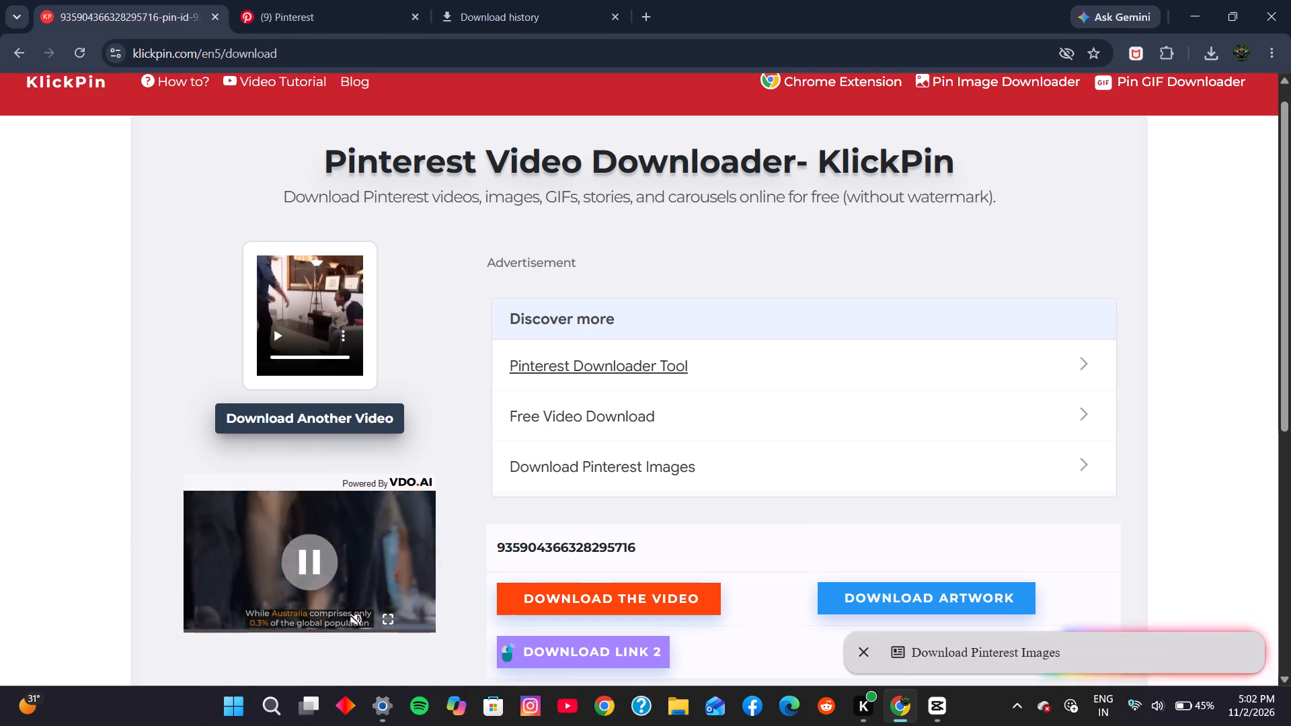
scroll(611, 440, up, 5)
scroll(611, 440, down, 5)
scroll(612, 441, up, 5)
drag(612, 442, 629, 444)
click(771, 321)
right_click(771, 321)
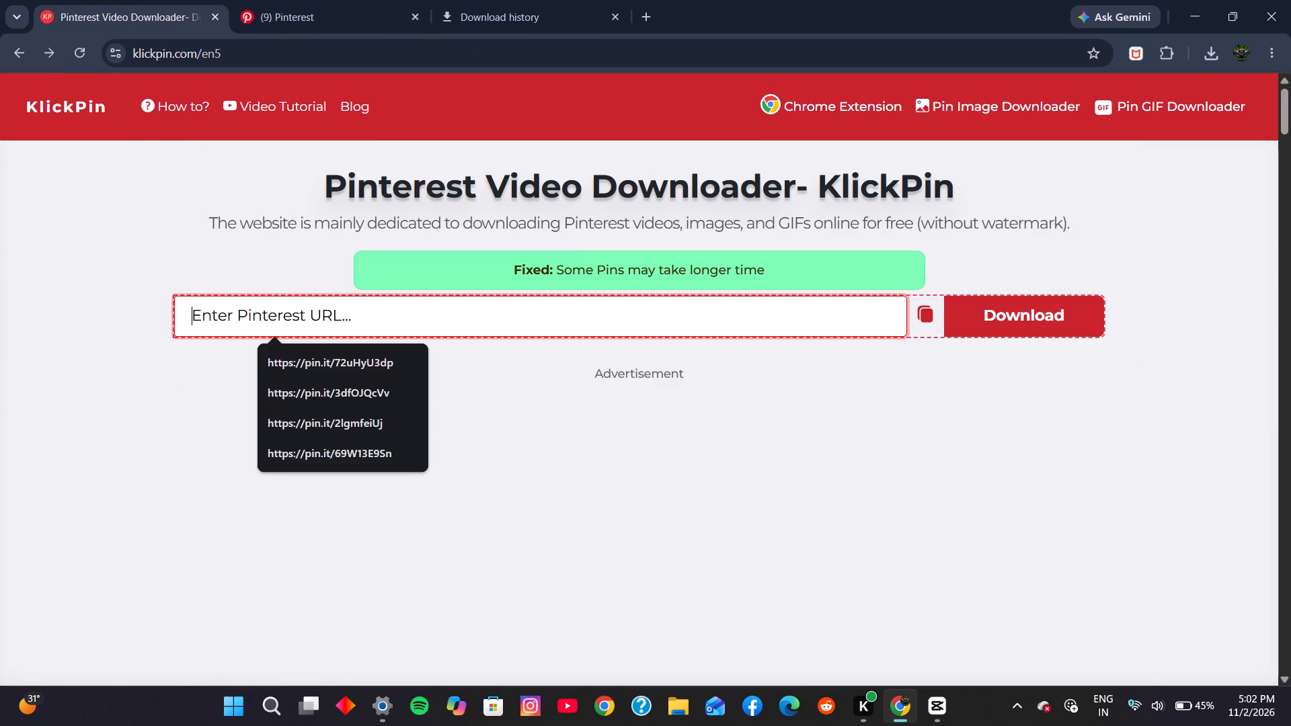
click(861, 495)
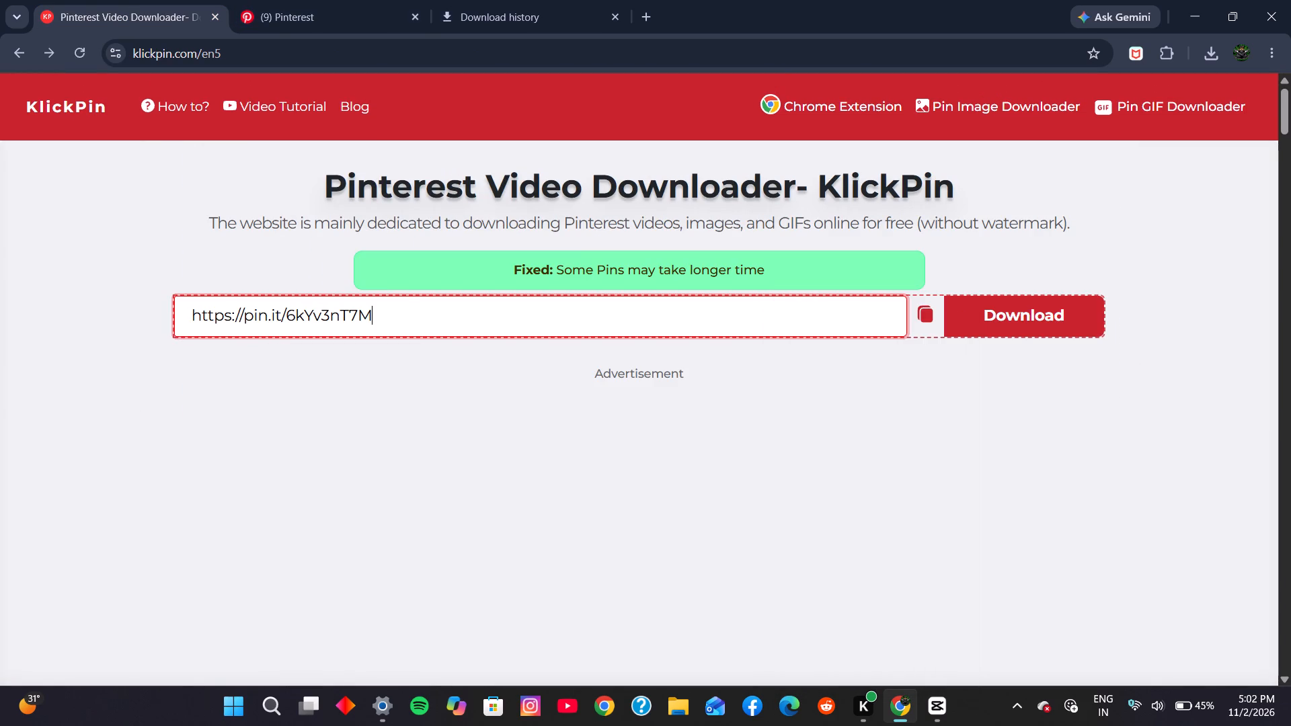
triple_click(988, 333)
click(990, 329)
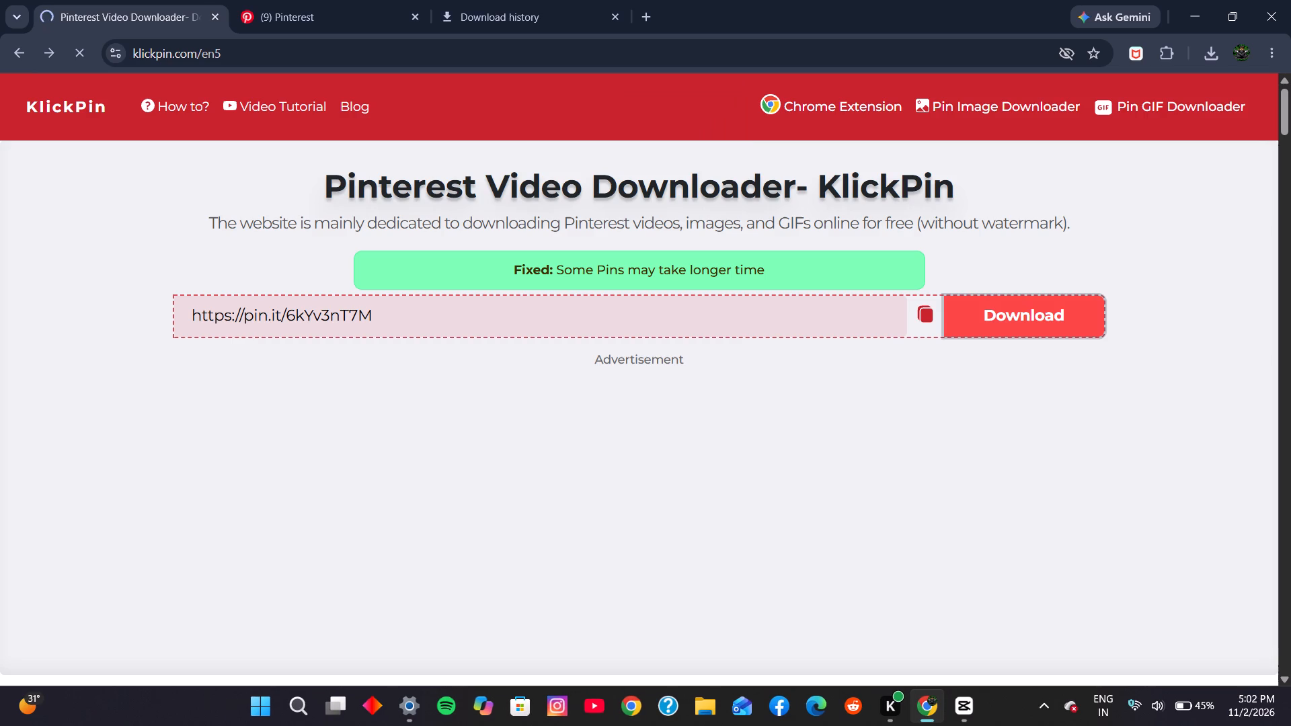
click(992, 329)
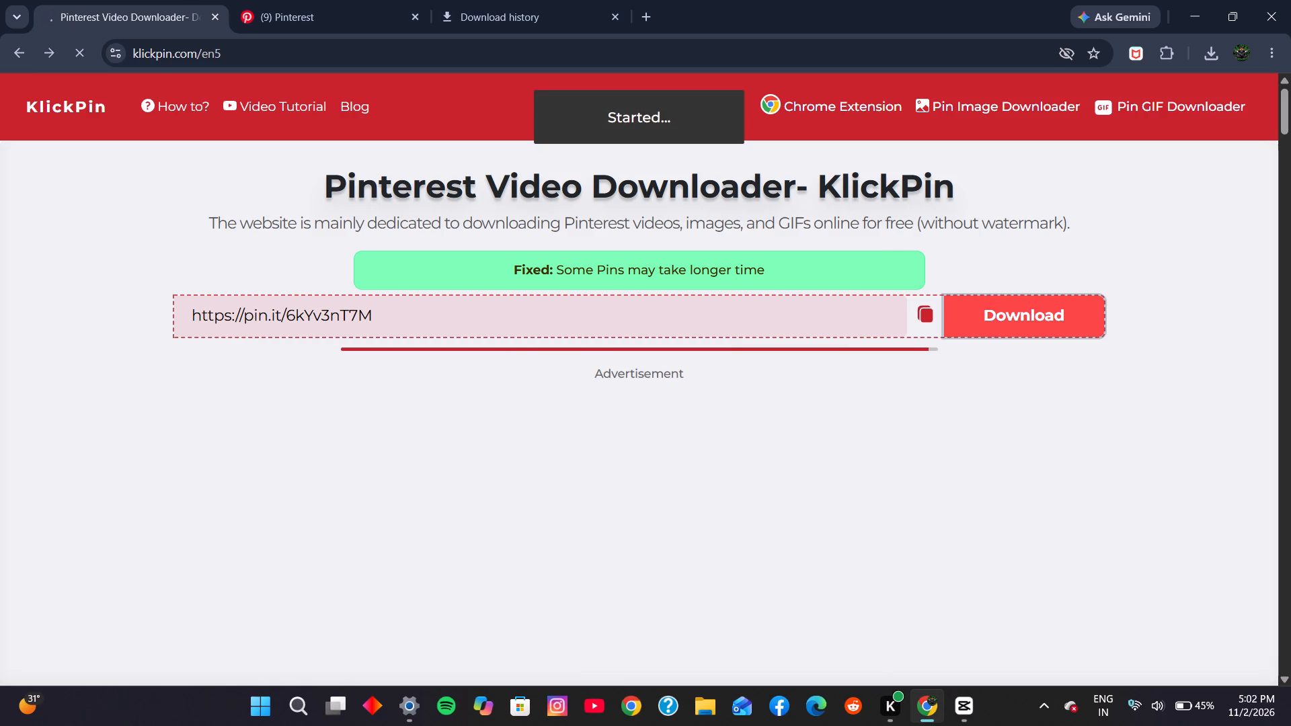
Download the fetched log-jump video from its preview player.
scroll(344, 296, up, 3)
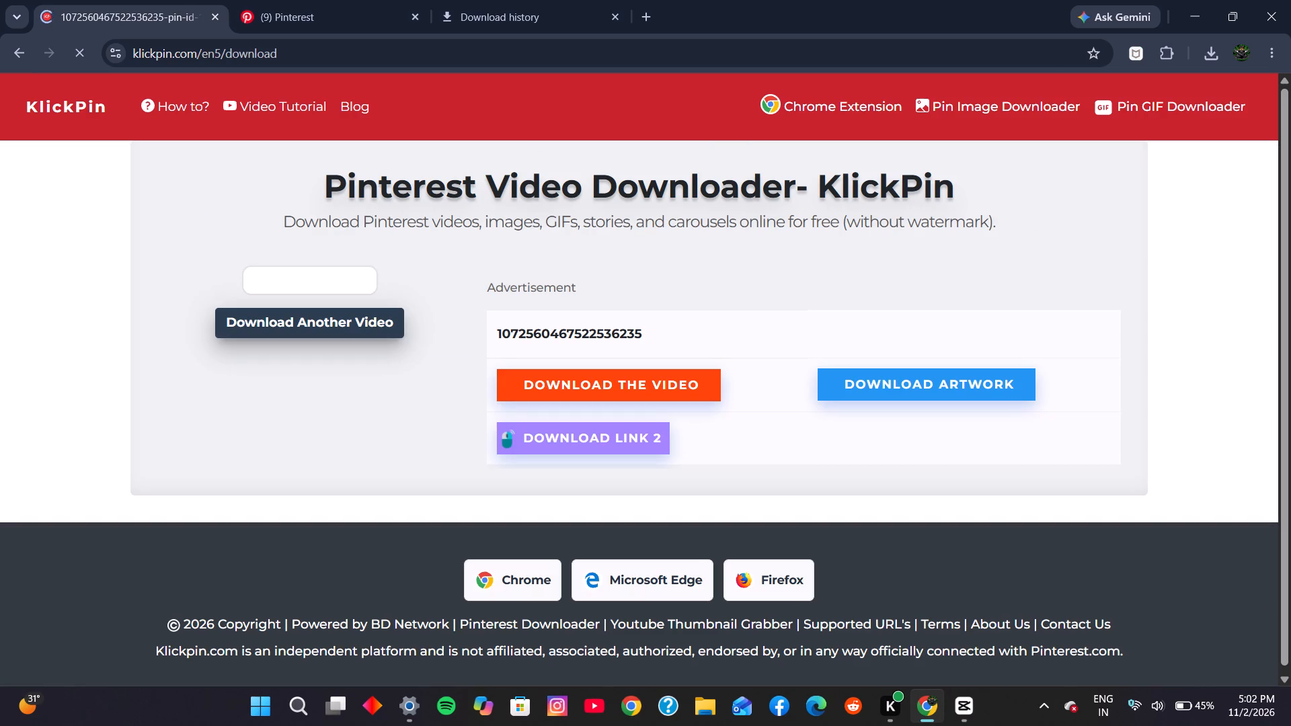
scroll(418, 401, up, 2)
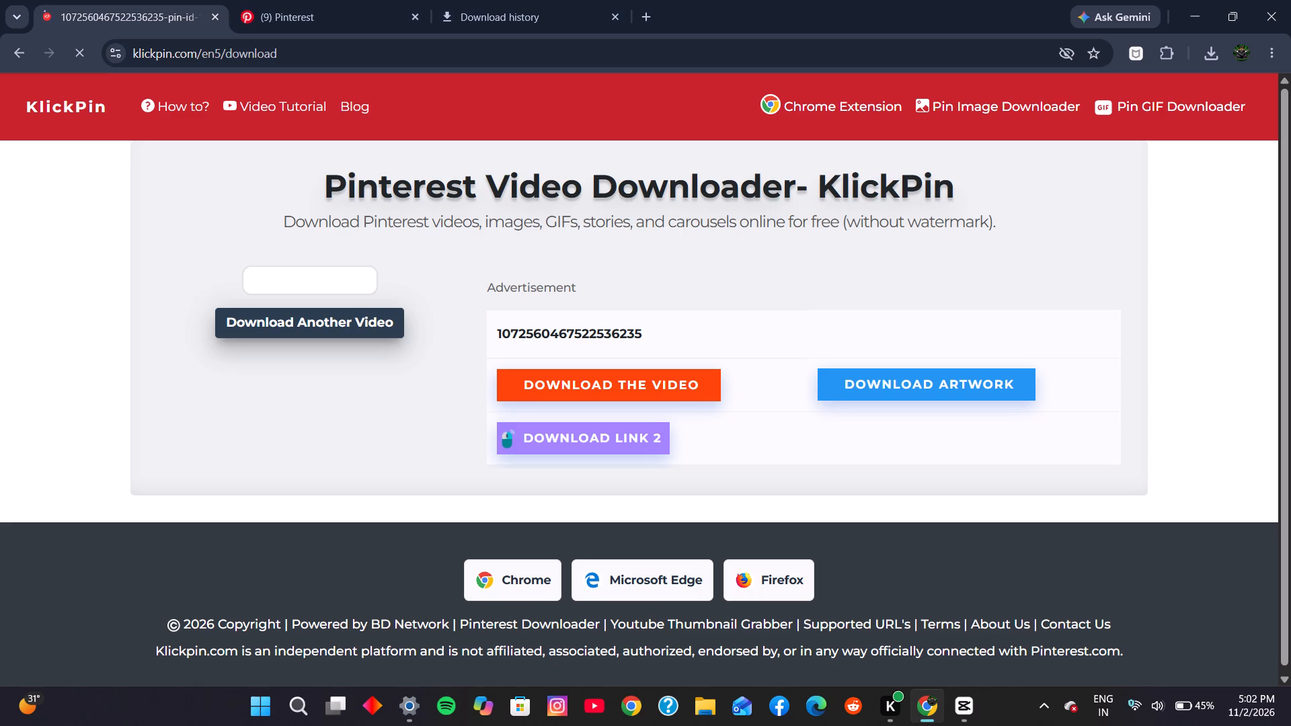
scroll(724, 303, up, 3)
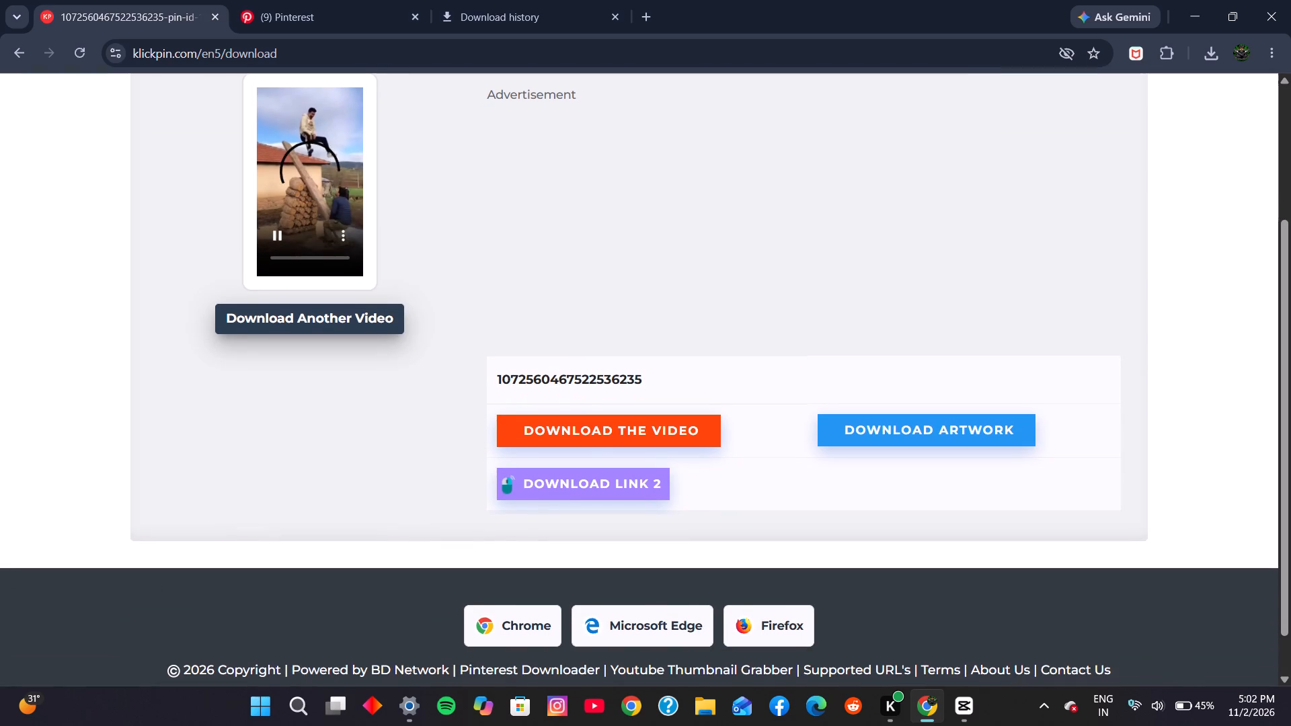
click(342, 228)
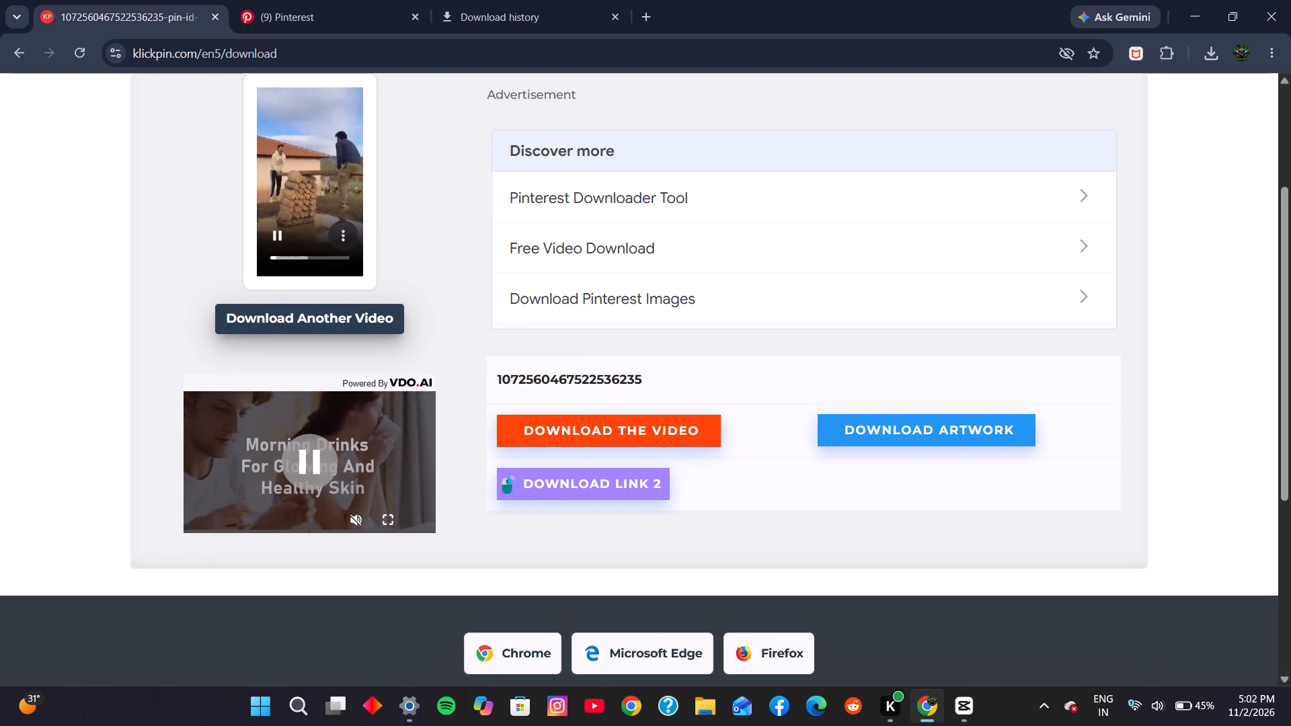
click(340, 237)
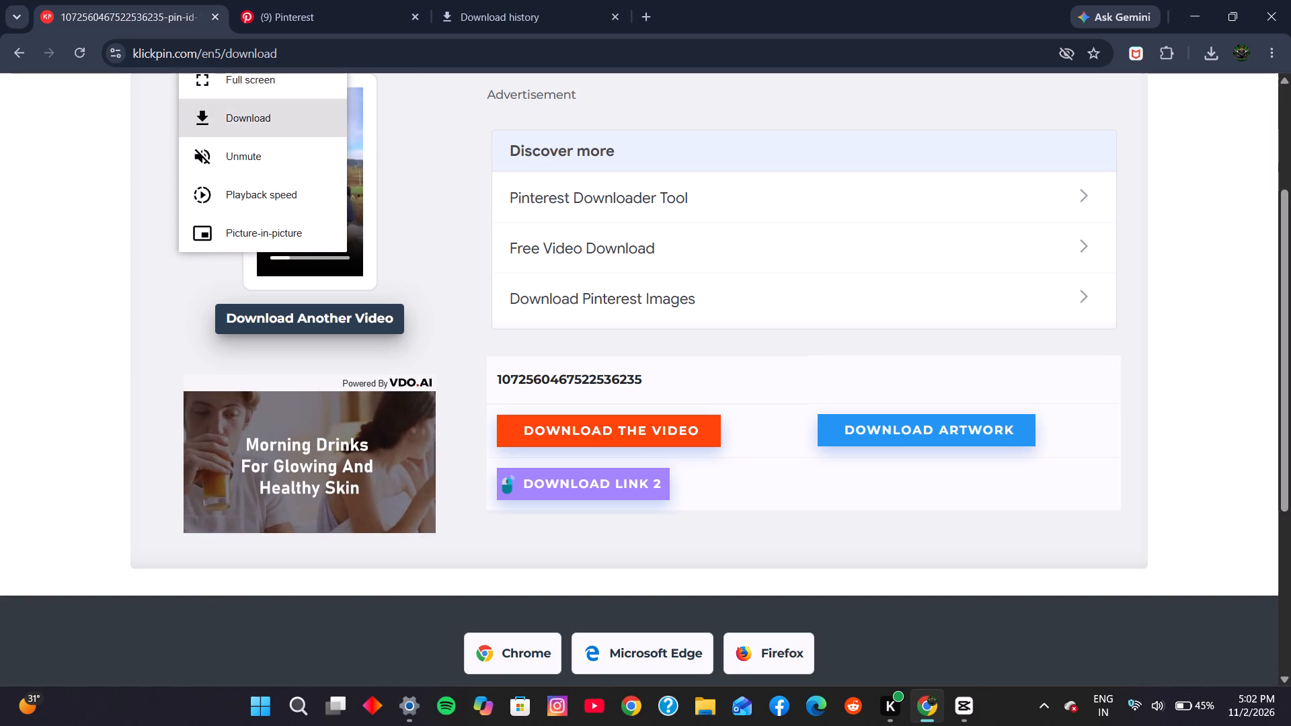
click(290, 116)
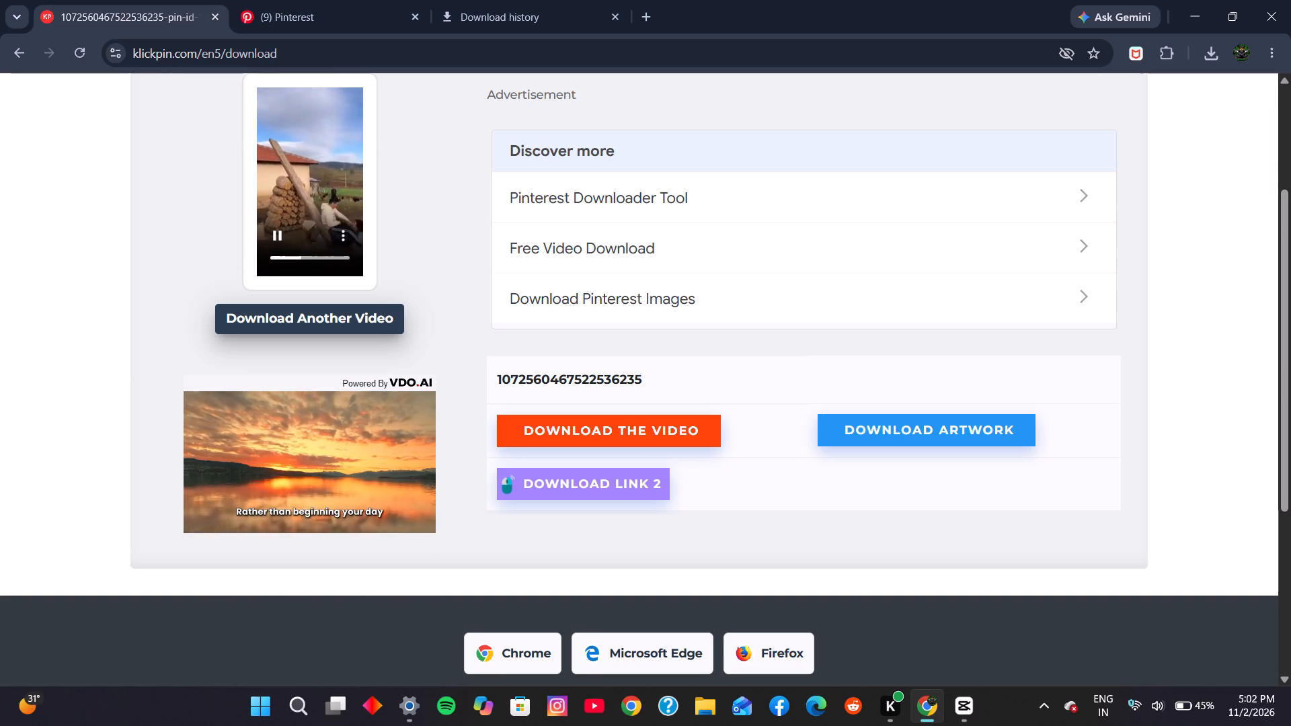
Unmute the log-jump video preview and check the browser's recent downloads.
click(342, 237)
click(262, 164)
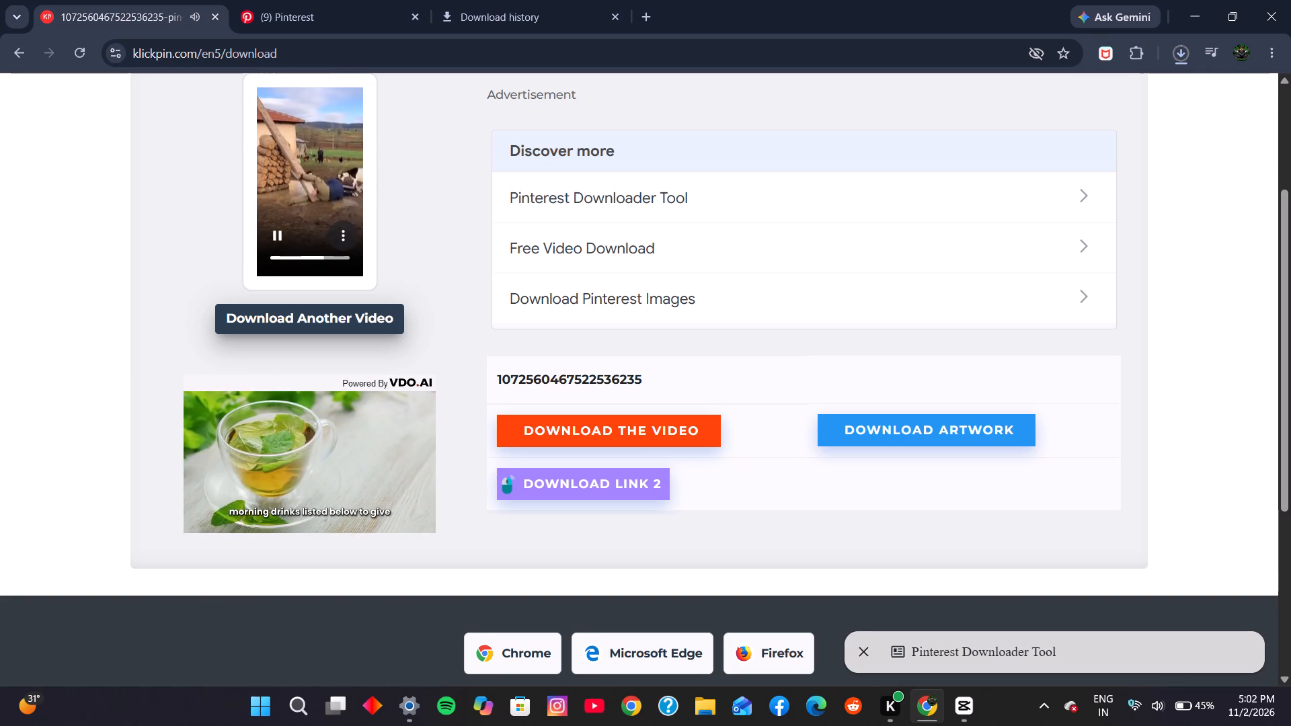
click(1189, 53)
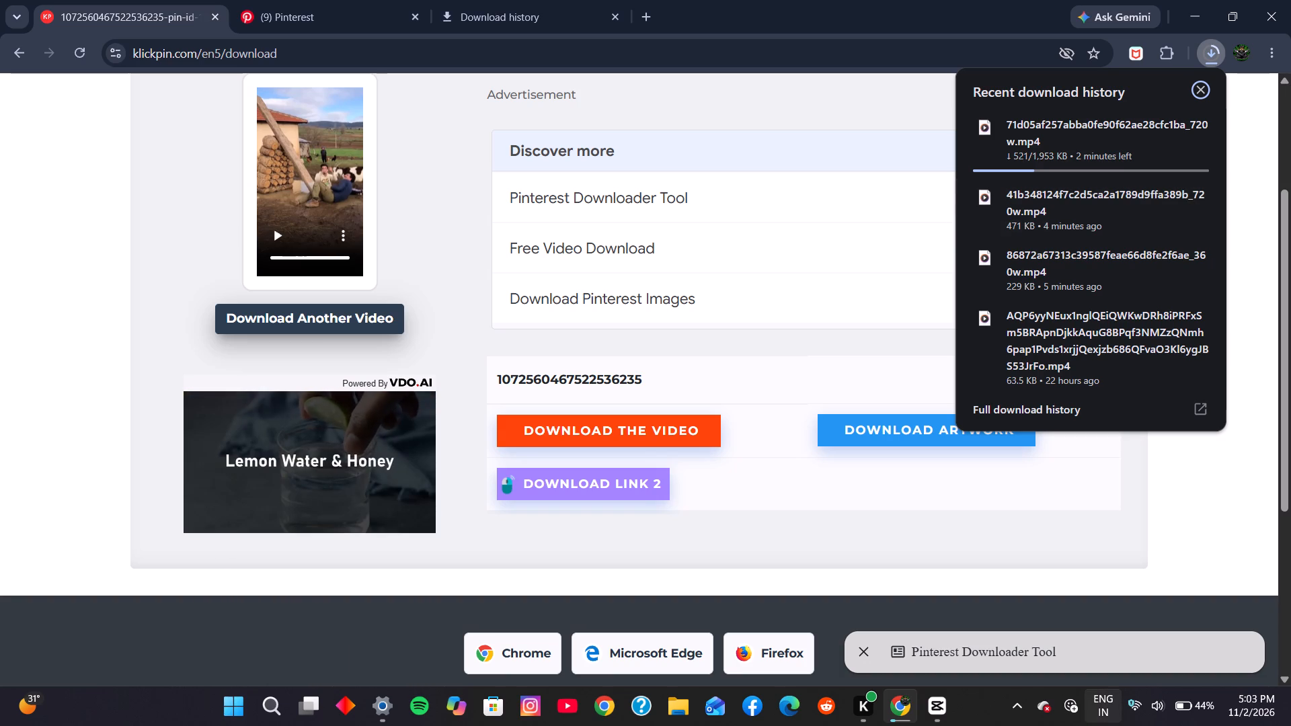
Return to the Pinterest tab and look through further "jump meme video" results for another clip.
click(1200, 91)
click(268, 0)
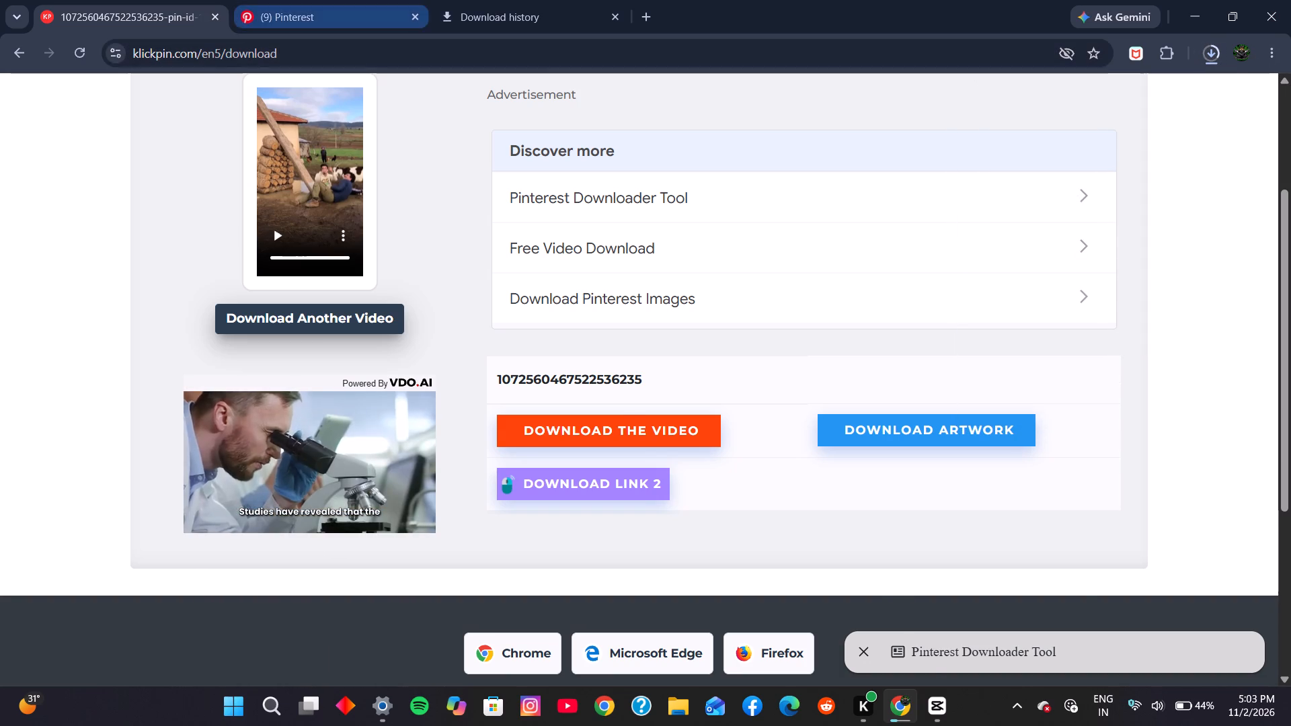
scroll(507, 350, down, 2)
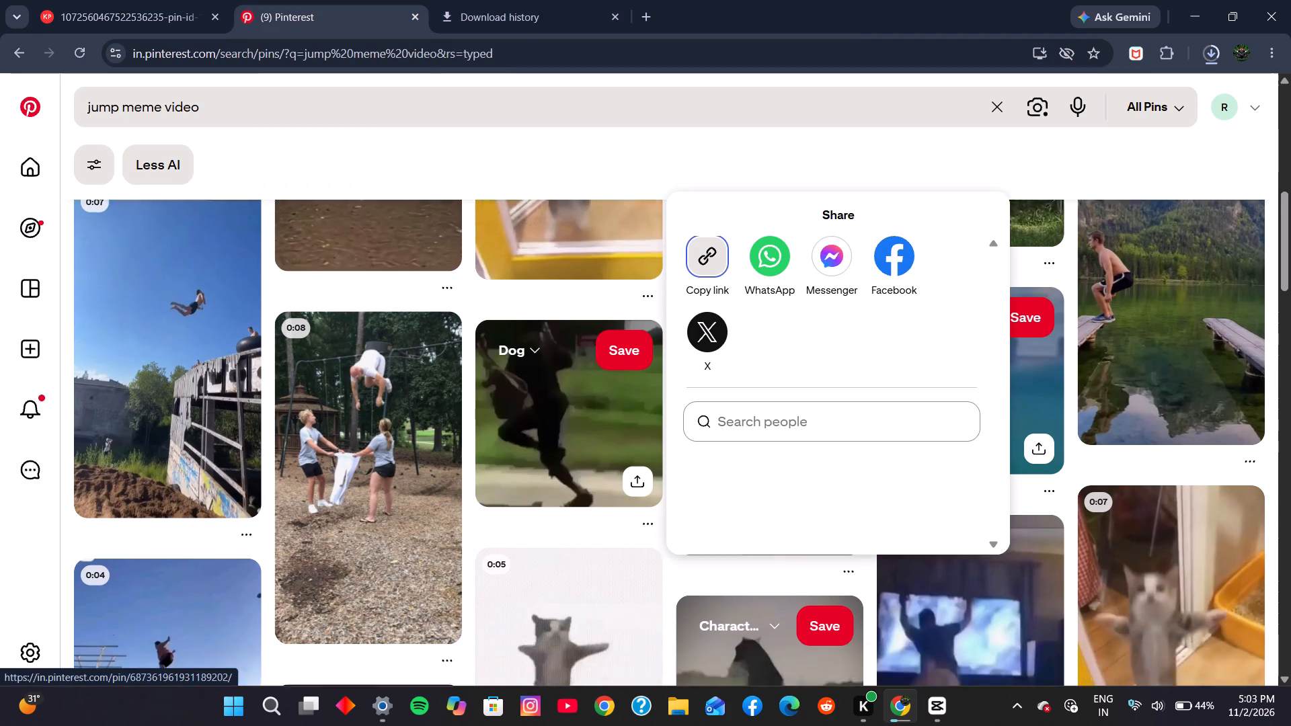
scroll(507, 350, down, 1)
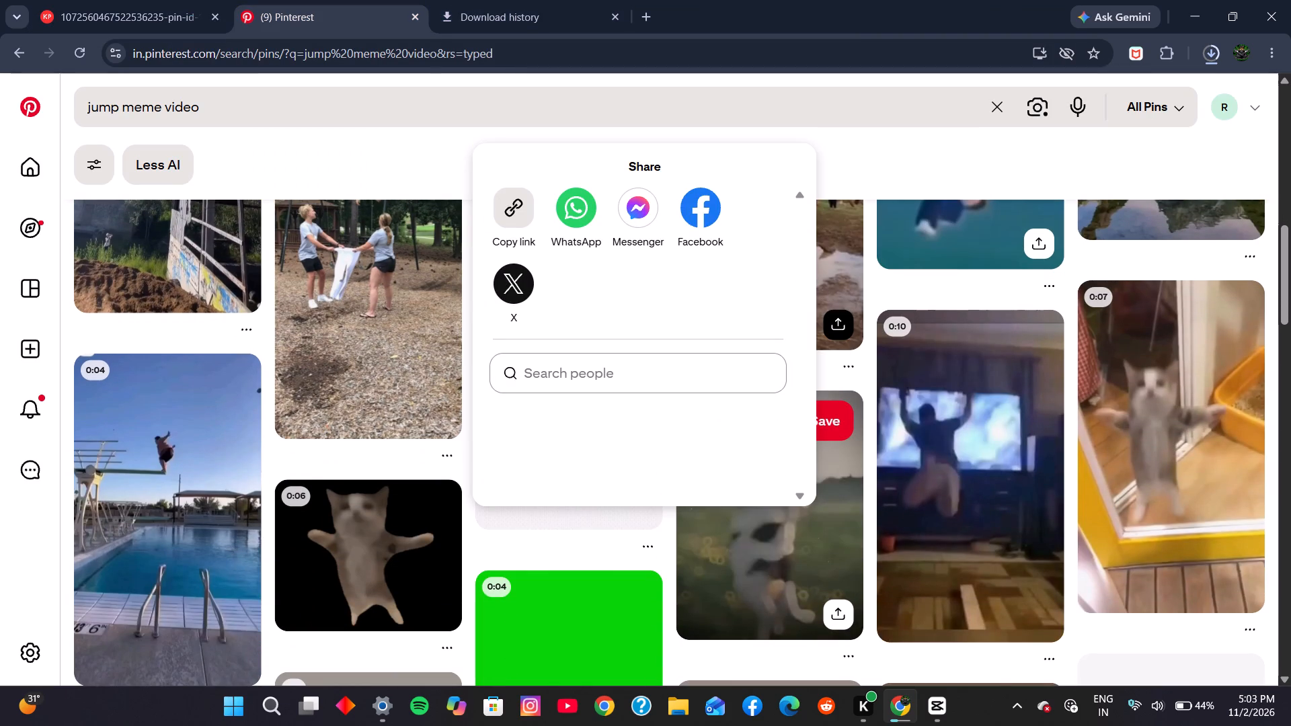
click(1290, 153)
click(1290, 317)
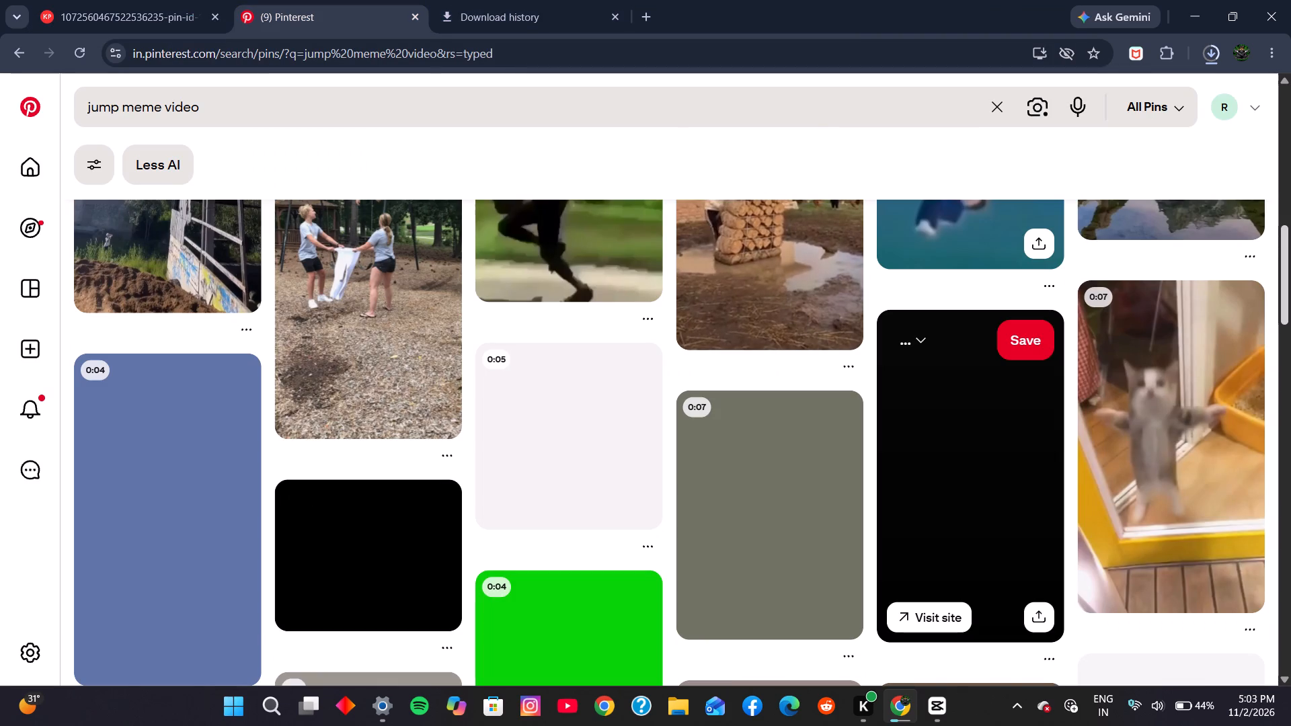
click(1287, 209)
click(1287, 225)
drag(1286, 232, 1286, 255)
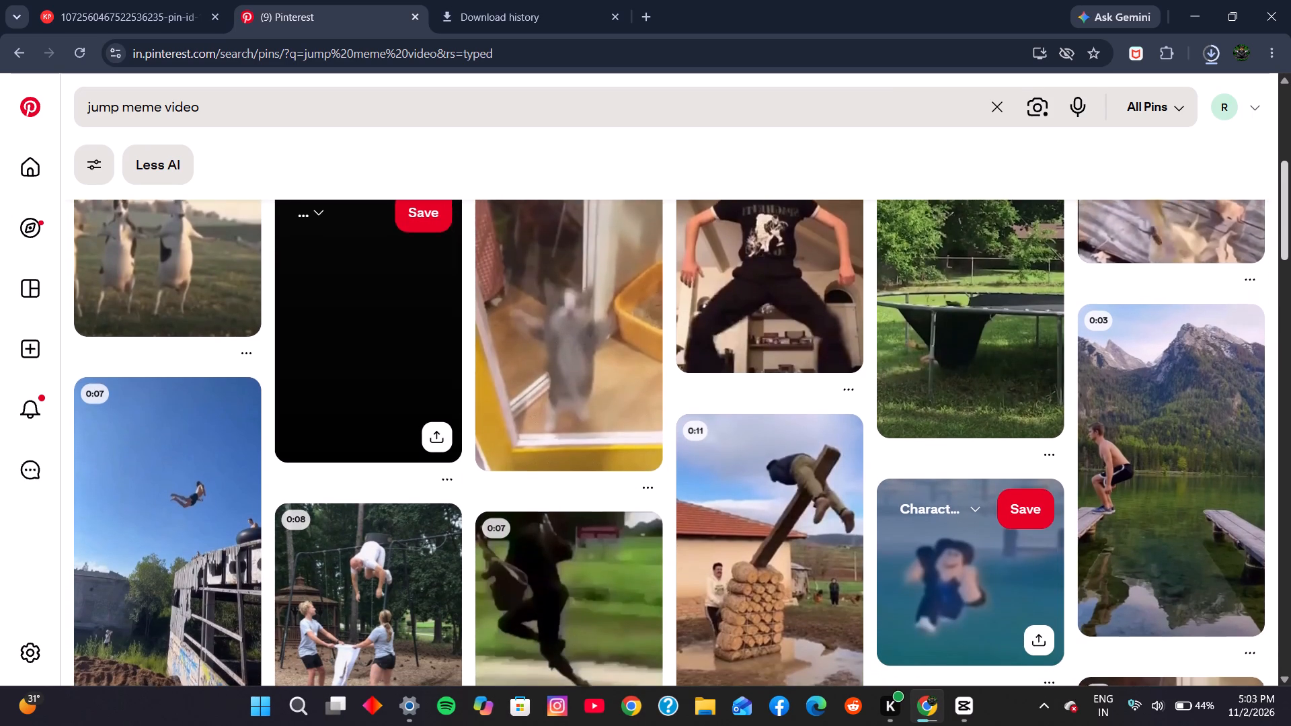
drag(1286, 255, 1290, 317)
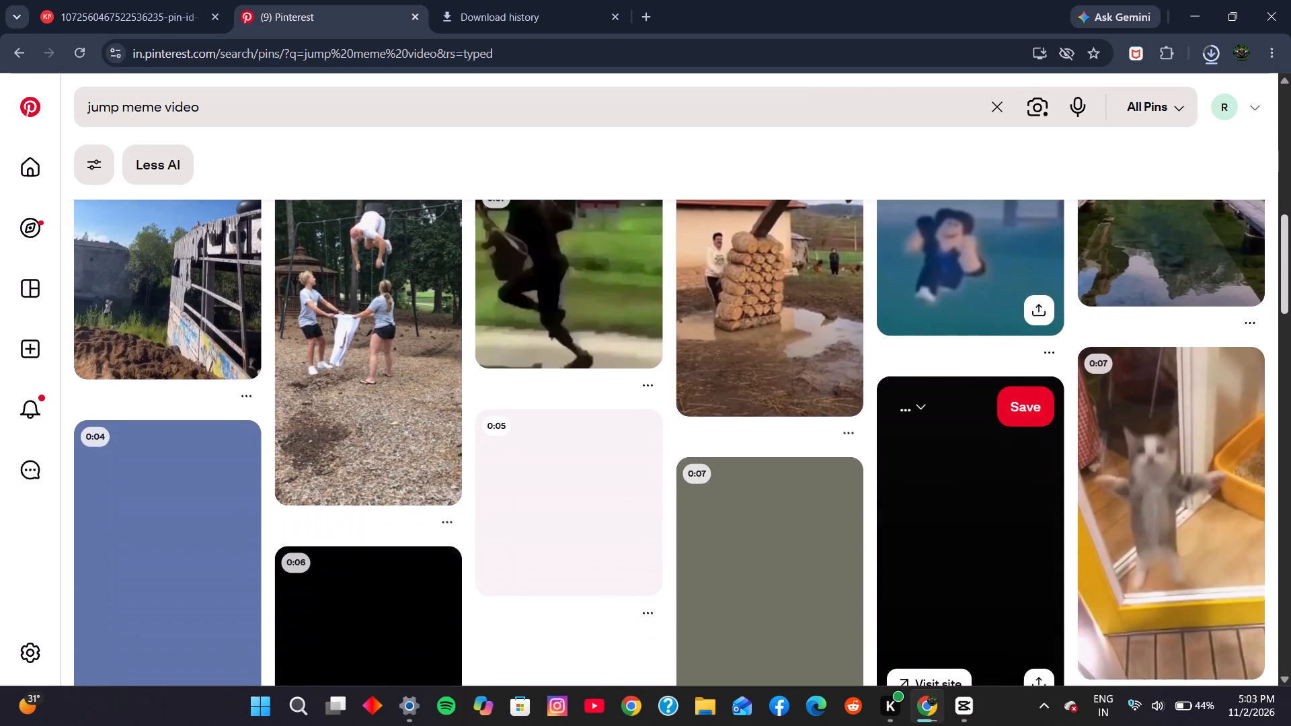
drag(1290, 317, 1290, 353)
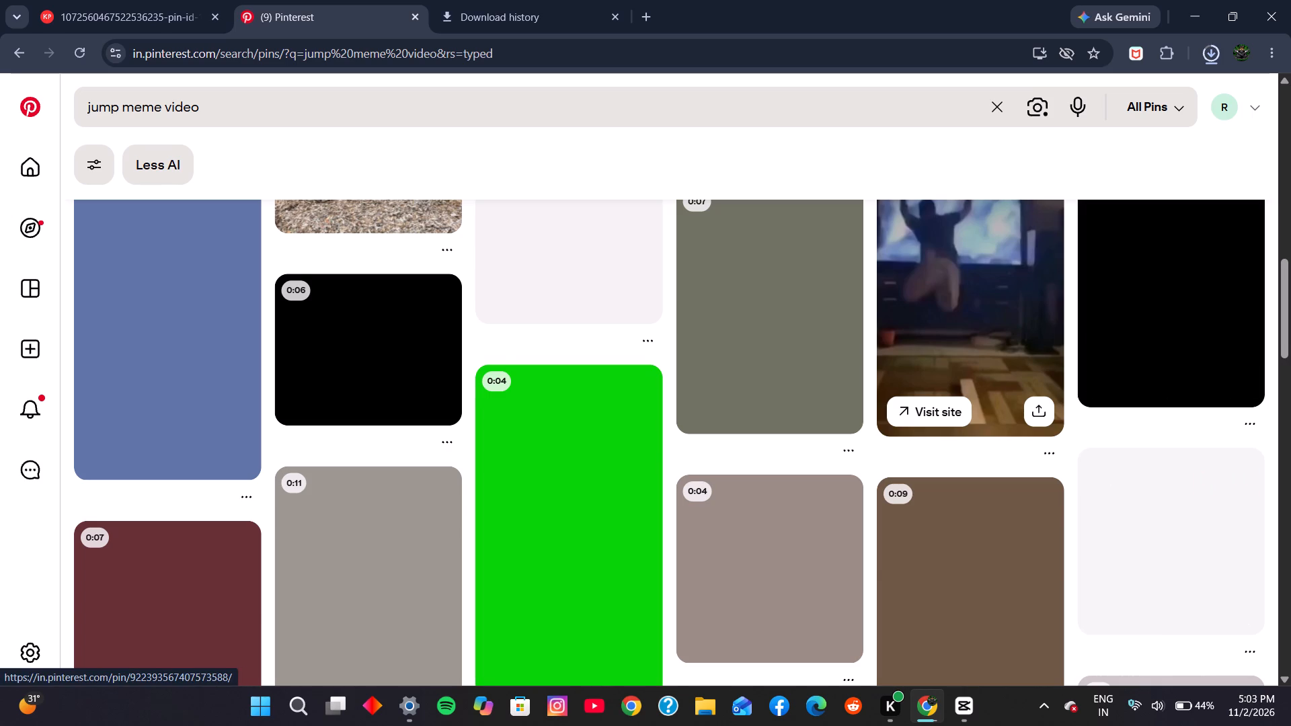
scroll(989, 298, up, 1)
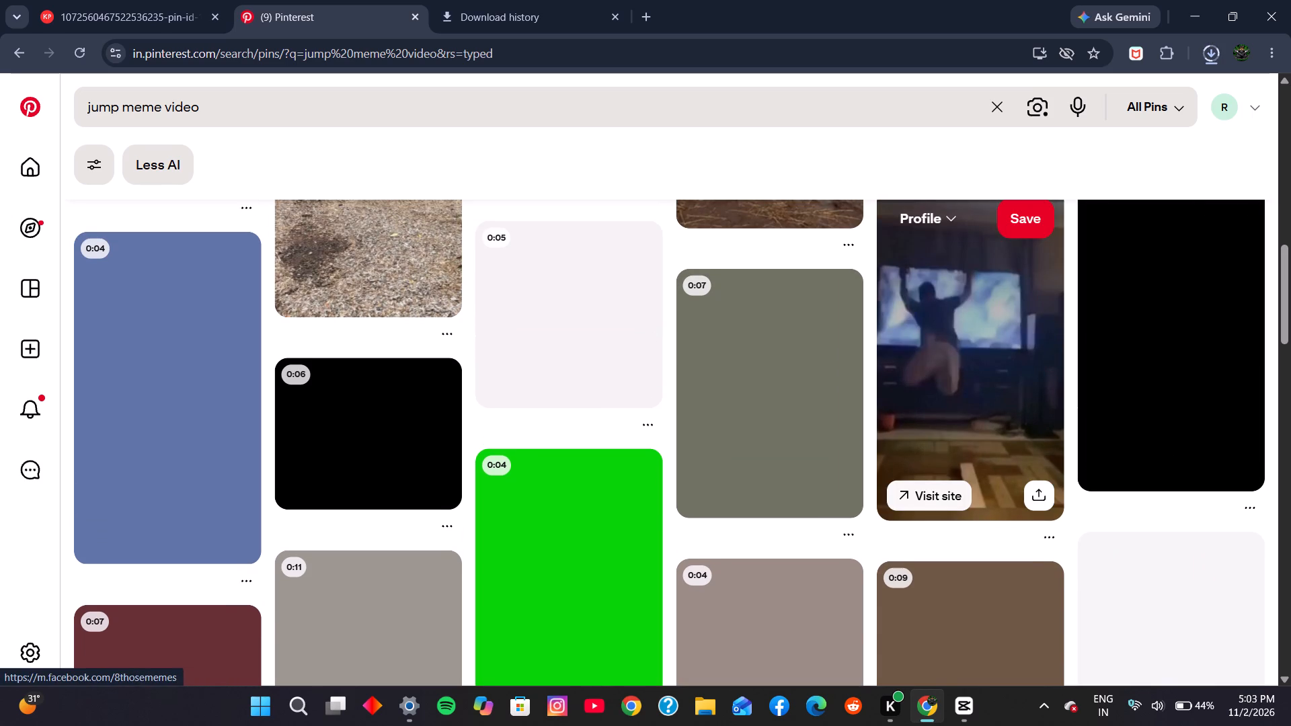
Copy the pin link of the Pinterest video showing a man jumping in front of a TV.
click(1041, 488)
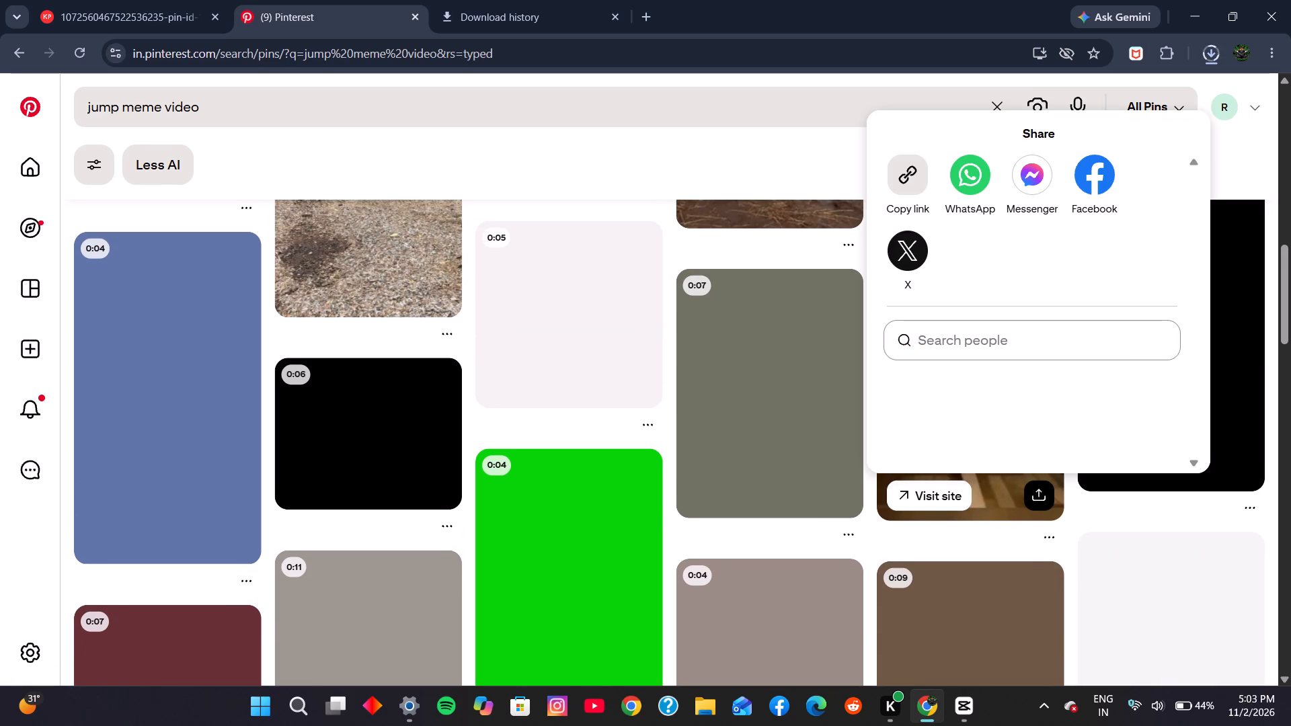
triple_click(904, 182)
triple_click(904, 182)
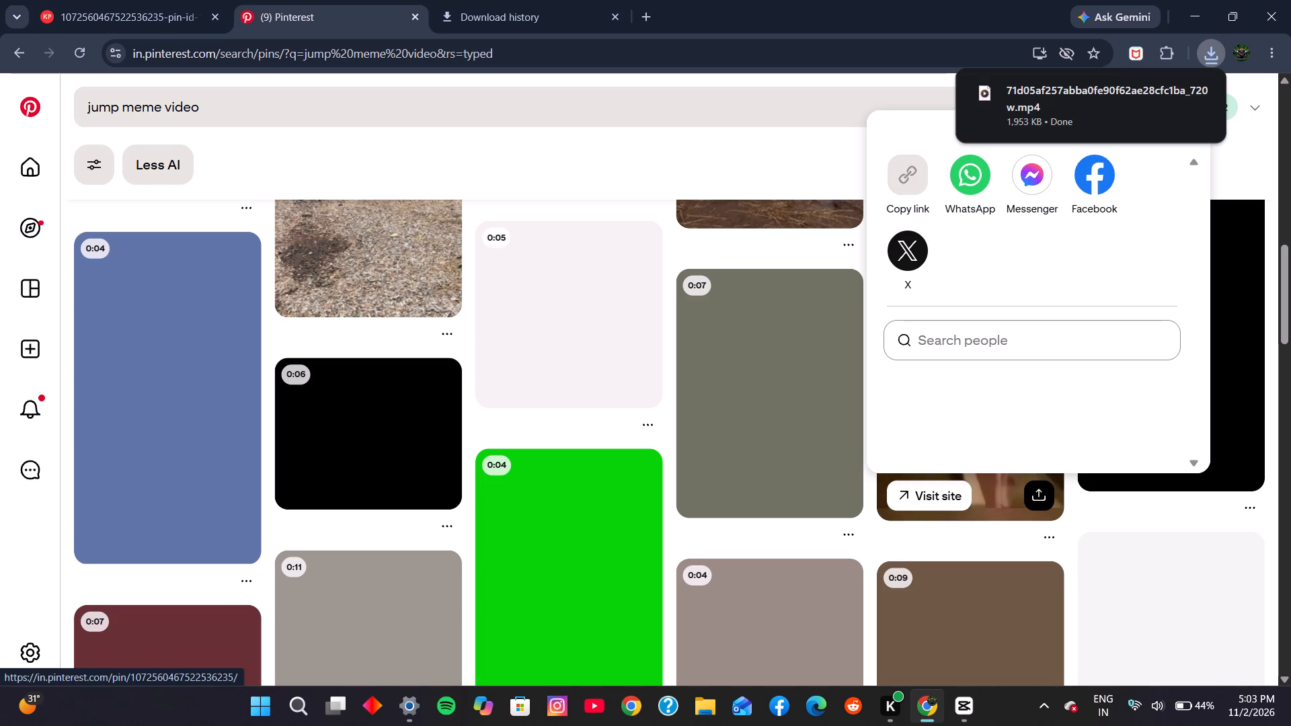
Copy the link of the Pinterest video showing a man in front of a TV from its open share options.
triple_click(916, 169)
triple_click(916, 169)
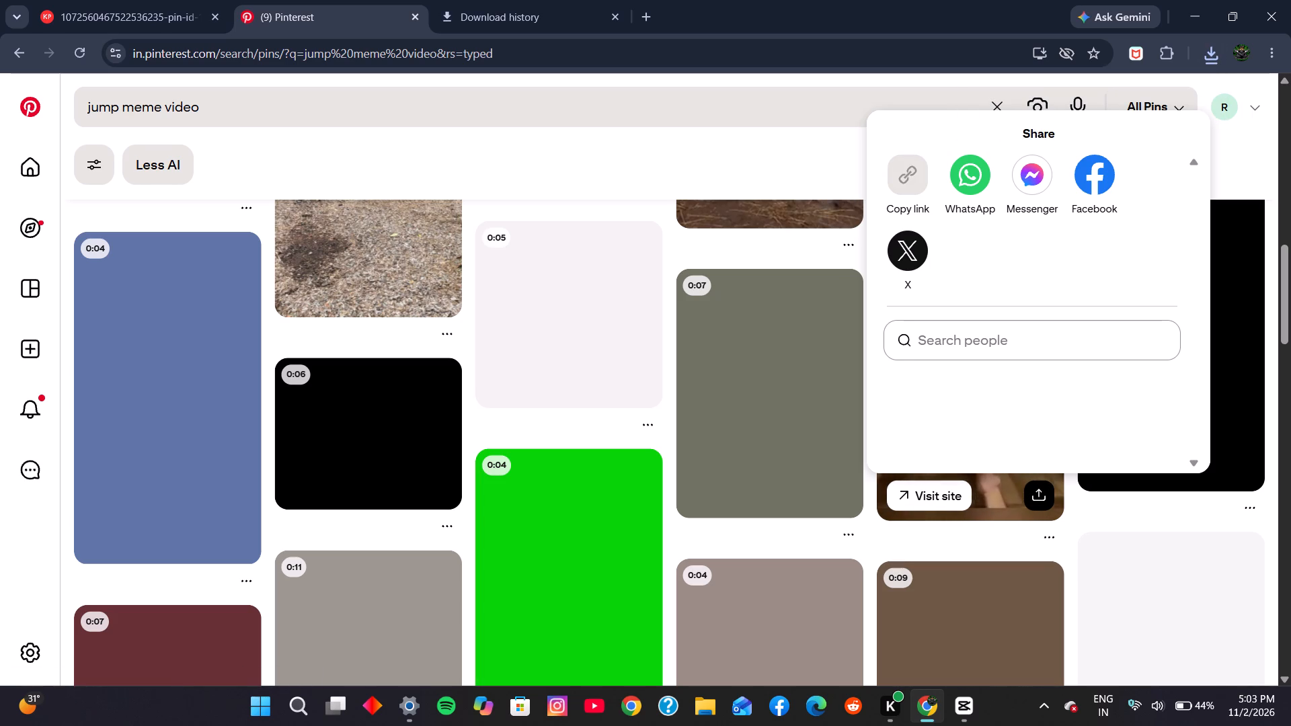
click(916, 169)
double_click(916, 169)
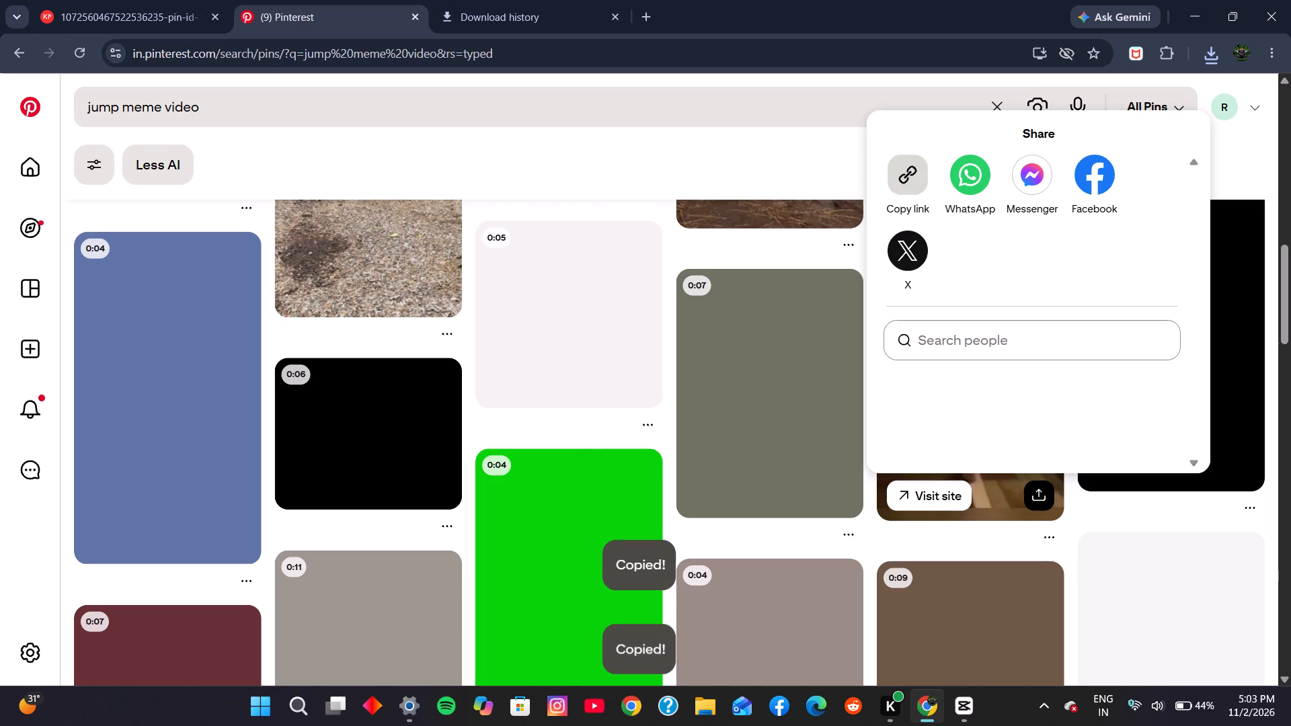
Switch to the KlickPin page, start another video download, paste the copied pin link into the empty form and submit it.
click(178, 0)
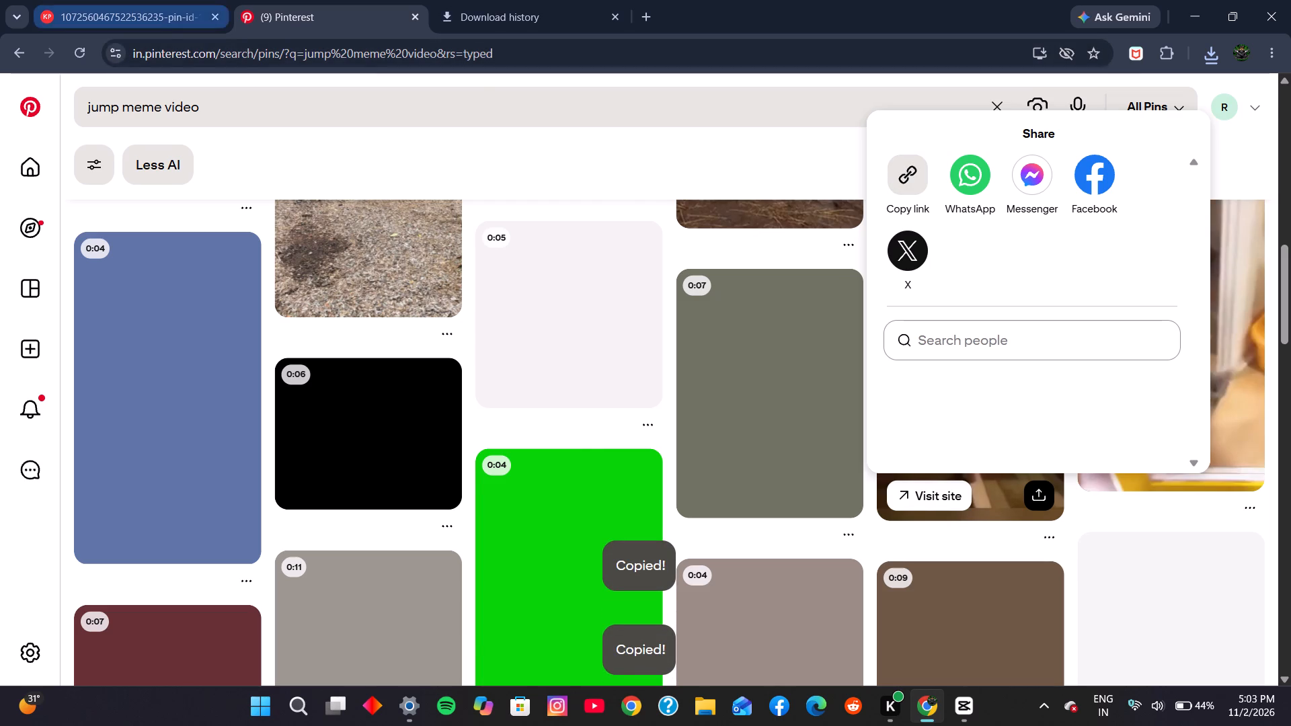
drag(385, 227, 401, 231)
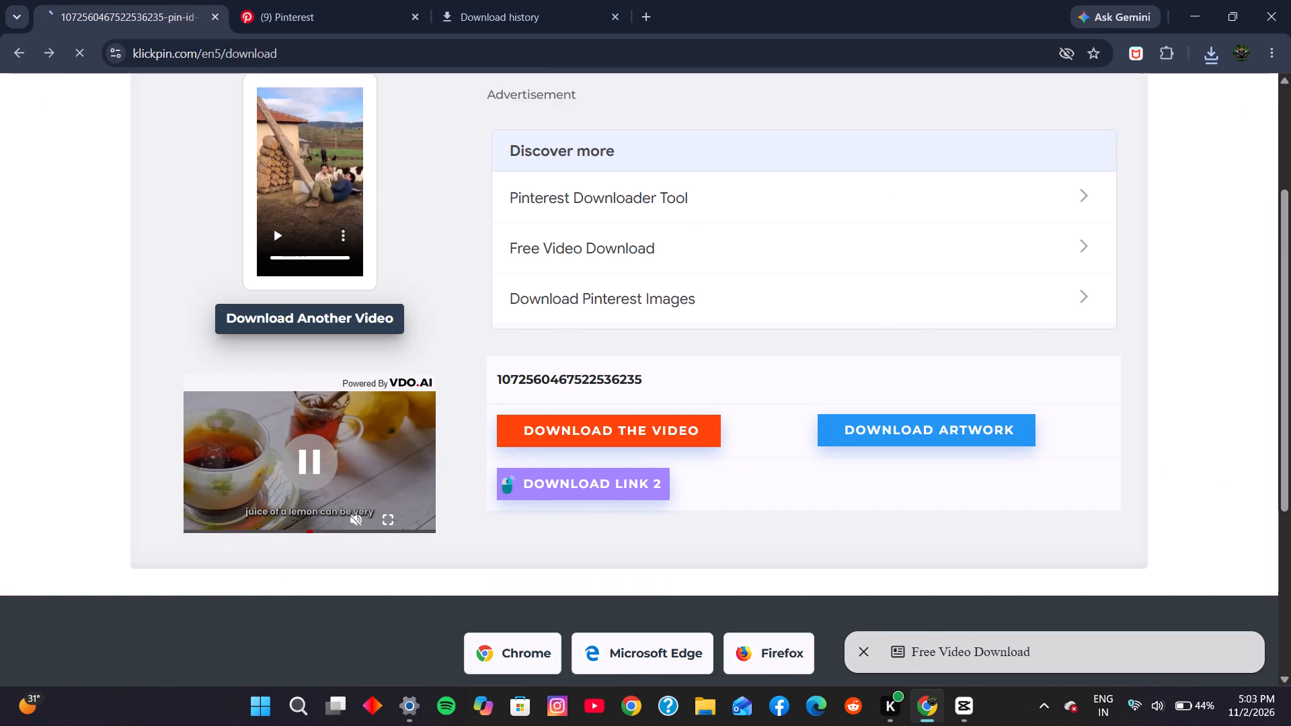
click(317, 311)
right_click(317, 311)
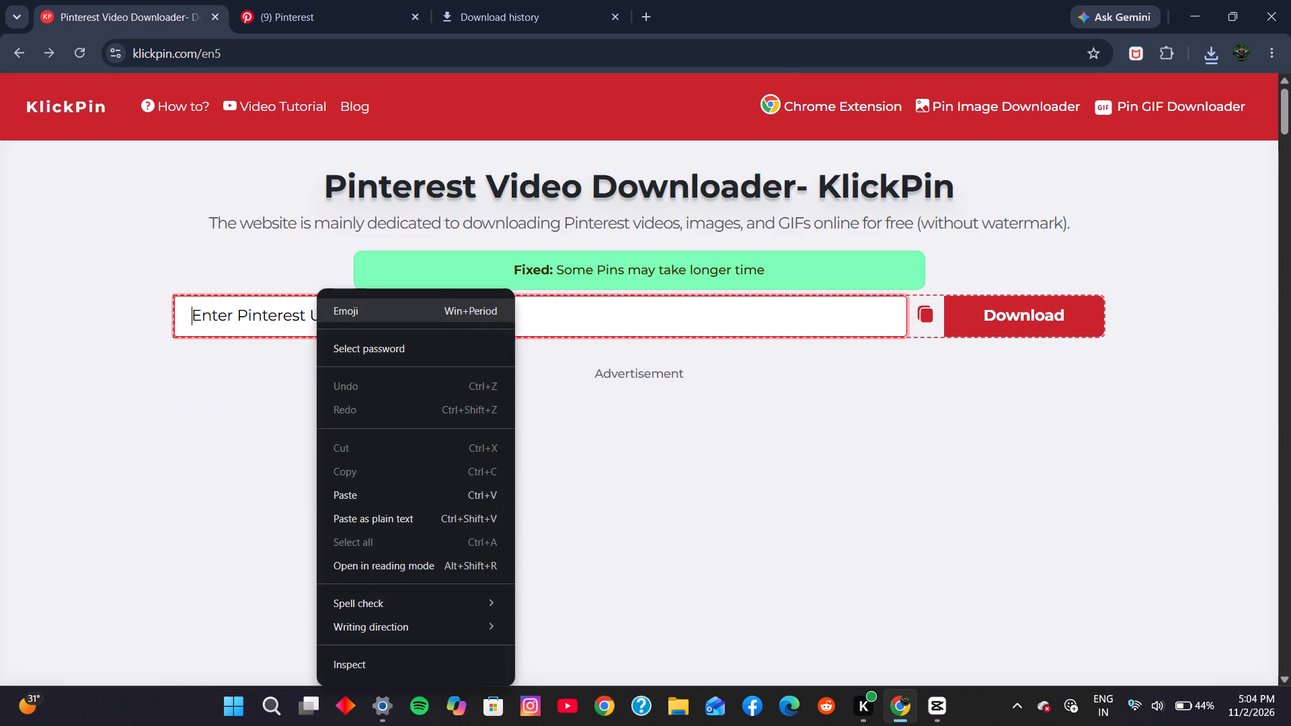
click(347, 495)
triple_click(966, 316)
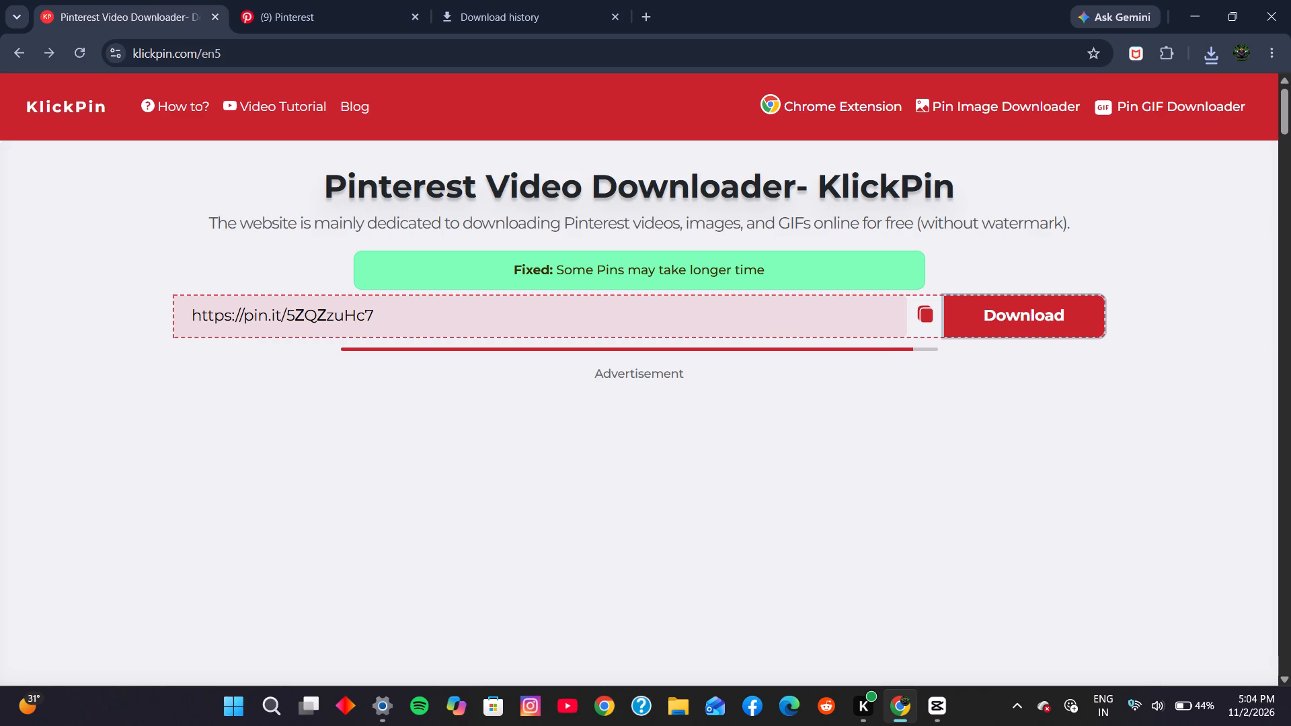
Switch off the VPN in the Windows quick settings and return to the KlickPin page.
click(1162, 722)
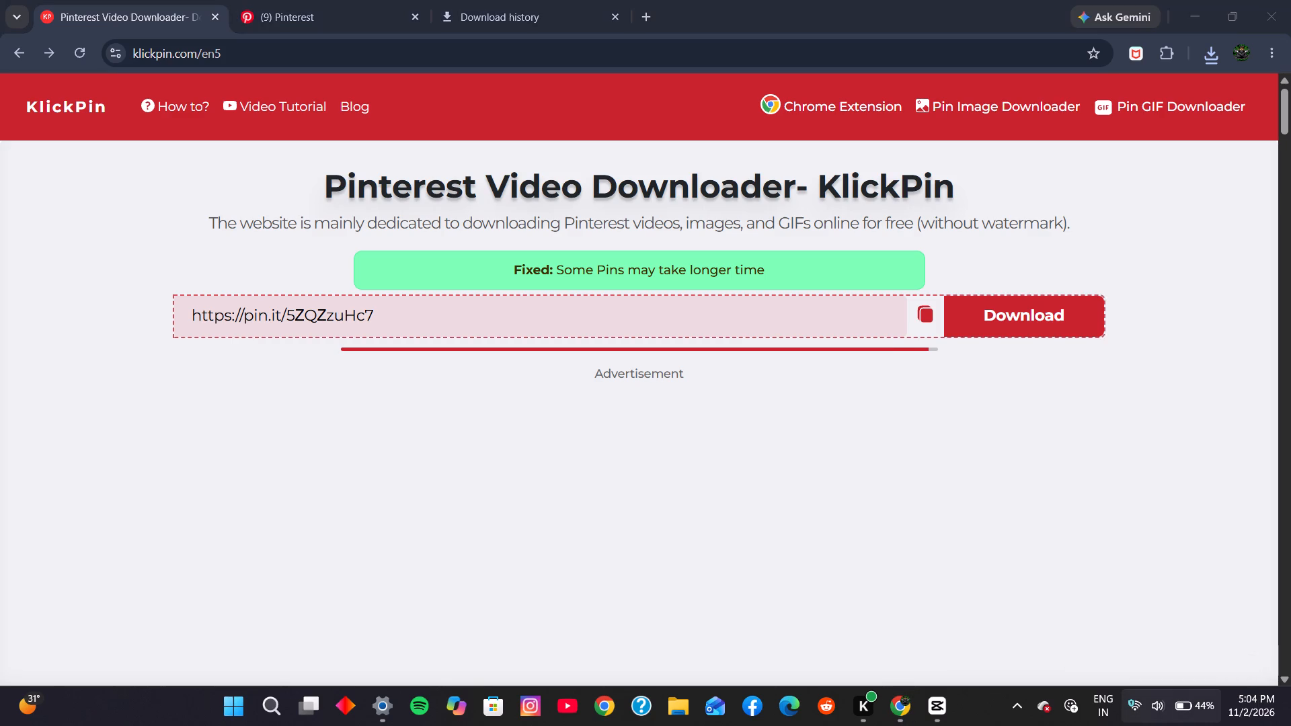
click(1159, 721)
click(1159, 721)
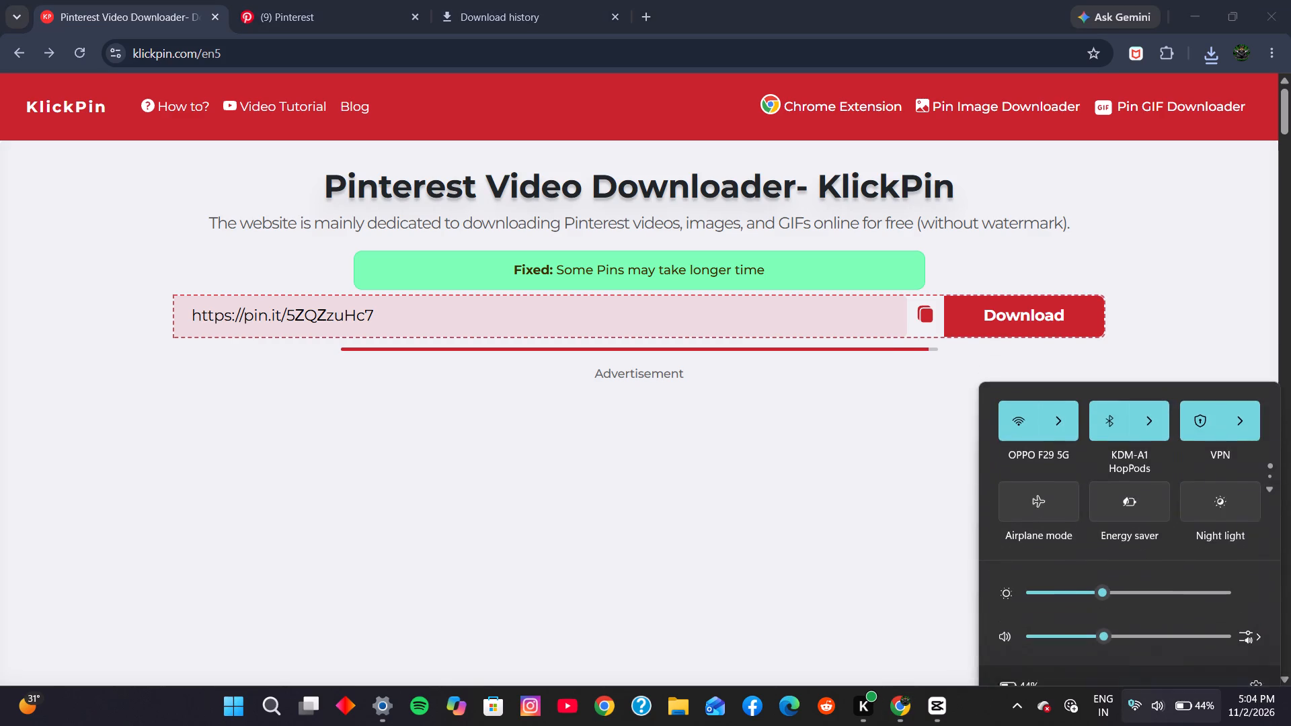
click(1198, 389)
click(596, 503)
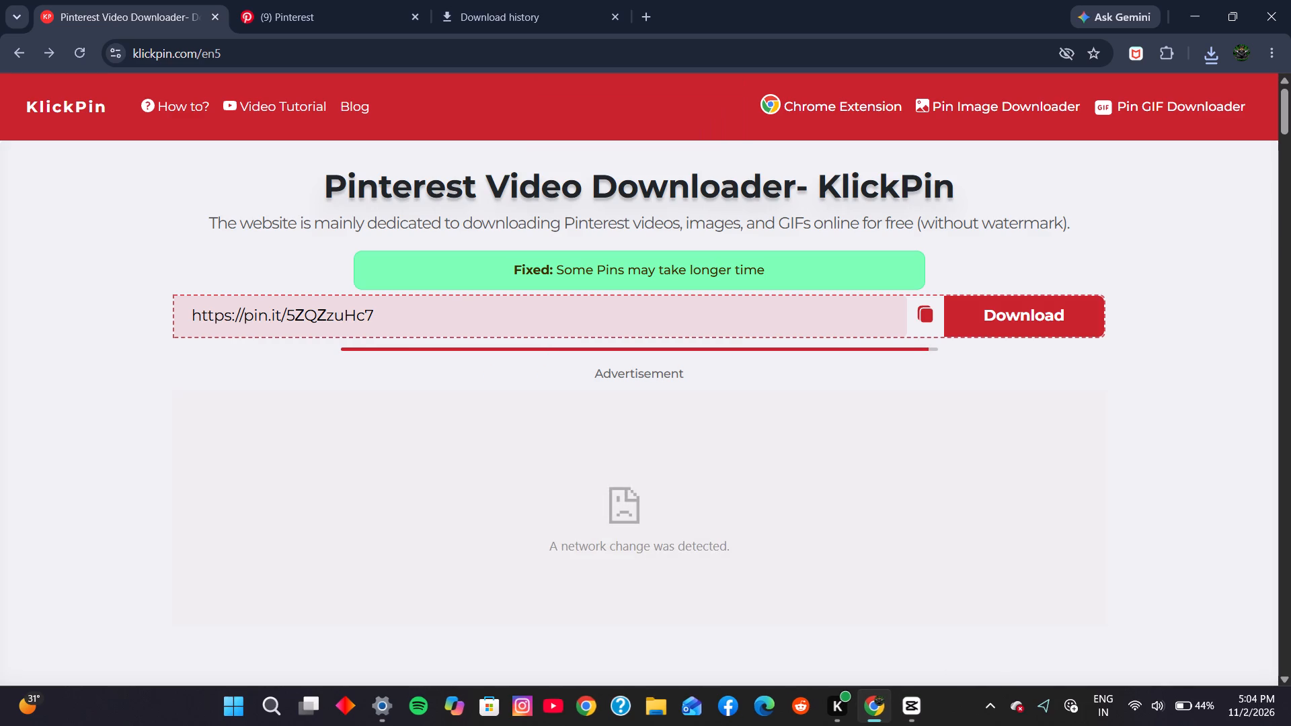
Resubmit the pasted pin link in the KlickPin downloader to fetch the video.
scroll(746, 492, down, 1)
scroll(746, 492, up, 1)
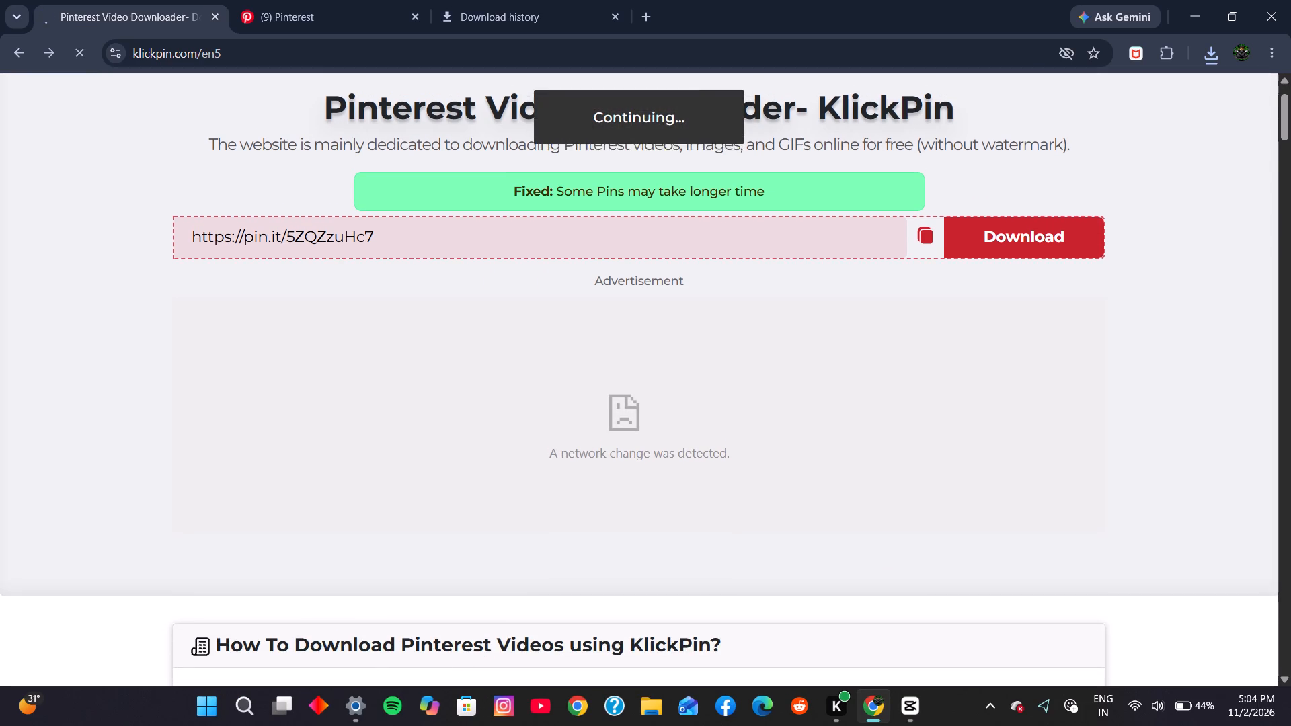
scroll(746, 492, down, 2)
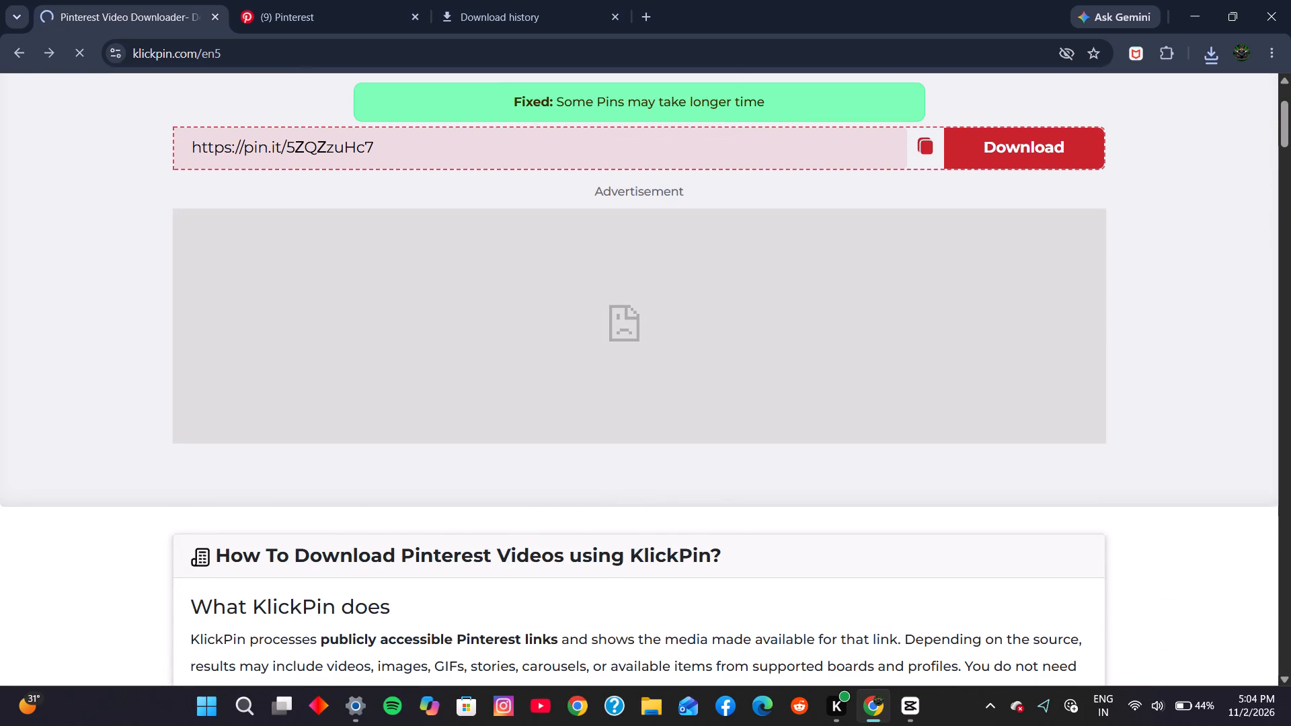
click(990, 153)
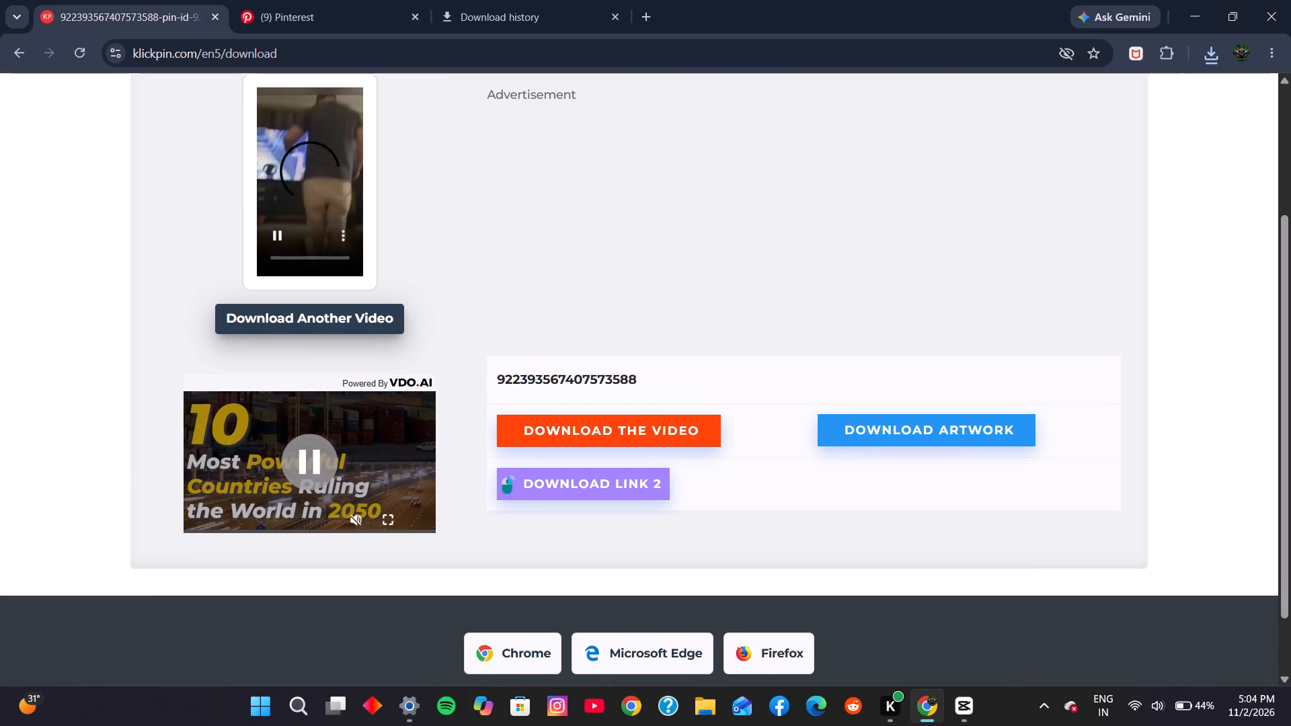
Download the fetched TV-jump video from its preview player on KlickPin.
scroll(341, 234, up, 1)
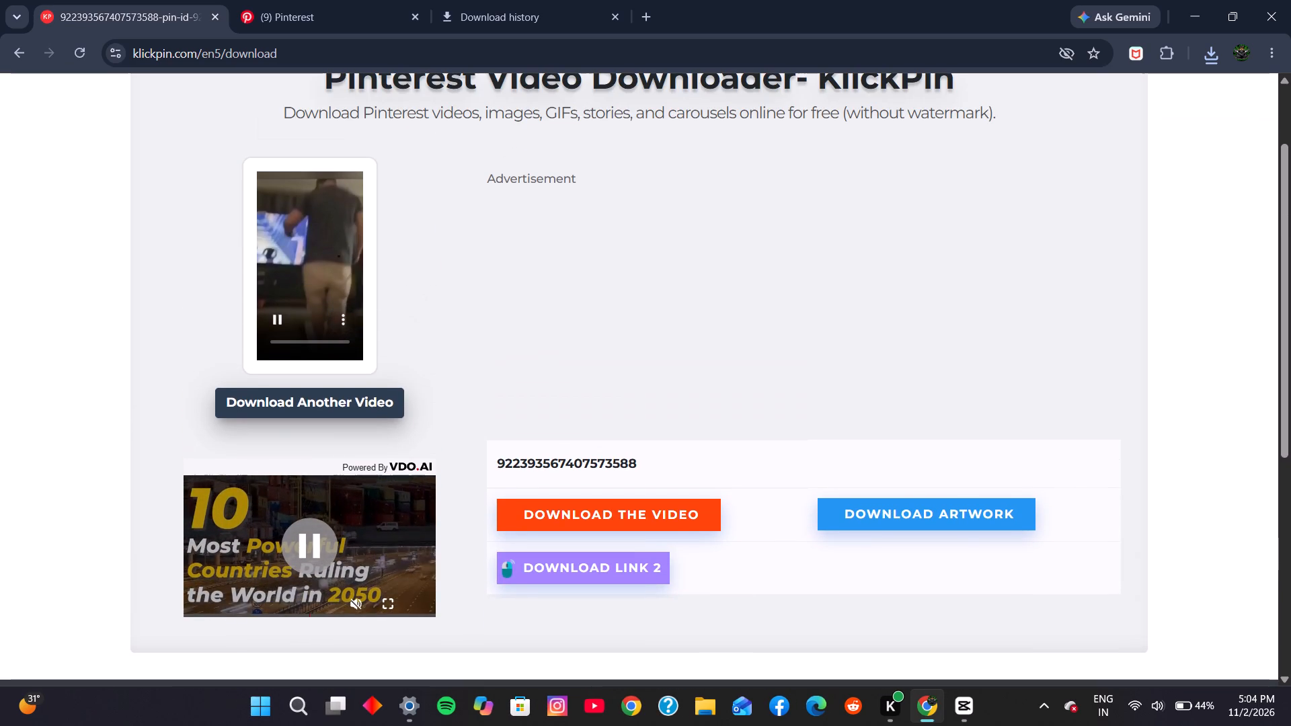
scroll(335, 289, up, 1)
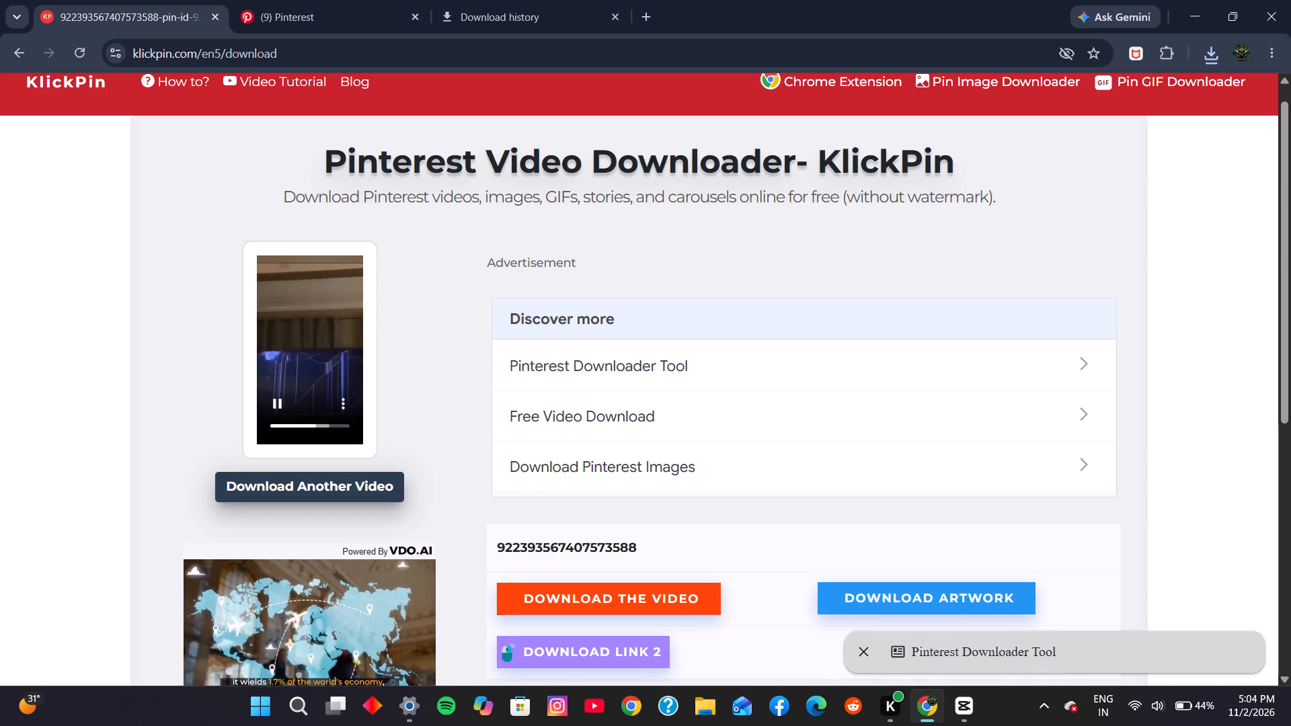
click(346, 405)
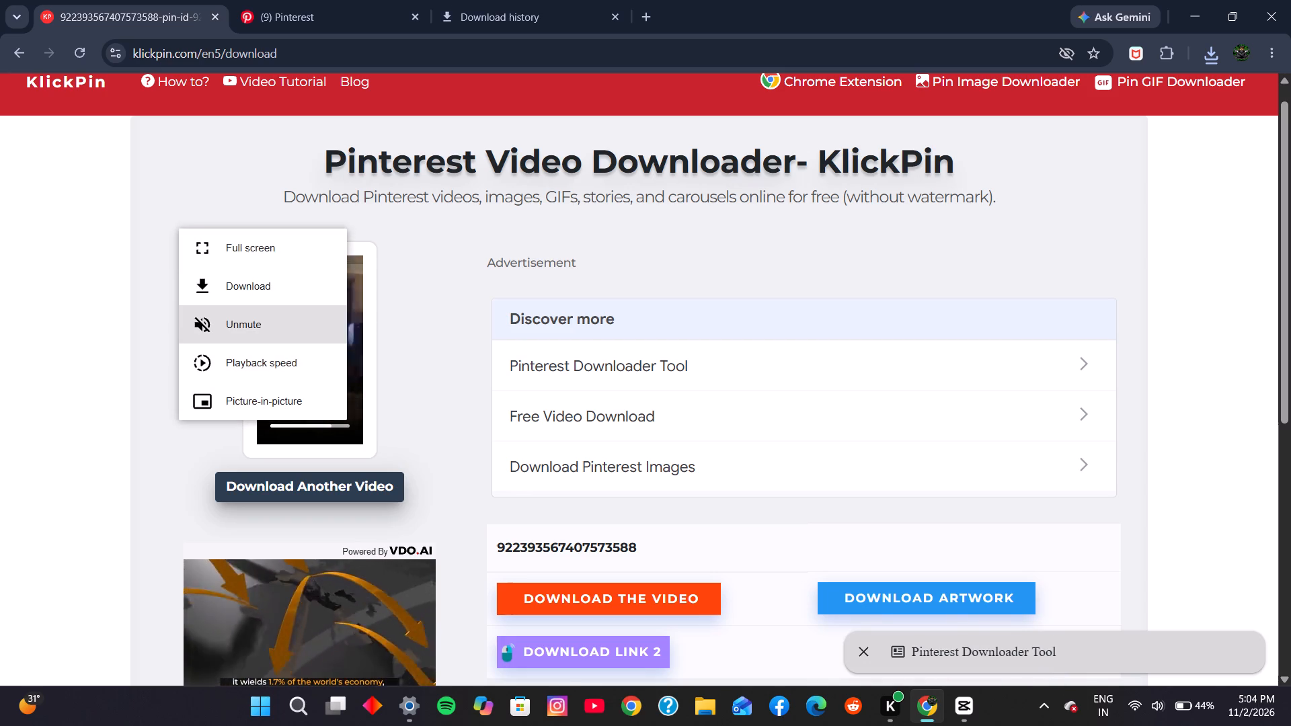
double_click(290, 296)
click(290, 296)
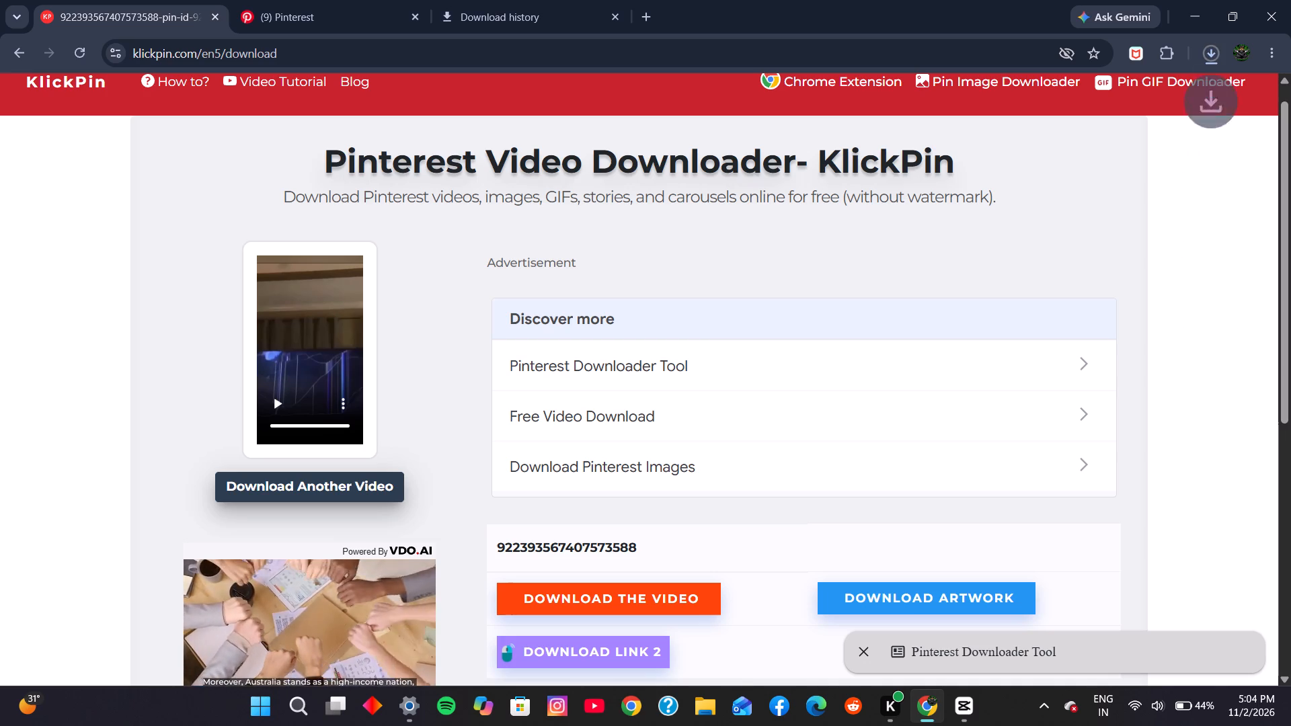
Switch to CapCut, select the first gameplay clip on the timeline and briefly play it from the playhead.
click(971, 707)
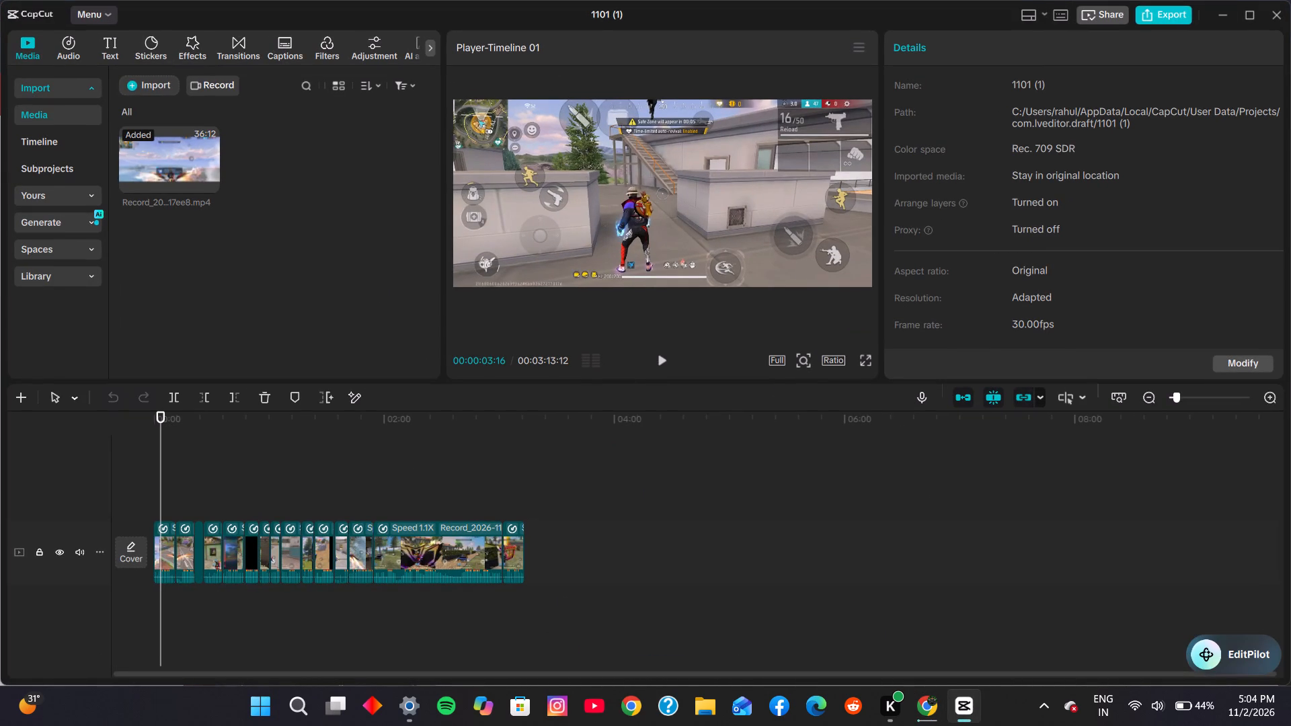
click(168, 541)
click(664, 356)
click(664, 356)
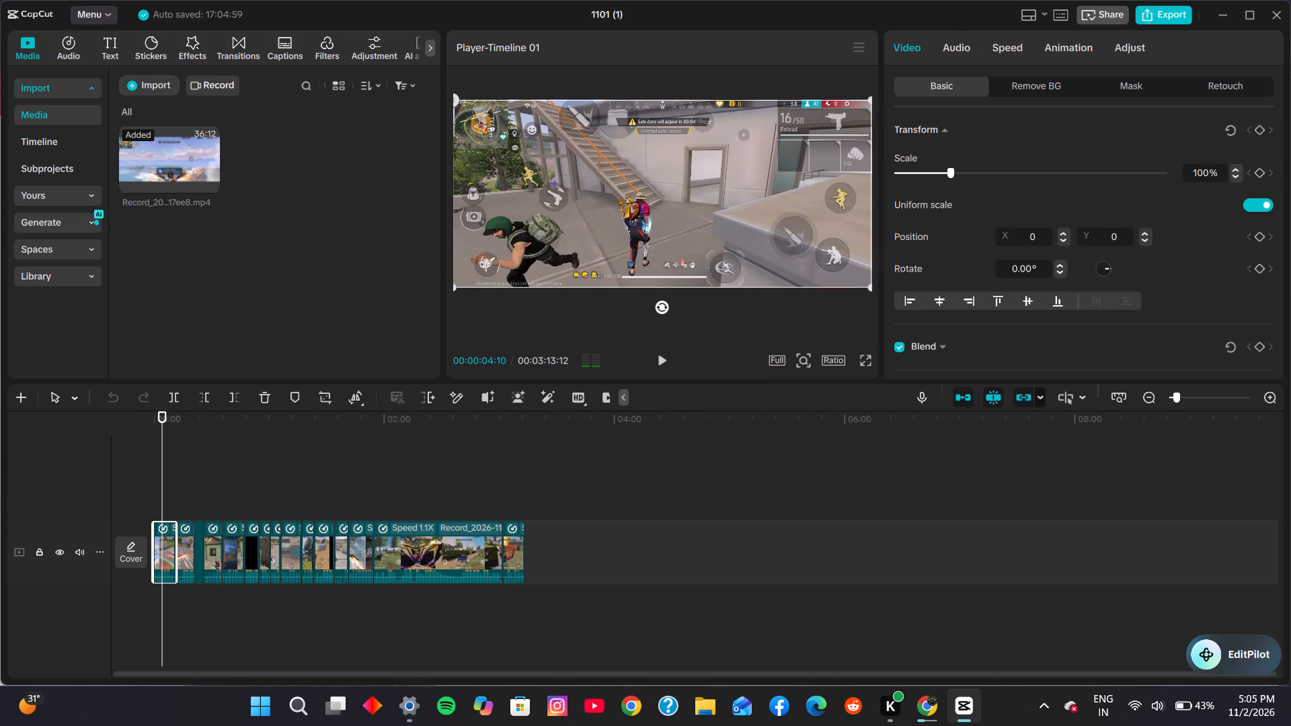
Trim about 2 seconds off the start of the first gameplay clip on the timeline.
drag(167, 417, 87, 417)
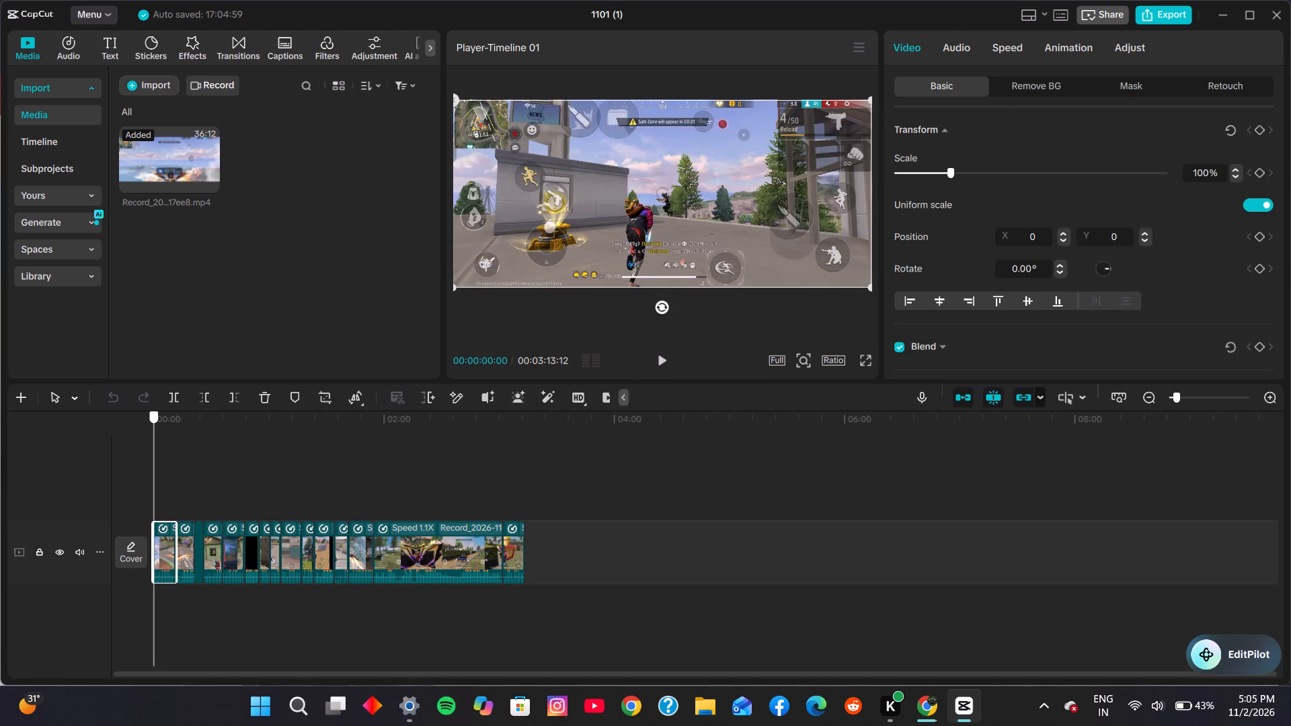
drag(87, 417, 83, 417)
click(1196, 395)
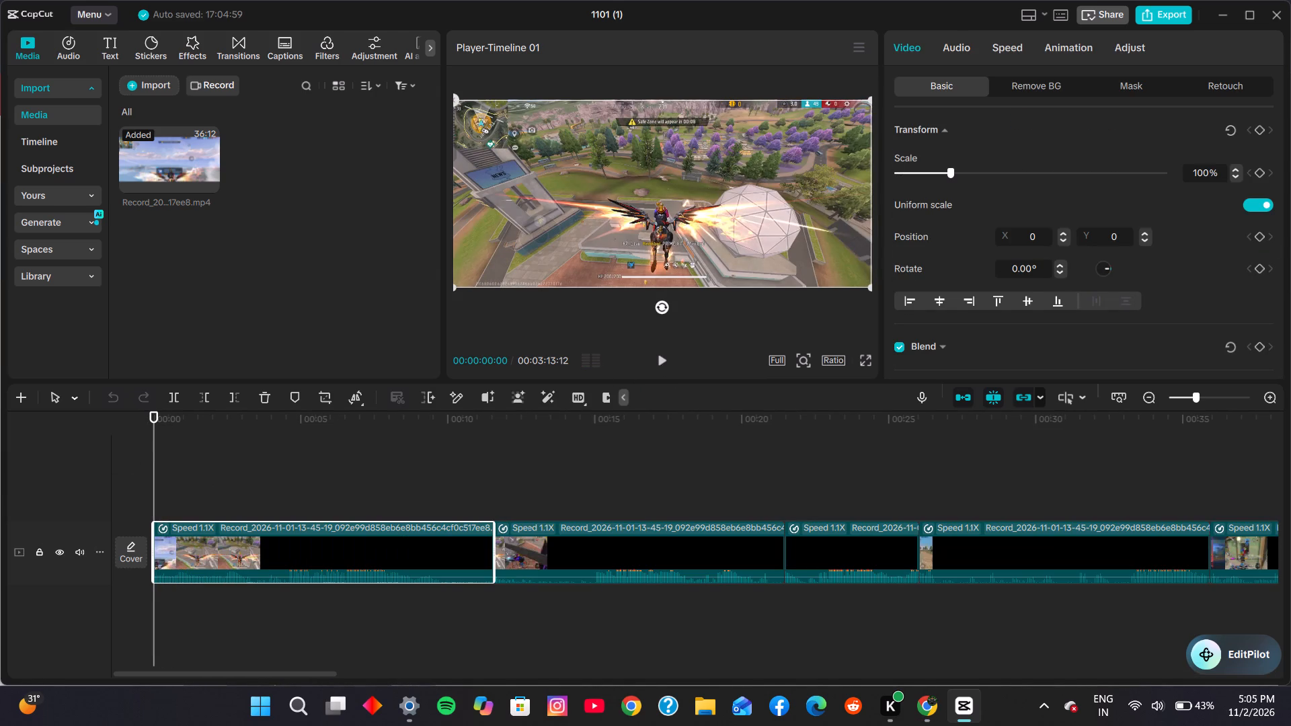
click(1183, 395)
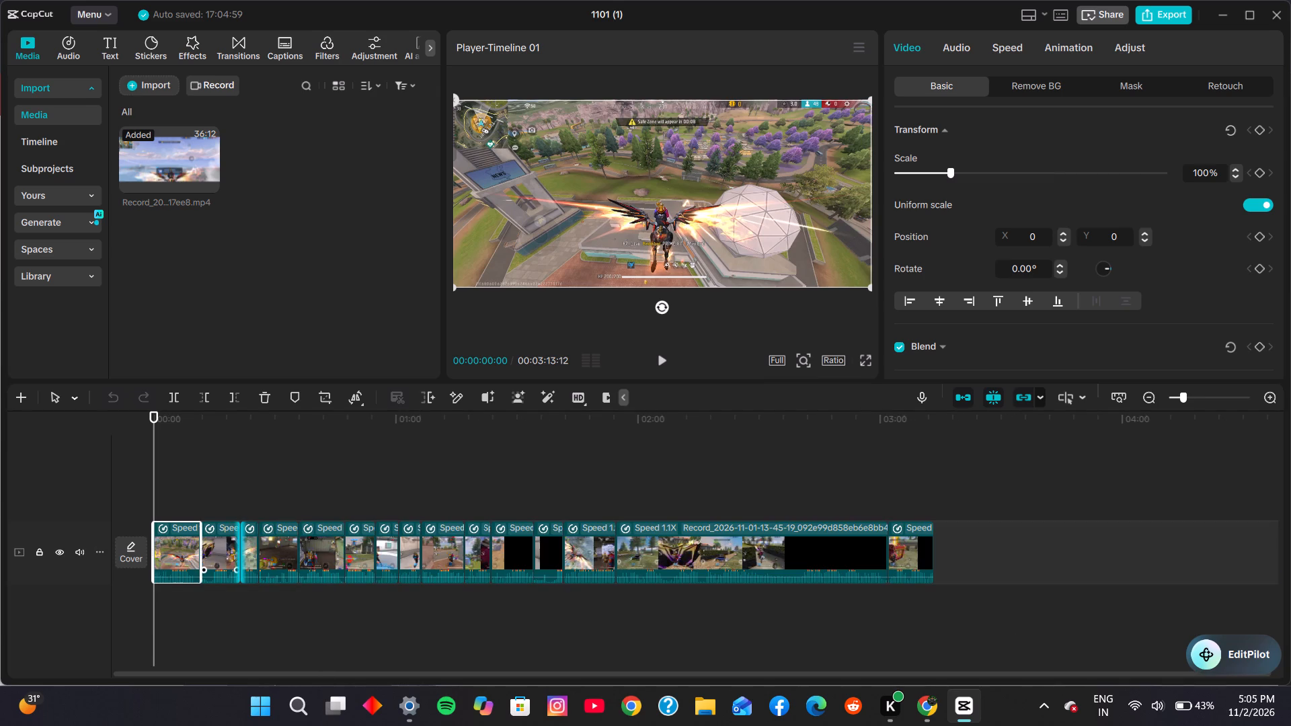
triple_click(1274, 397)
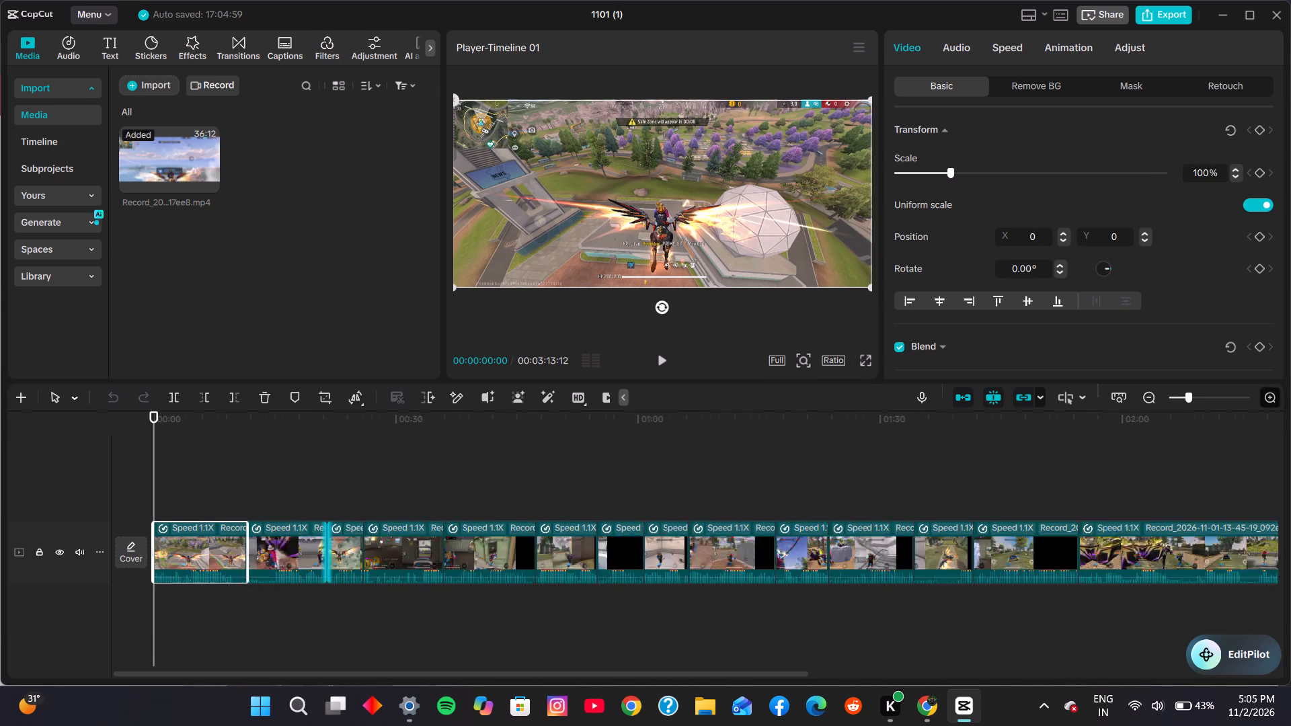
click(171, 505)
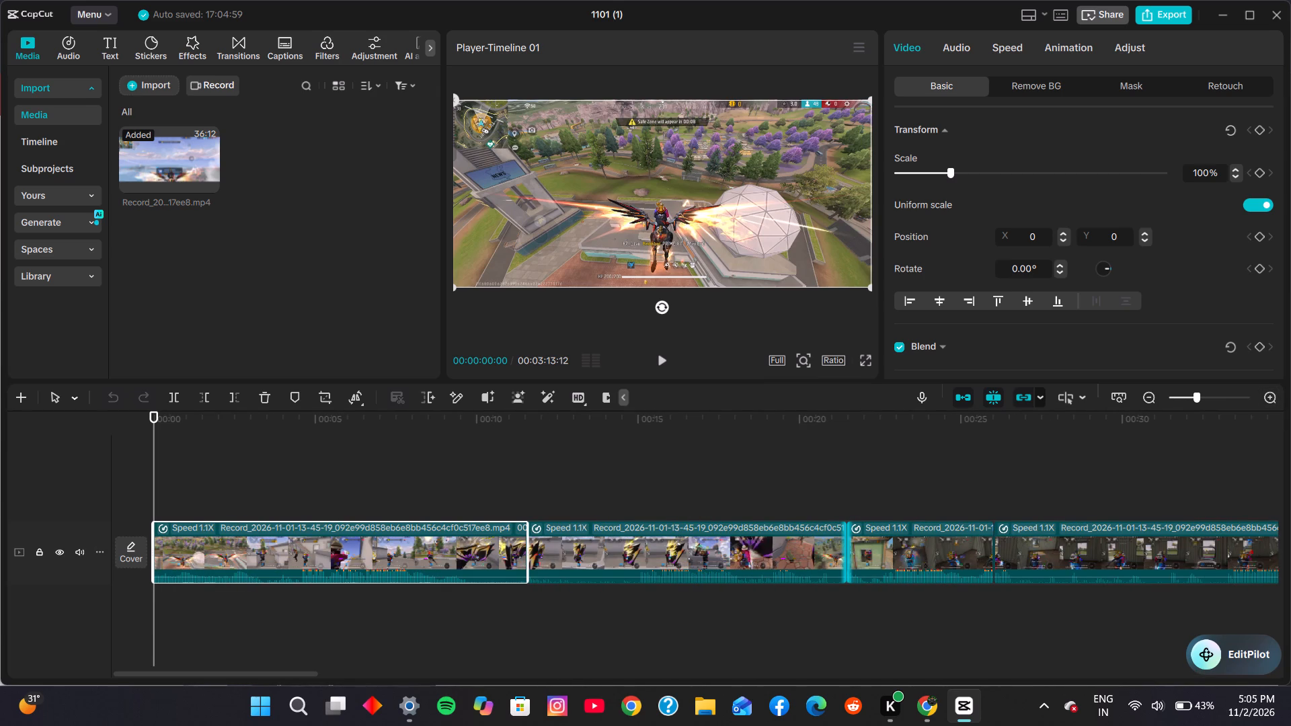
click(407, 488)
click(221, 504)
click(192, 501)
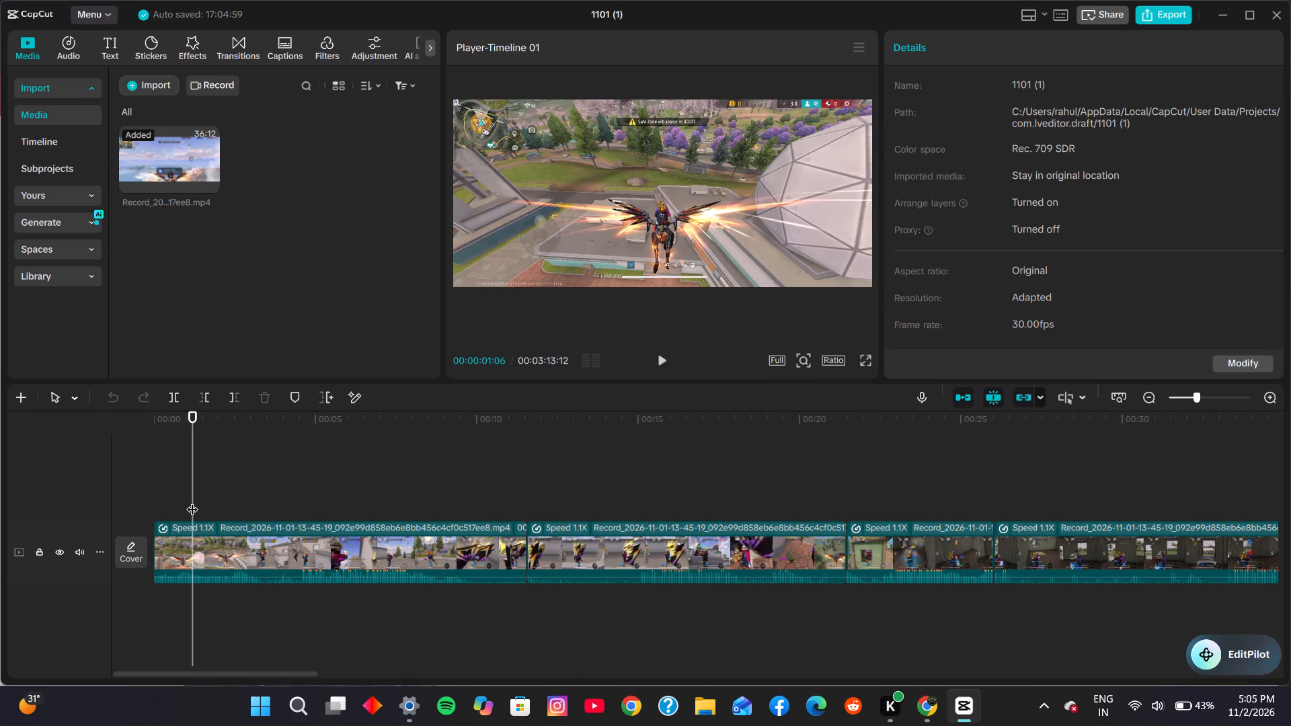
click(177, 544)
drag(153, 537, 202, 537)
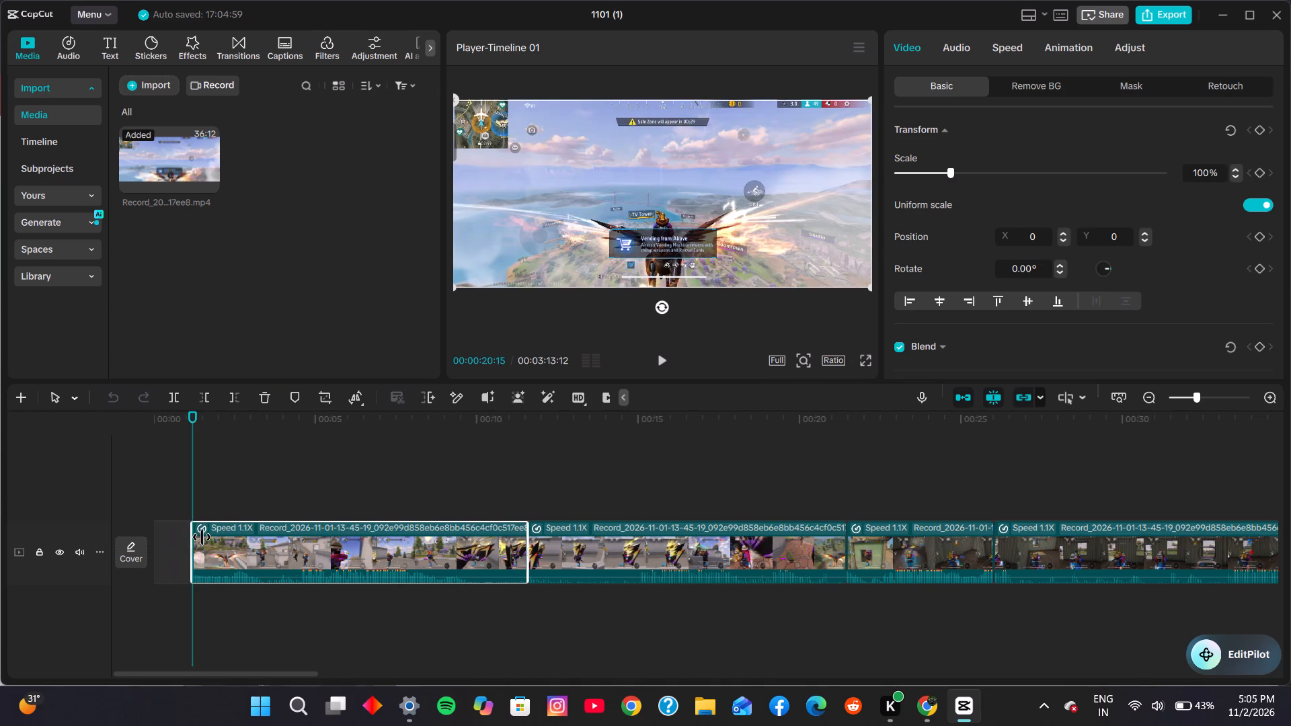
drag(202, 537, 230, 537)
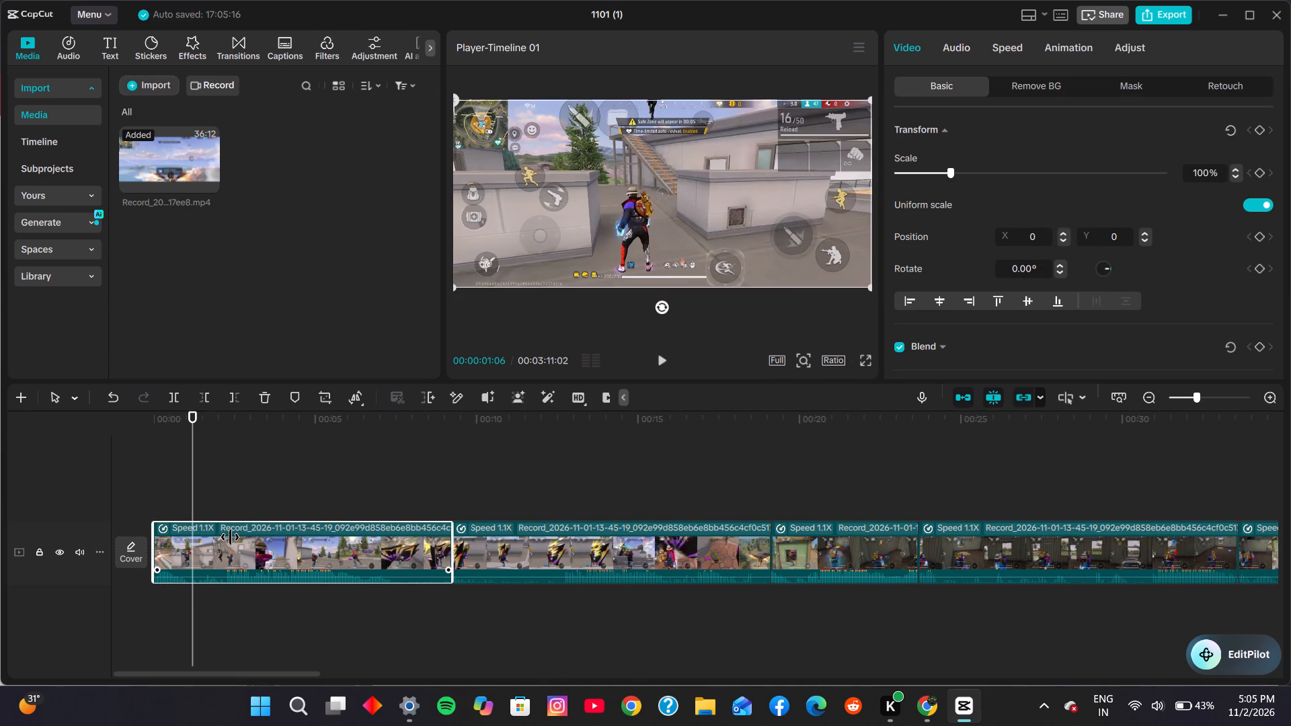
Scrub through the trimmed first clip's opening seconds to review the gameplay, finishing back at the timeline start.
click(155, 469)
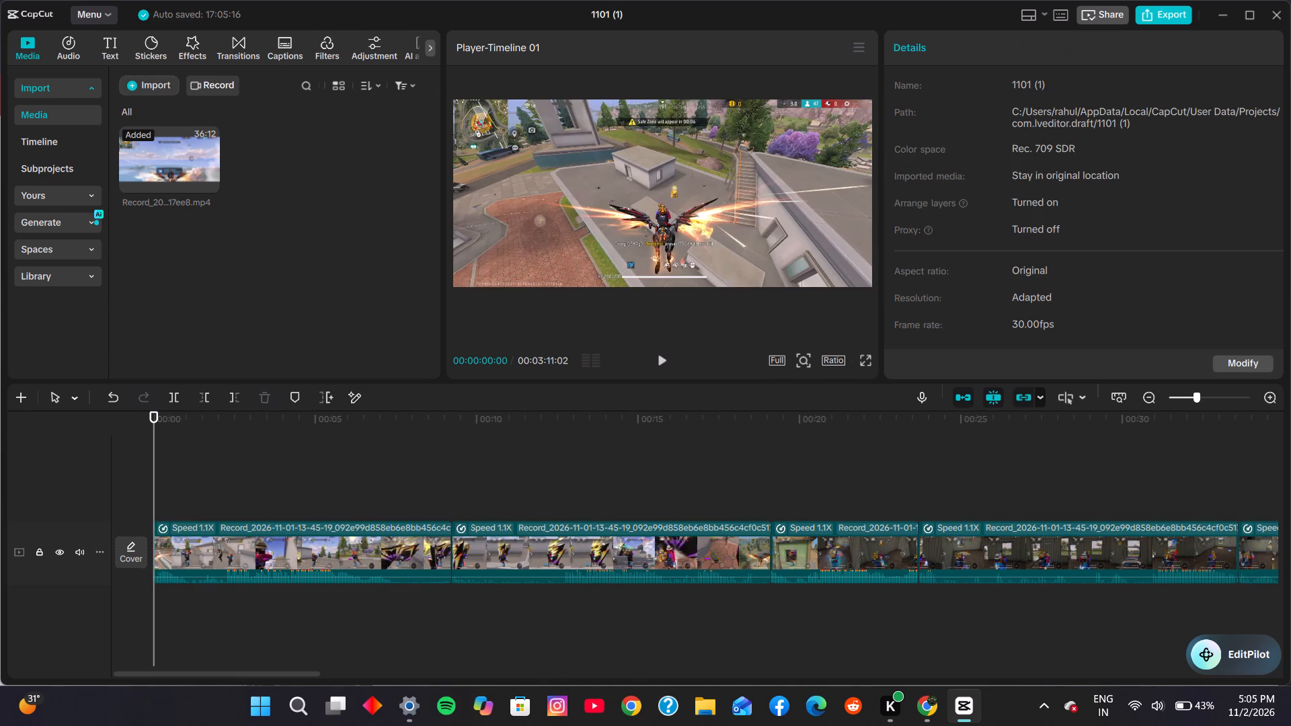
click(168, 468)
click(186, 468)
click(214, 468)
click(221, 469)
drag(234, 468, 244, 468)
click(262, 469)
click(270, 469)
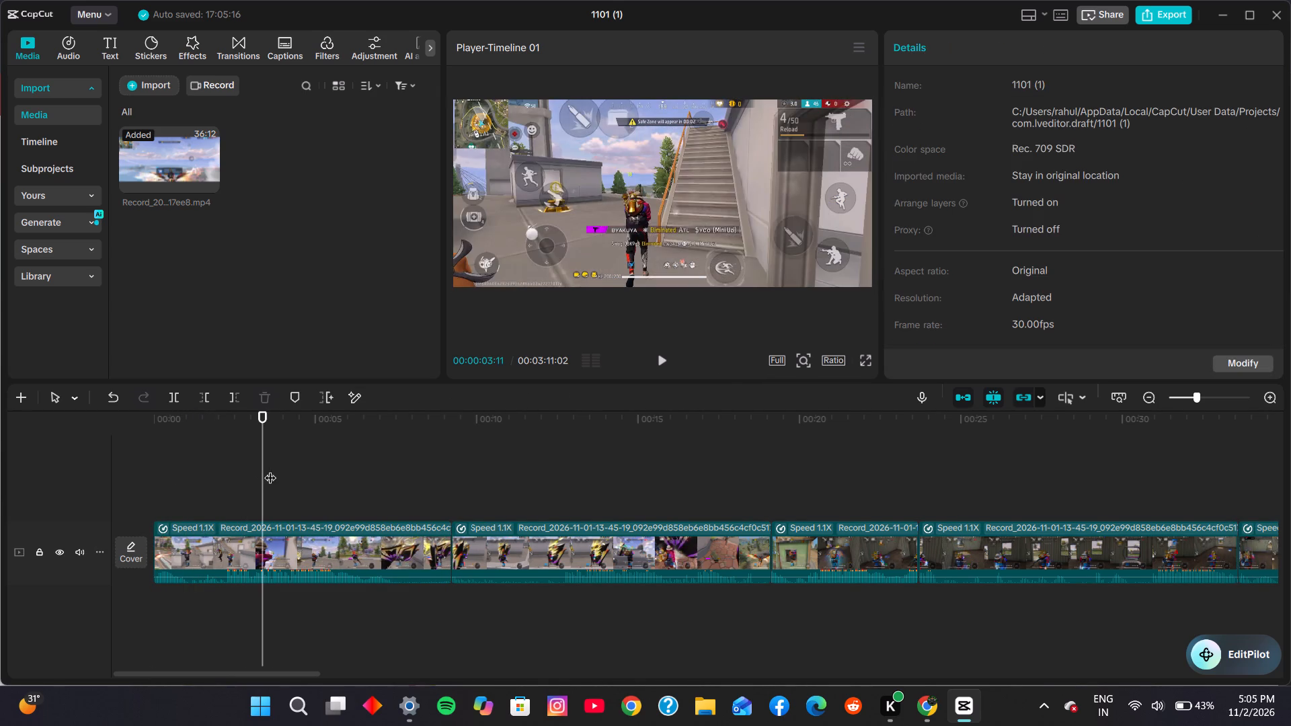
click(283, 469)
click(311, 467)
click(316, 467)
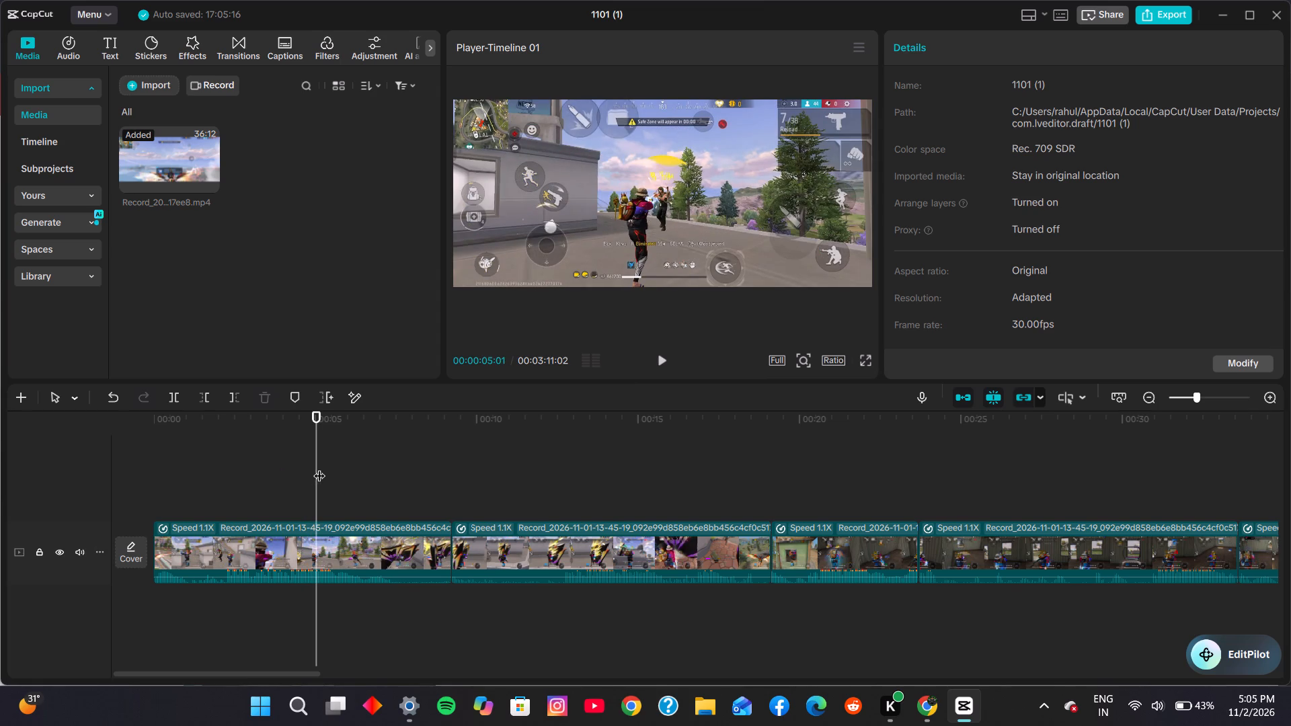
double_click(334, 467)
click(342, 467)
click(362, 467)
click(289, 473)
click(262, 475)
click(240, 477)
click(224, 477)
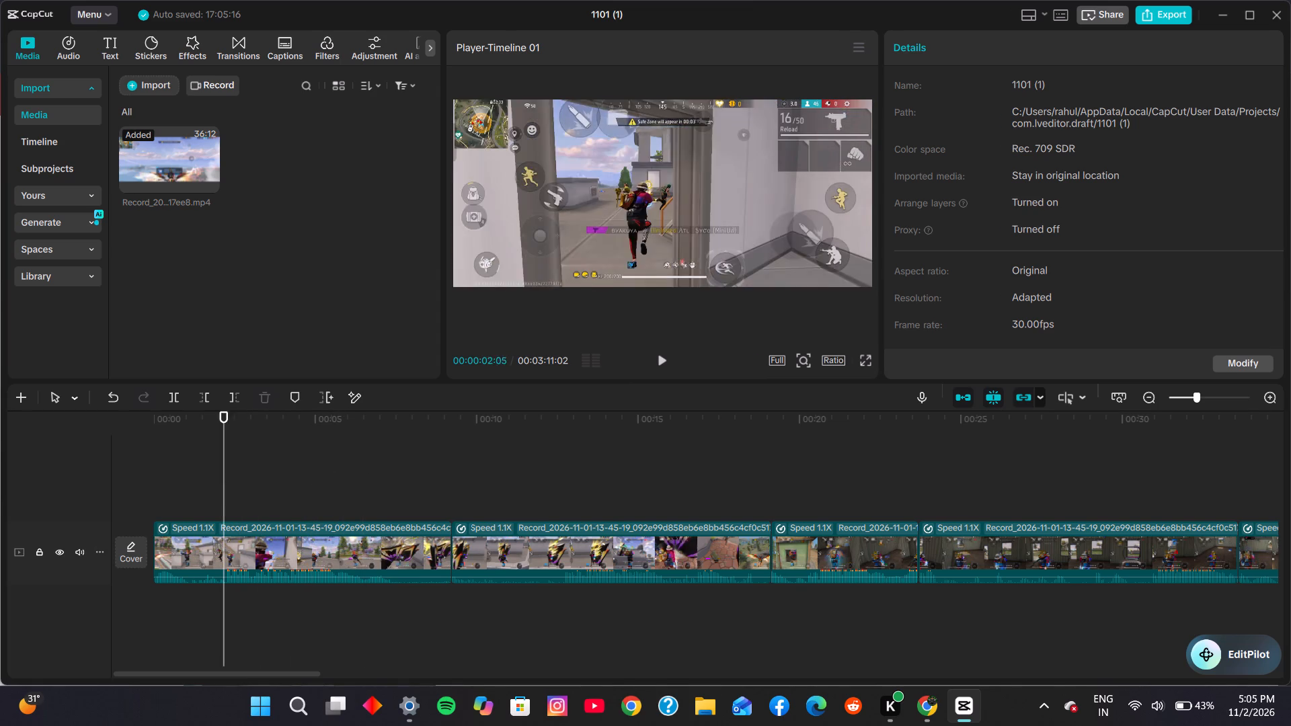
click(193, 478)
click(161, 477)
click(135, 477)
click(125, 477)
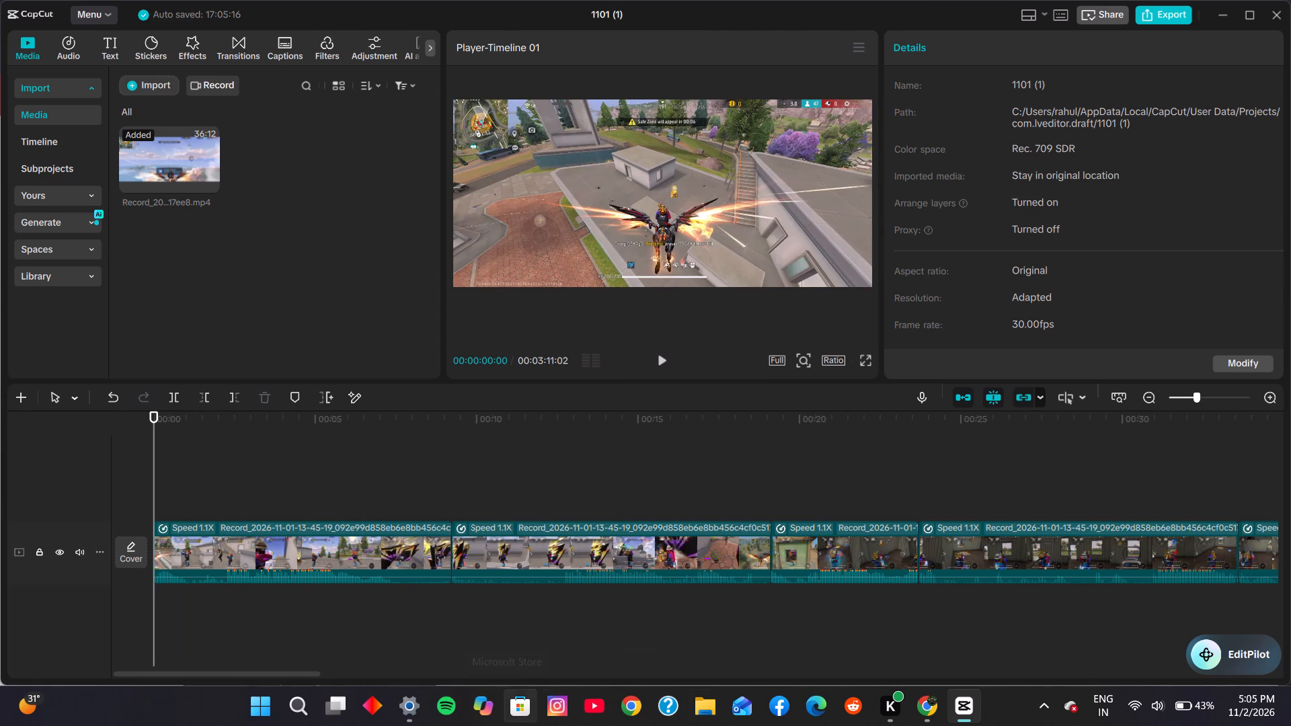
Switch to Chrome and search Google in a new tab for "game beckground music runi game".
click(925, 706)
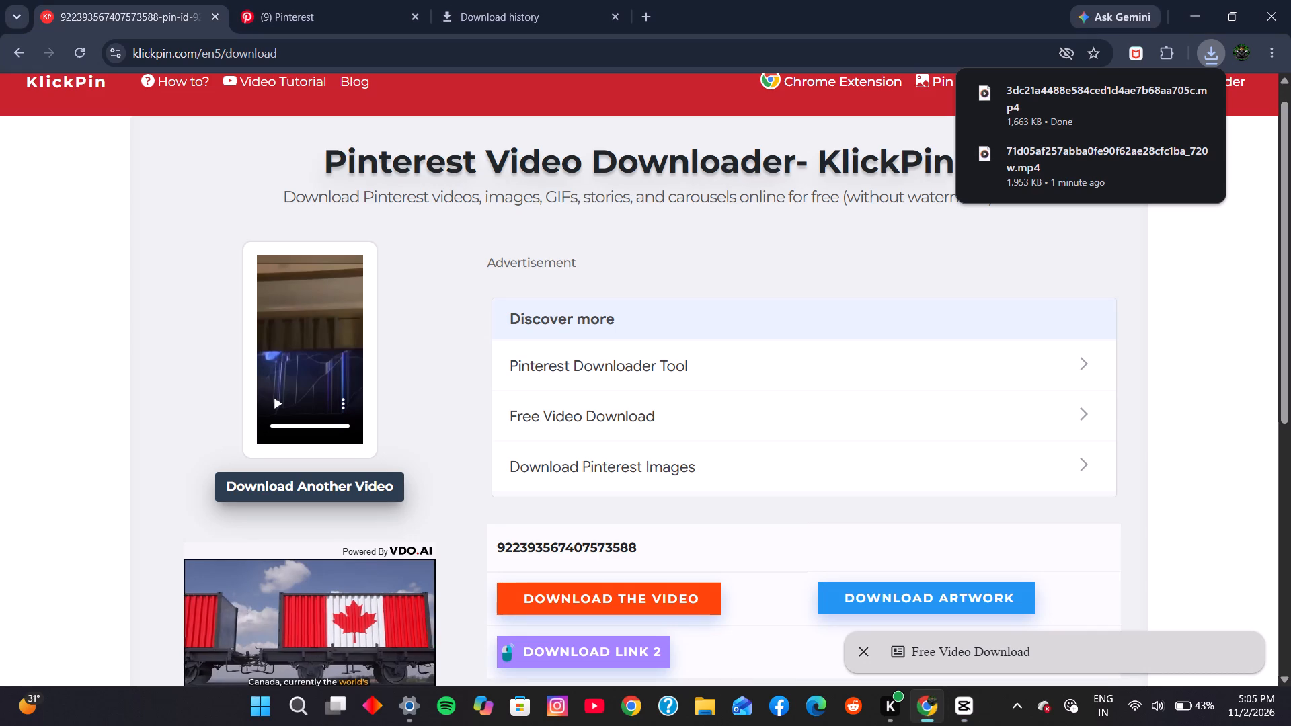
click(645, 16)
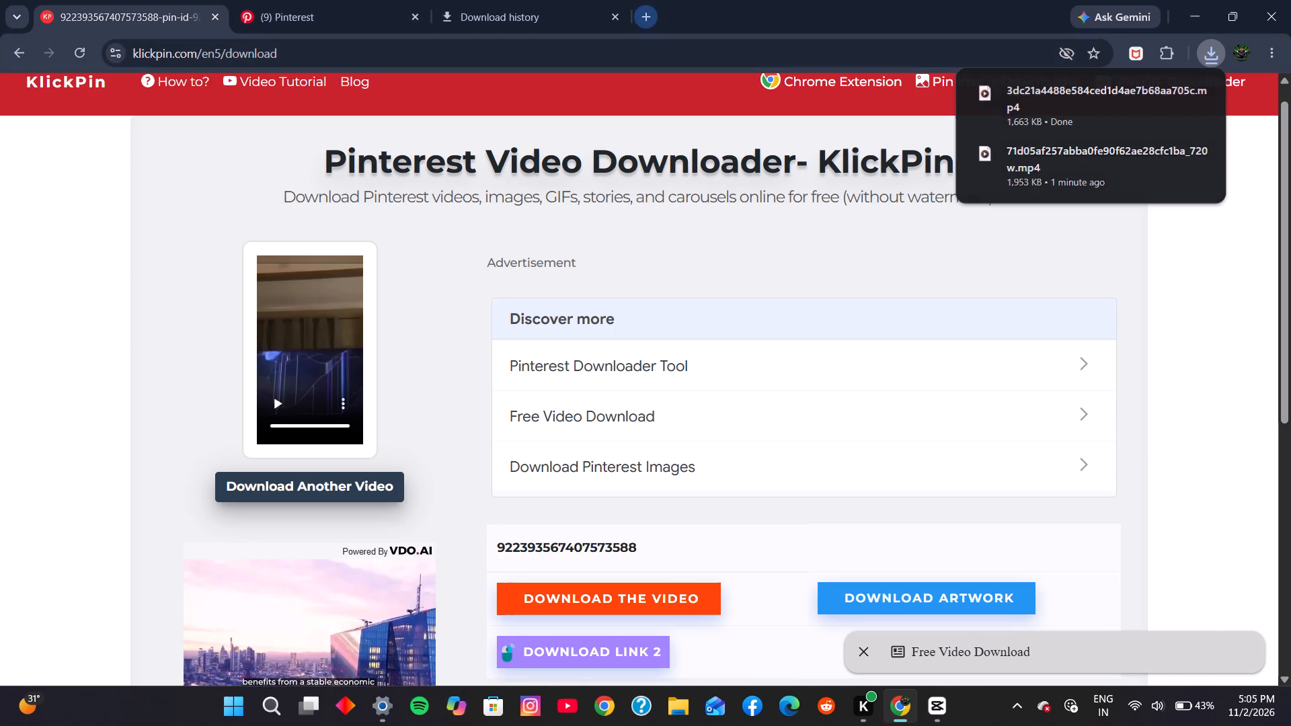
click(668, 48)
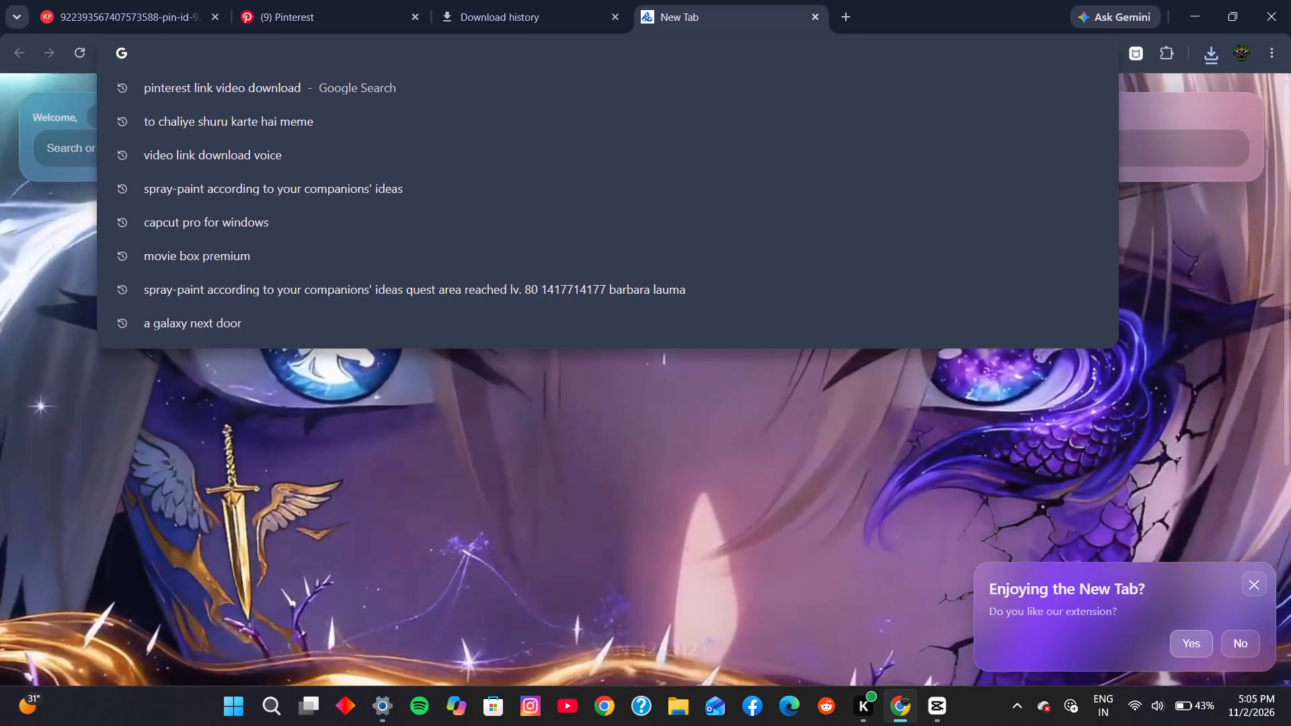
text(game)
key(space)
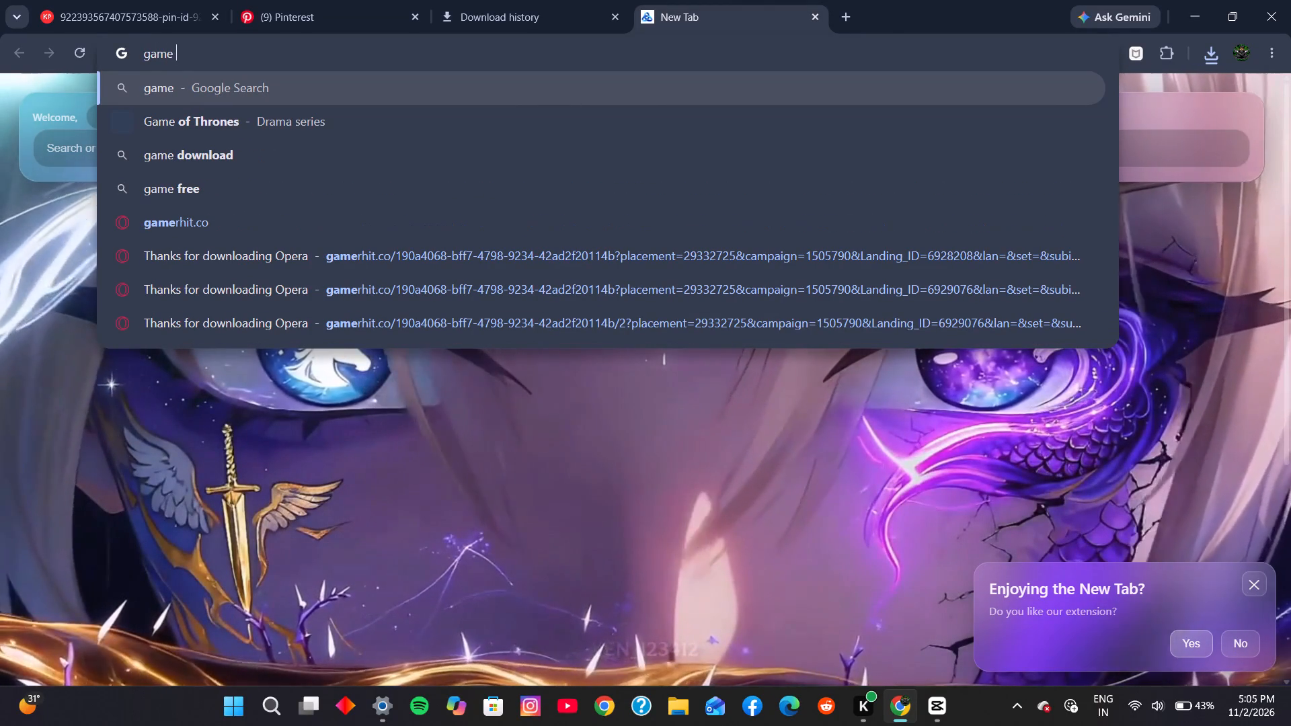
key(b)
text(ekg)
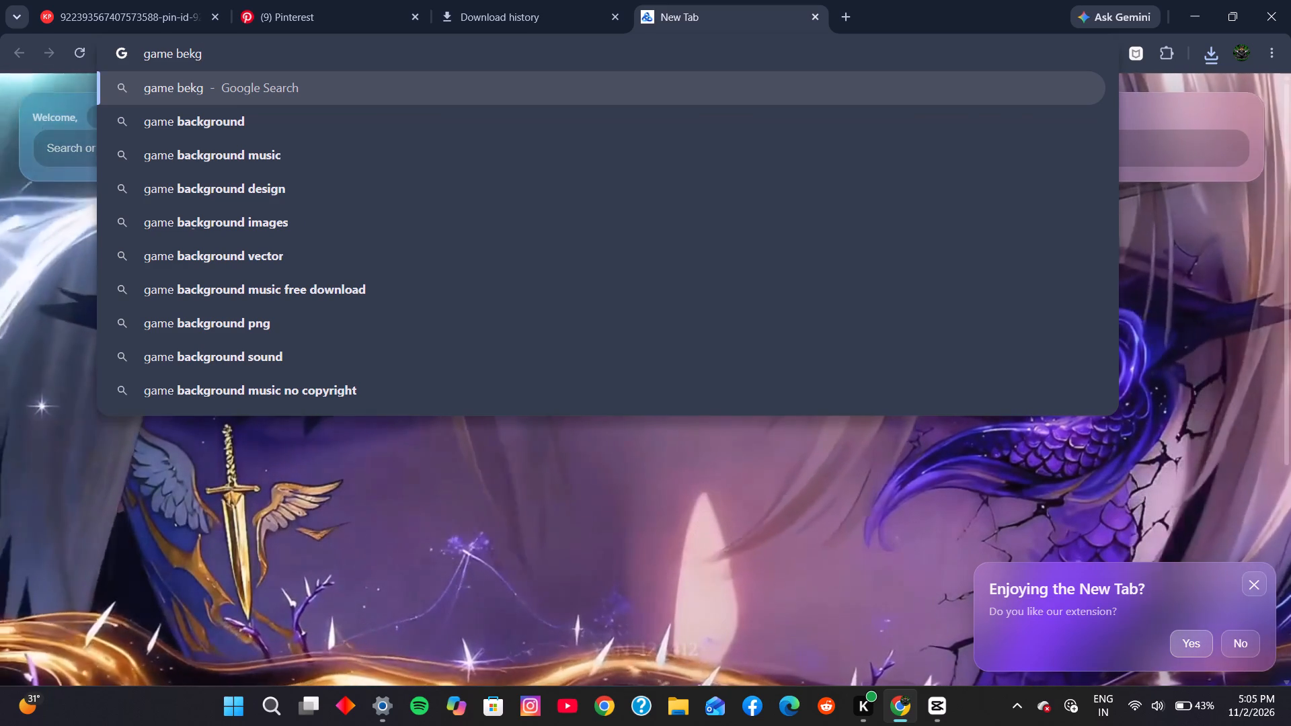
key(BackSpace)
key(BackSpace)
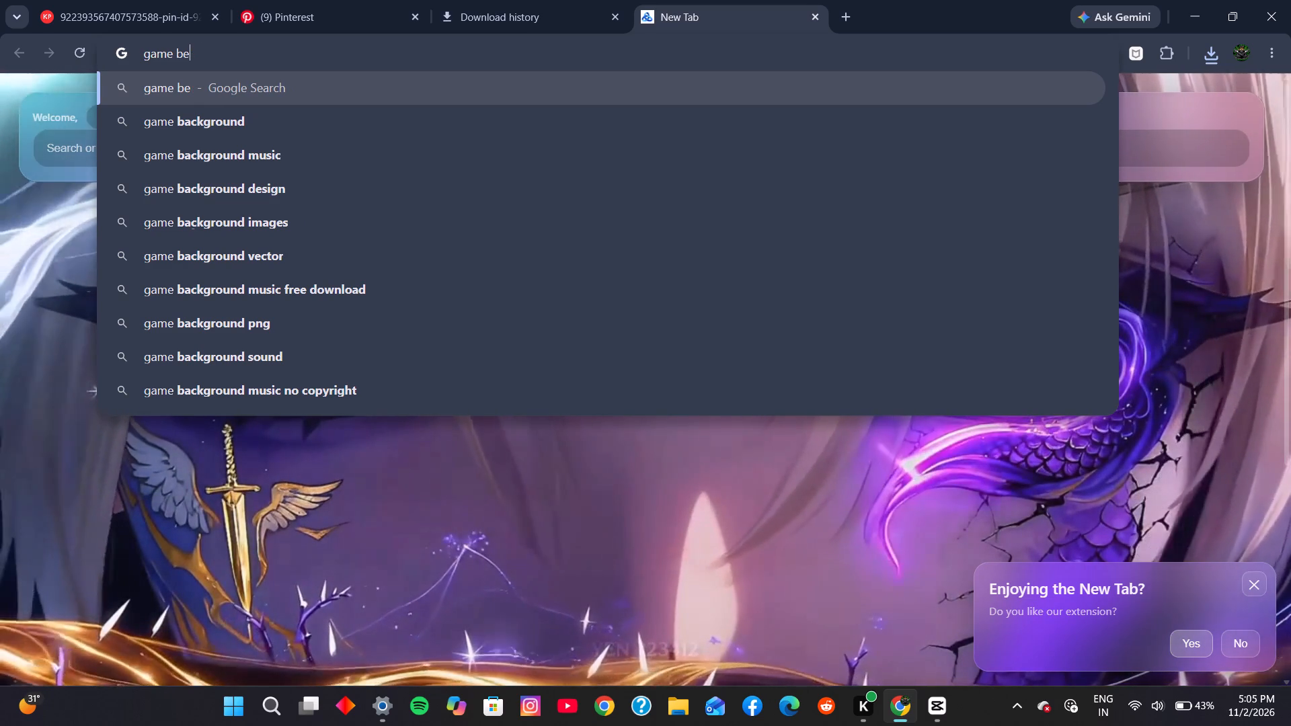
text(ckg)
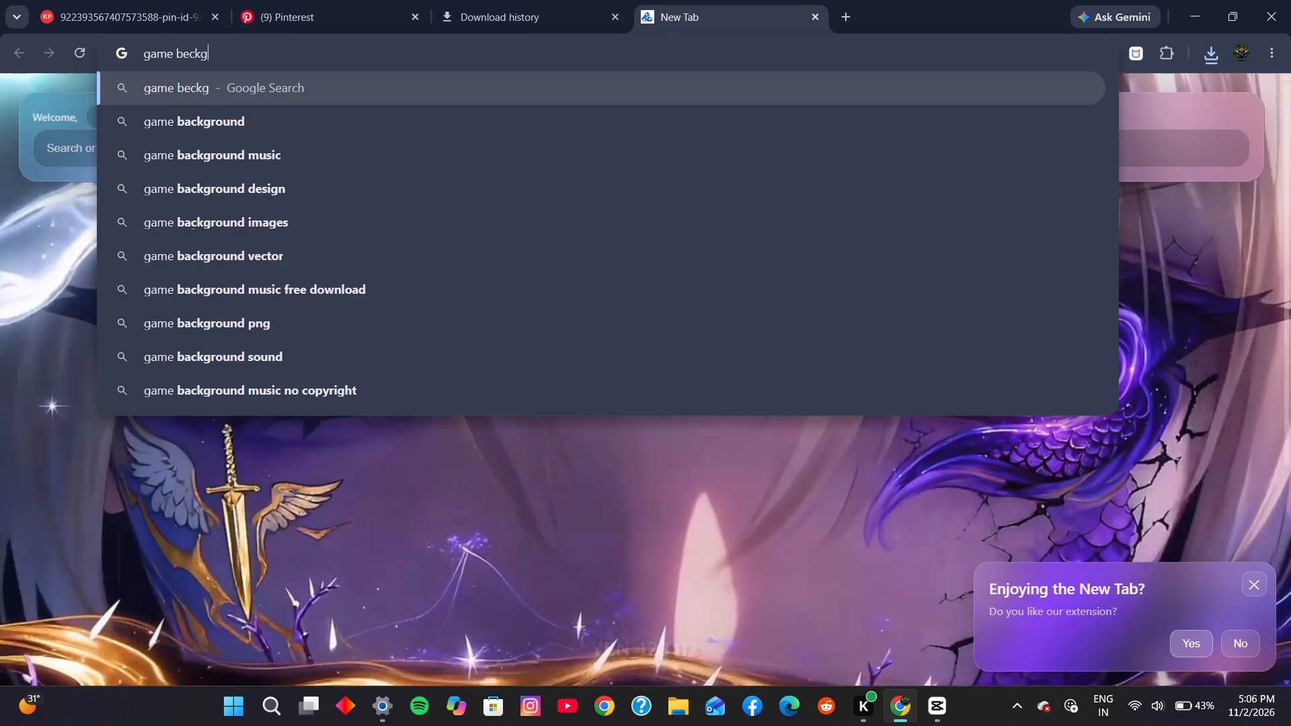
text(round)
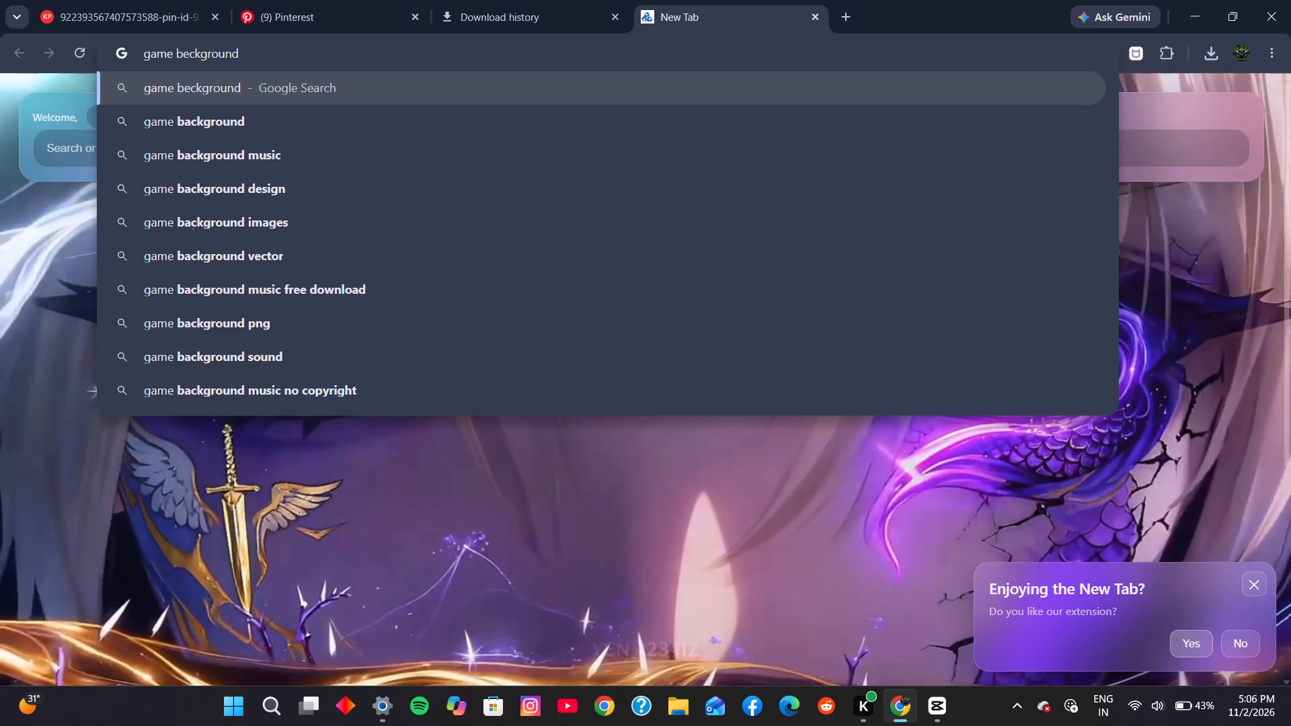
key(space)
text(mu)
text(sin)
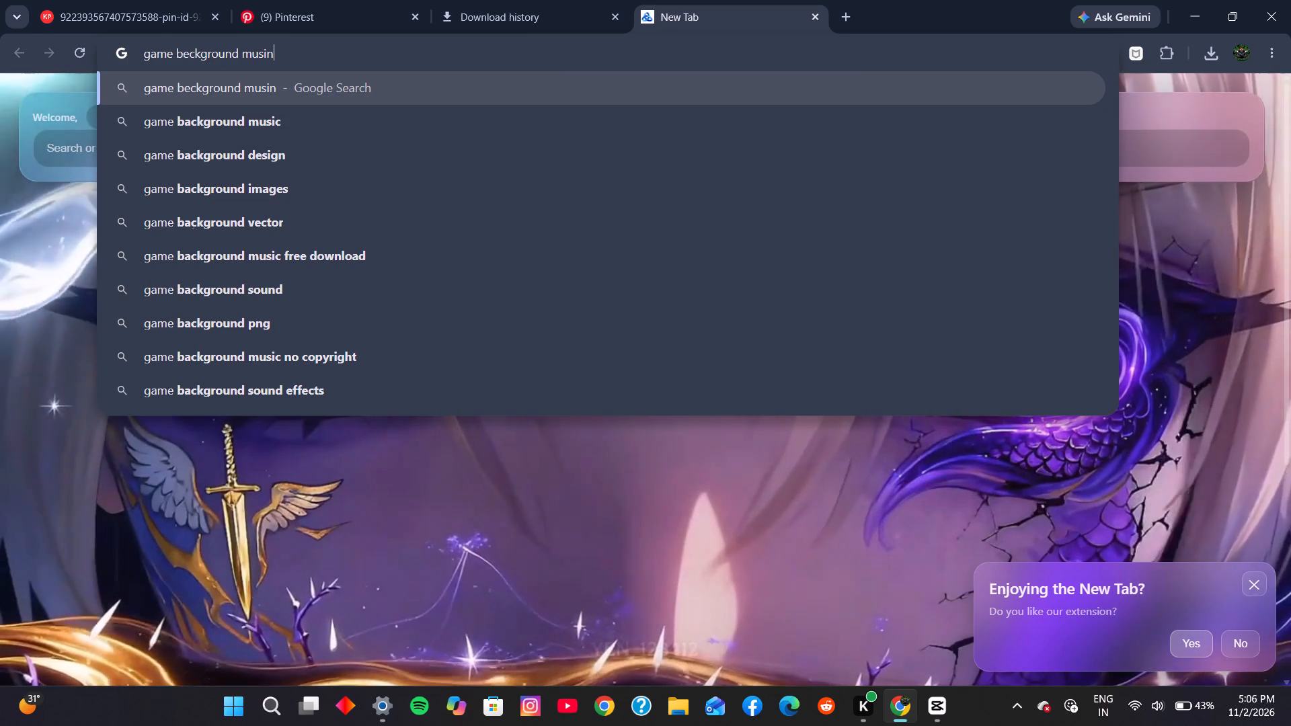
key(g)
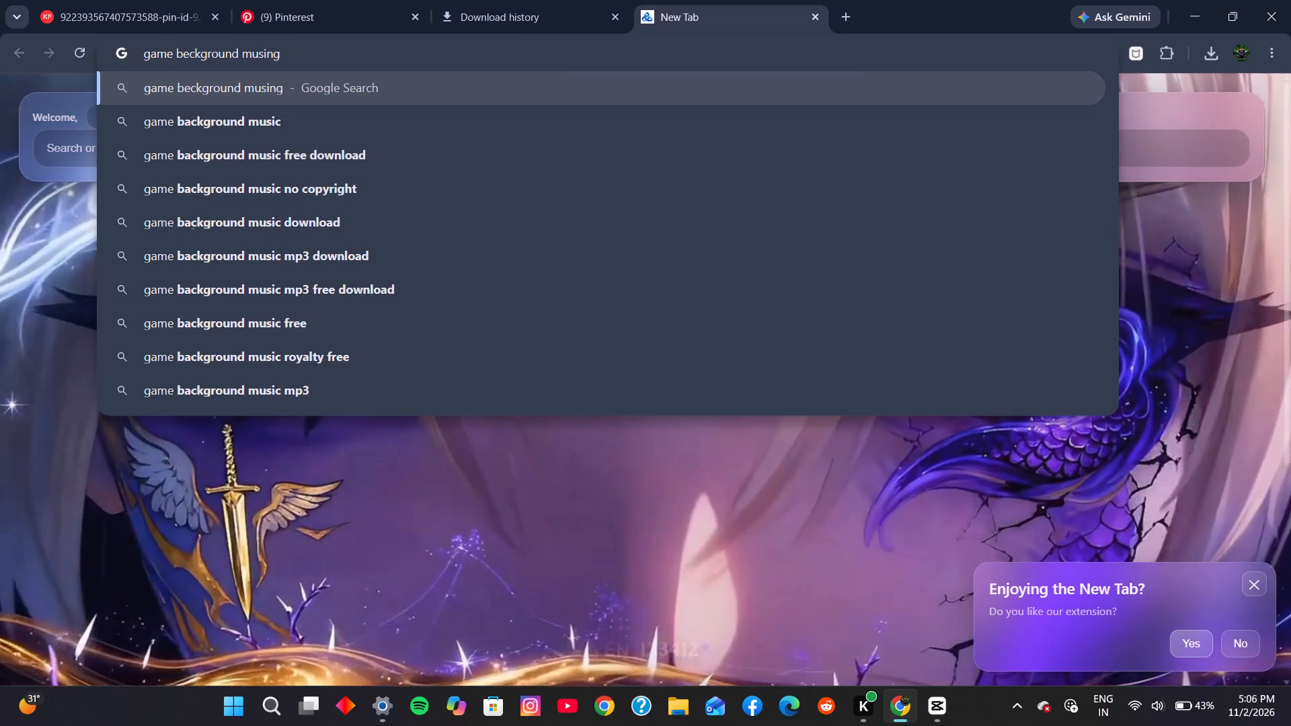
key(BackSpace)
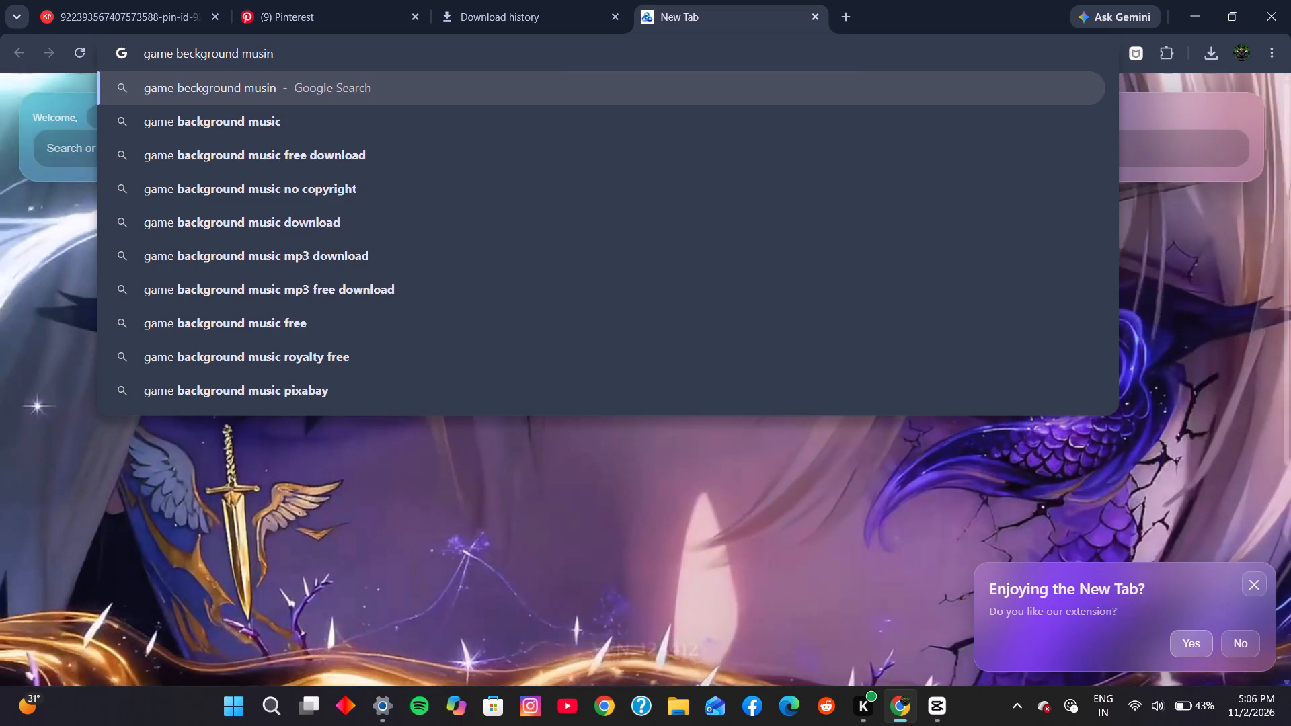
key(BackSpace)
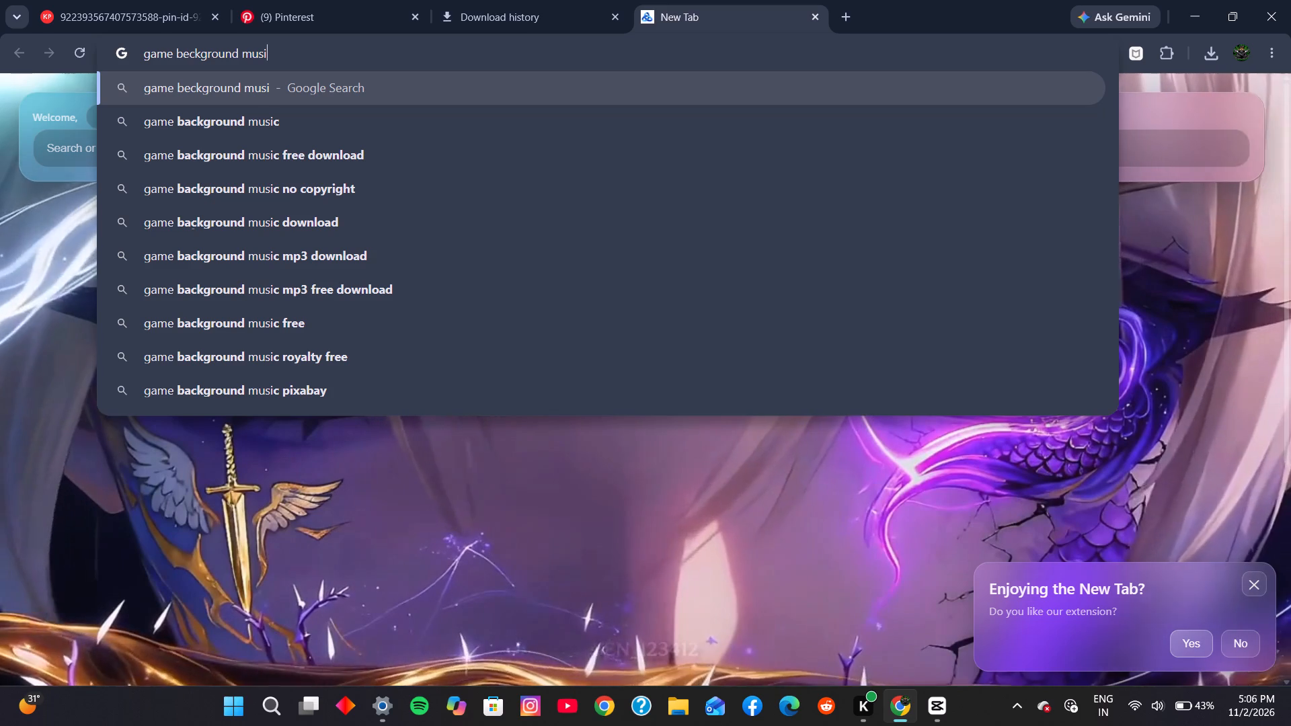
text(c)
key(space)
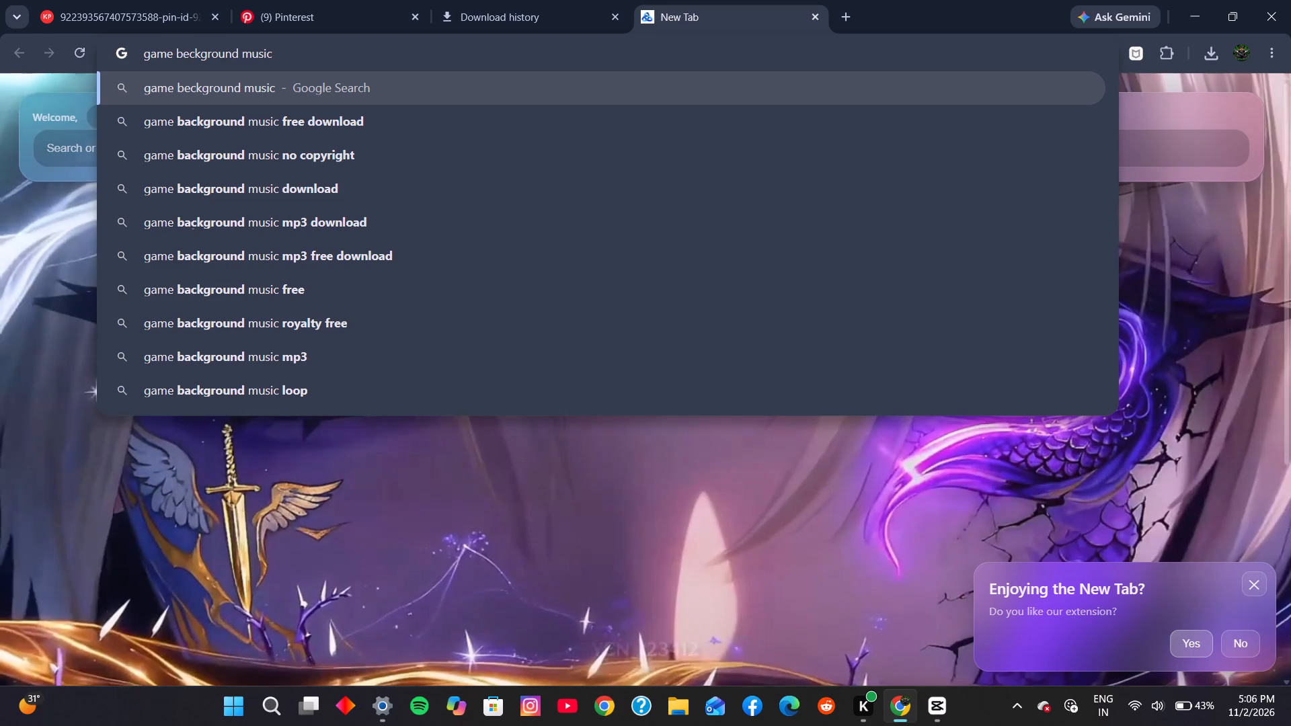
text(ru)
text(ni)
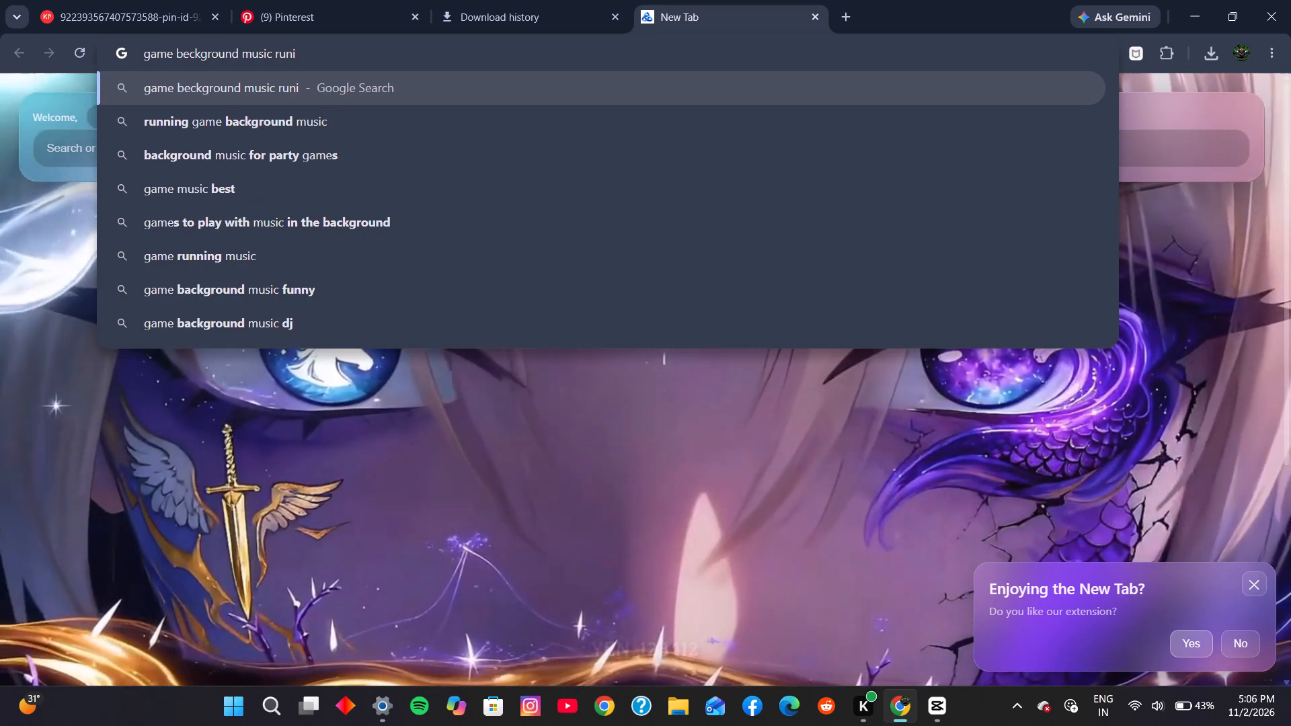
key(space)
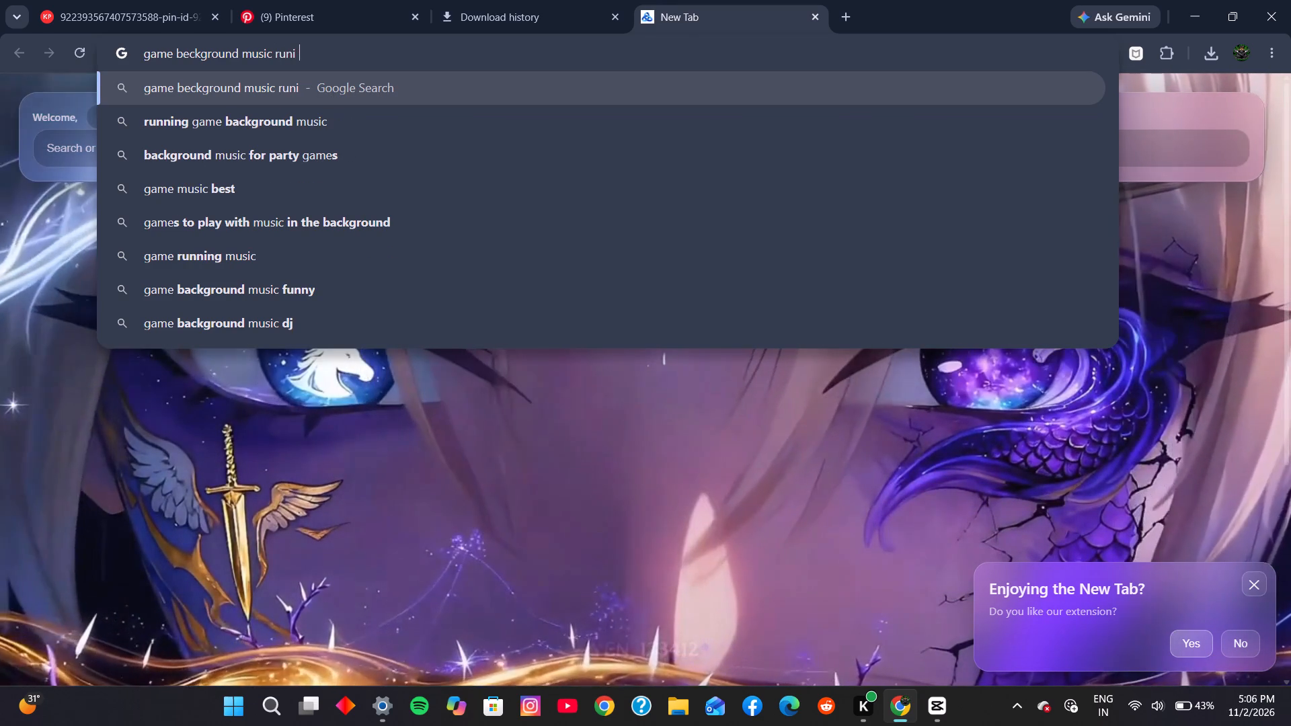
text(game)
key(Return)
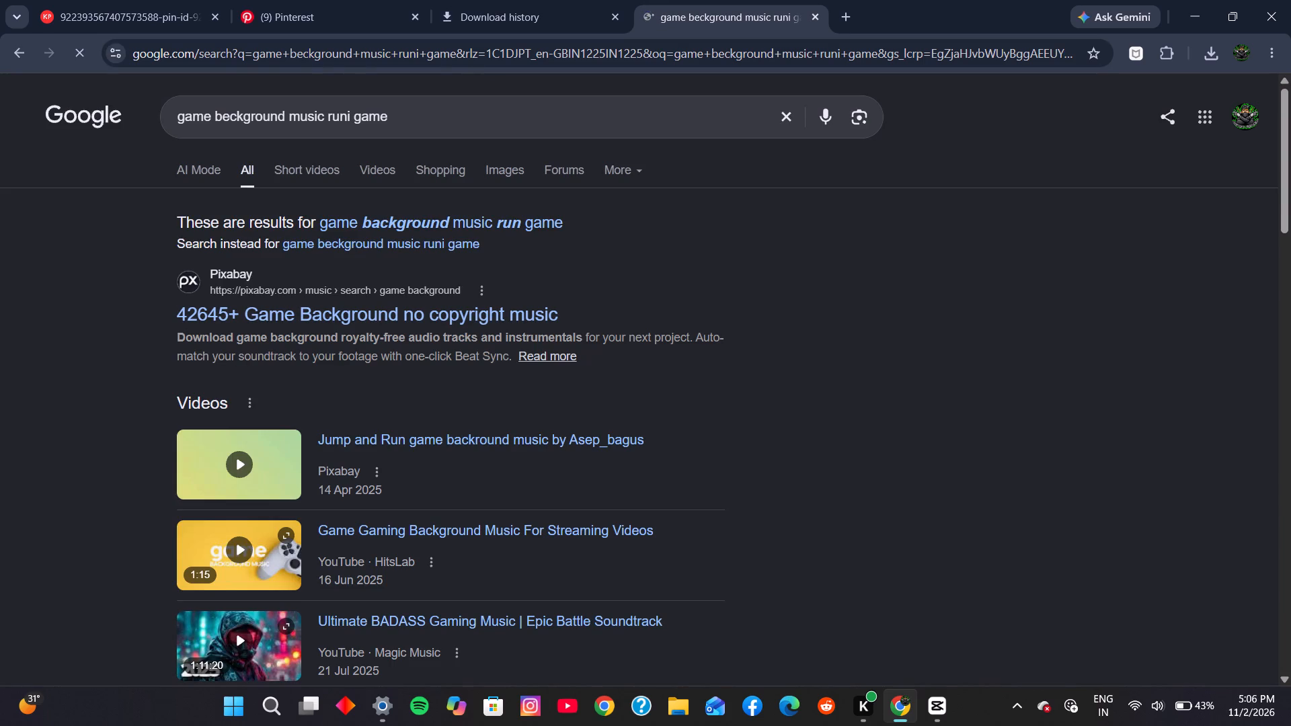
Open Pixabay's Game Background no copyright music results and preview the track "Game - Game Music" by vaitsez.
click(336, 317)
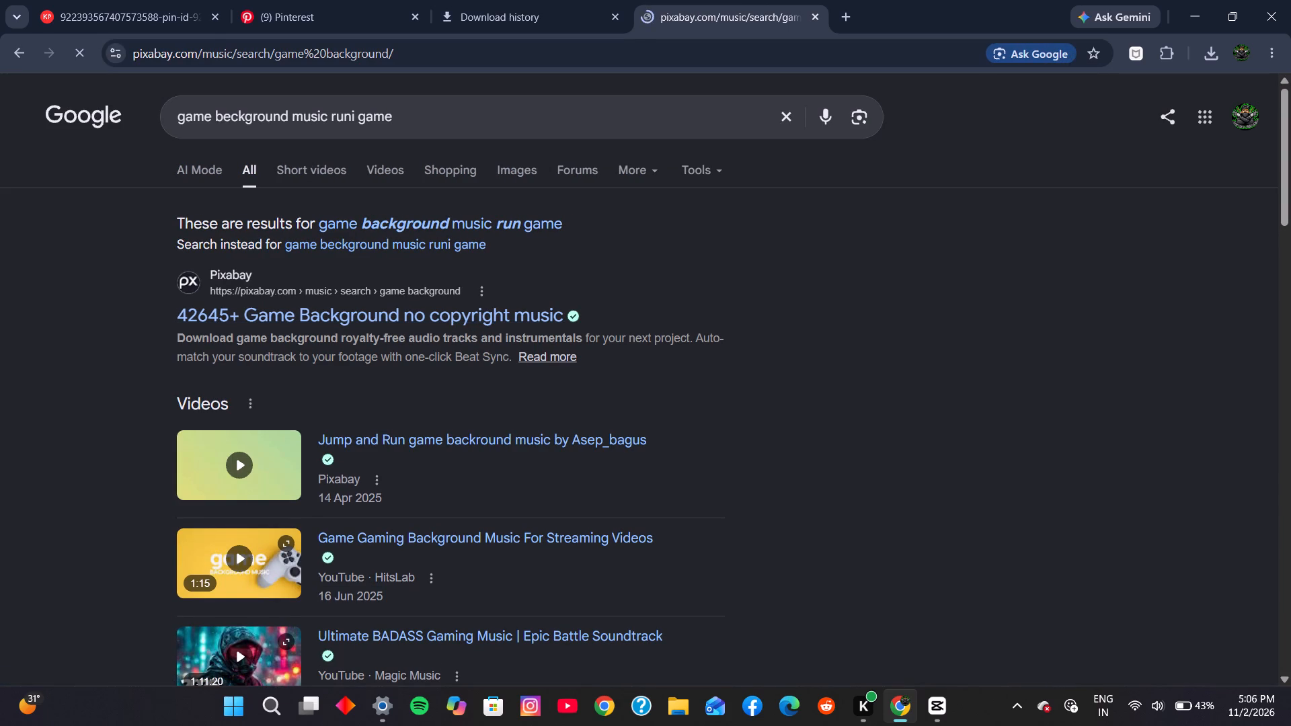
scroll(340, 339, down, 5)
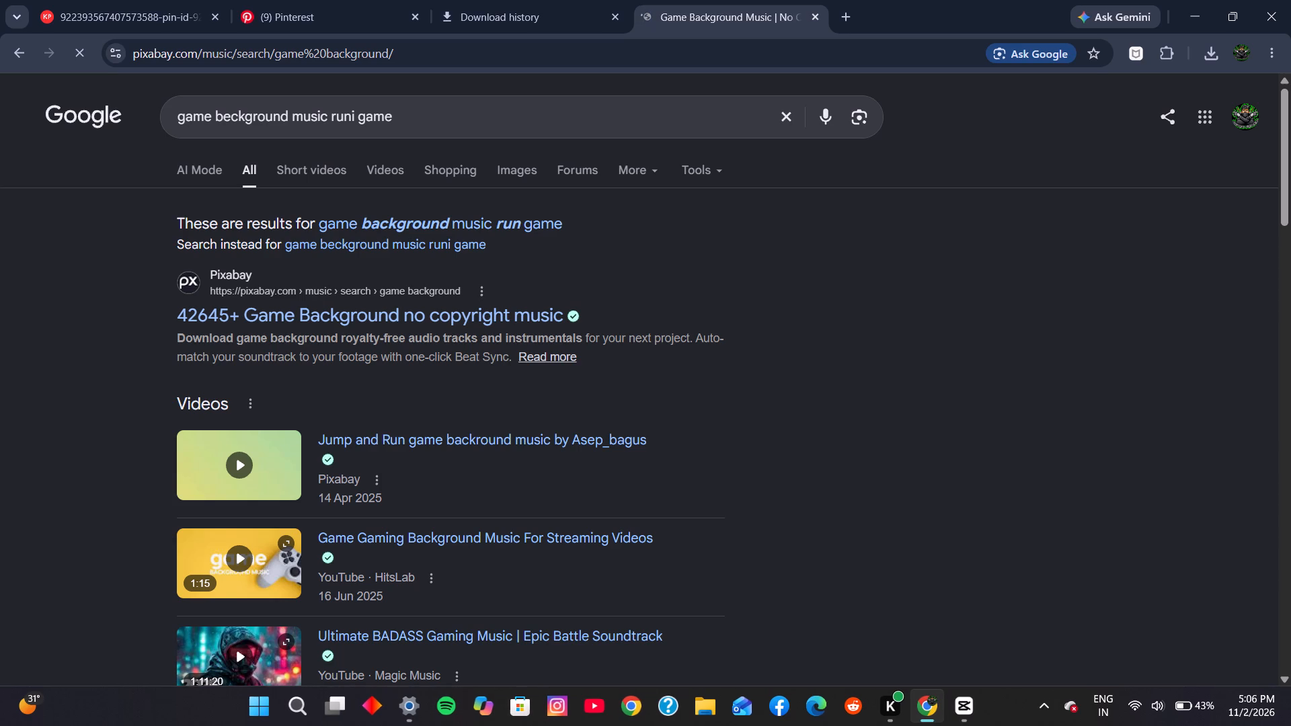
scroll(338, 338, down, 2)
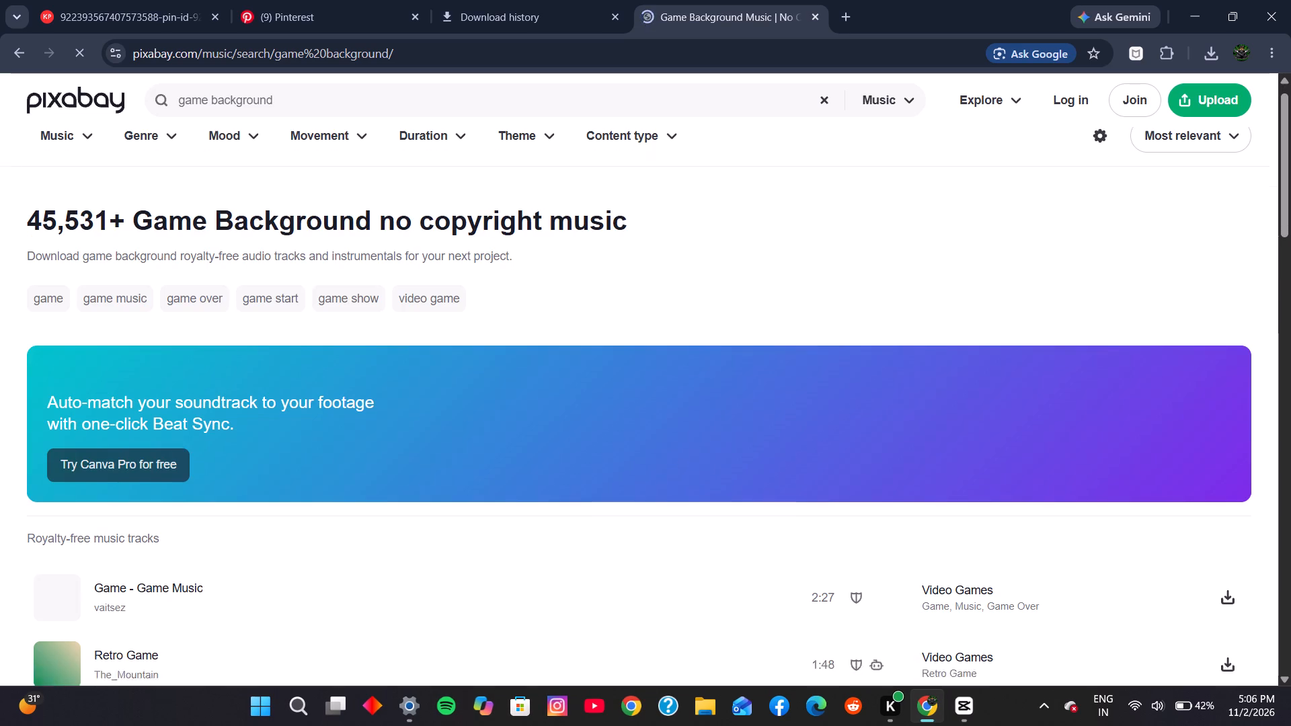
scroll(338, 338, down, 1)
click(75, 365)
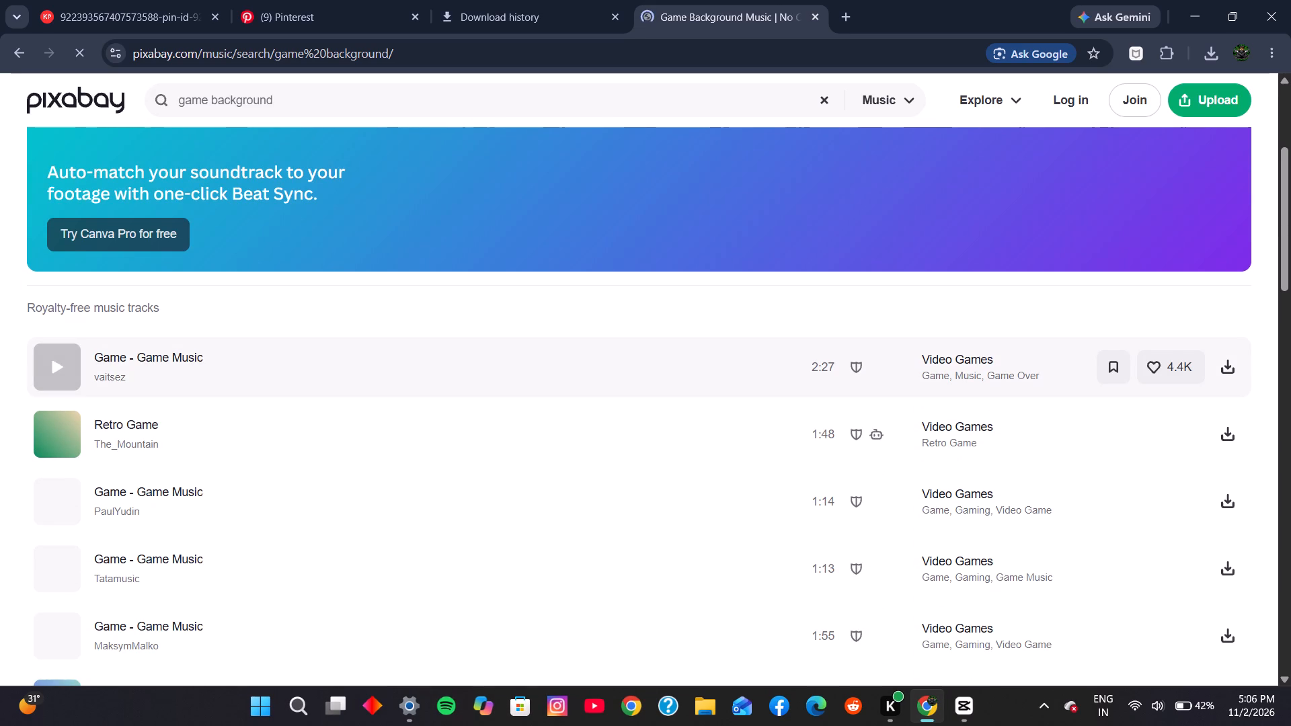
click(56, 366)
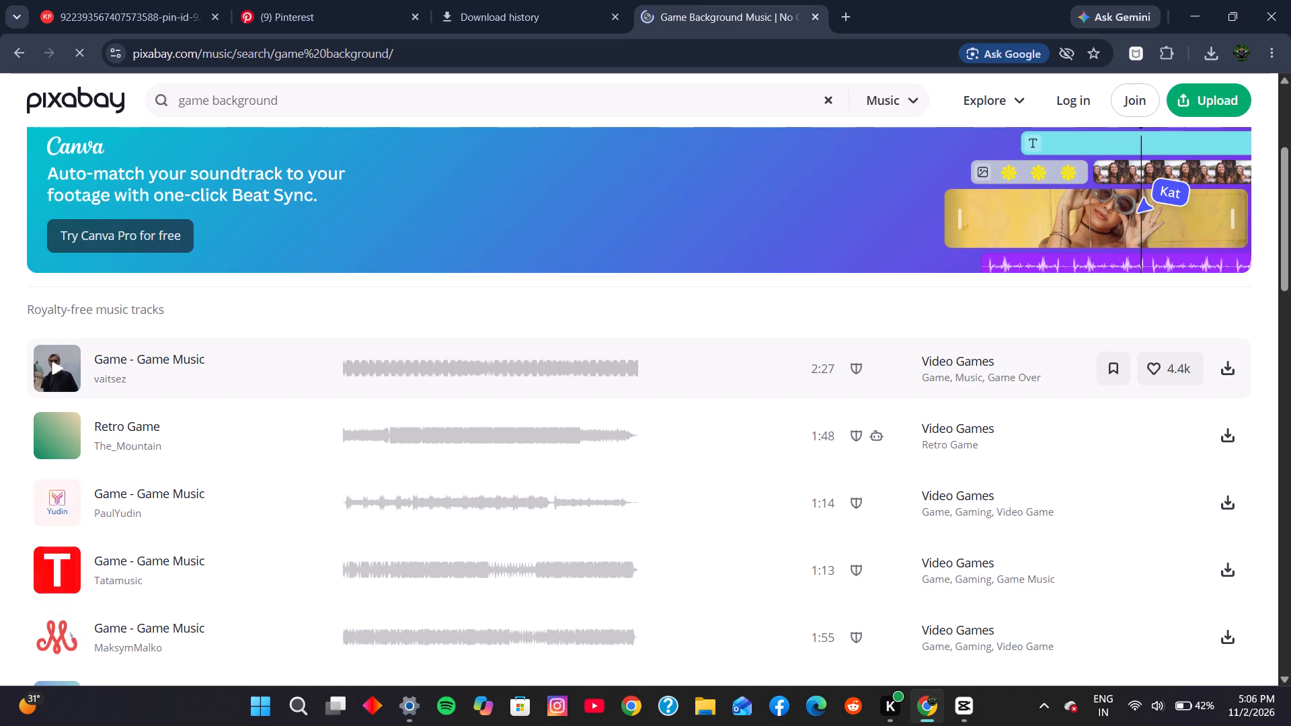
click(48, 368)
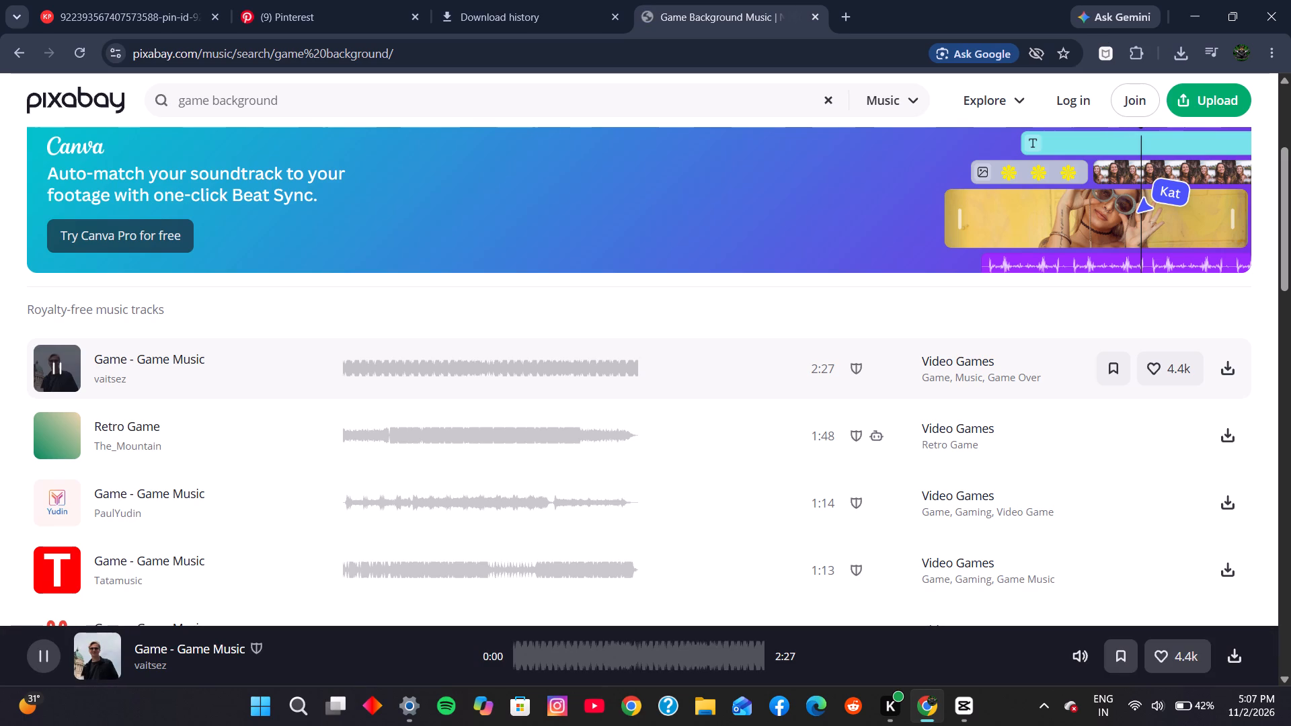
Preview "Retro Game", AtlasAudio's "Video Game" and ARPMedia's "Game - Game Music", and return to the Google results.
click(50, 440)
scroll(80, 480, down, 2)
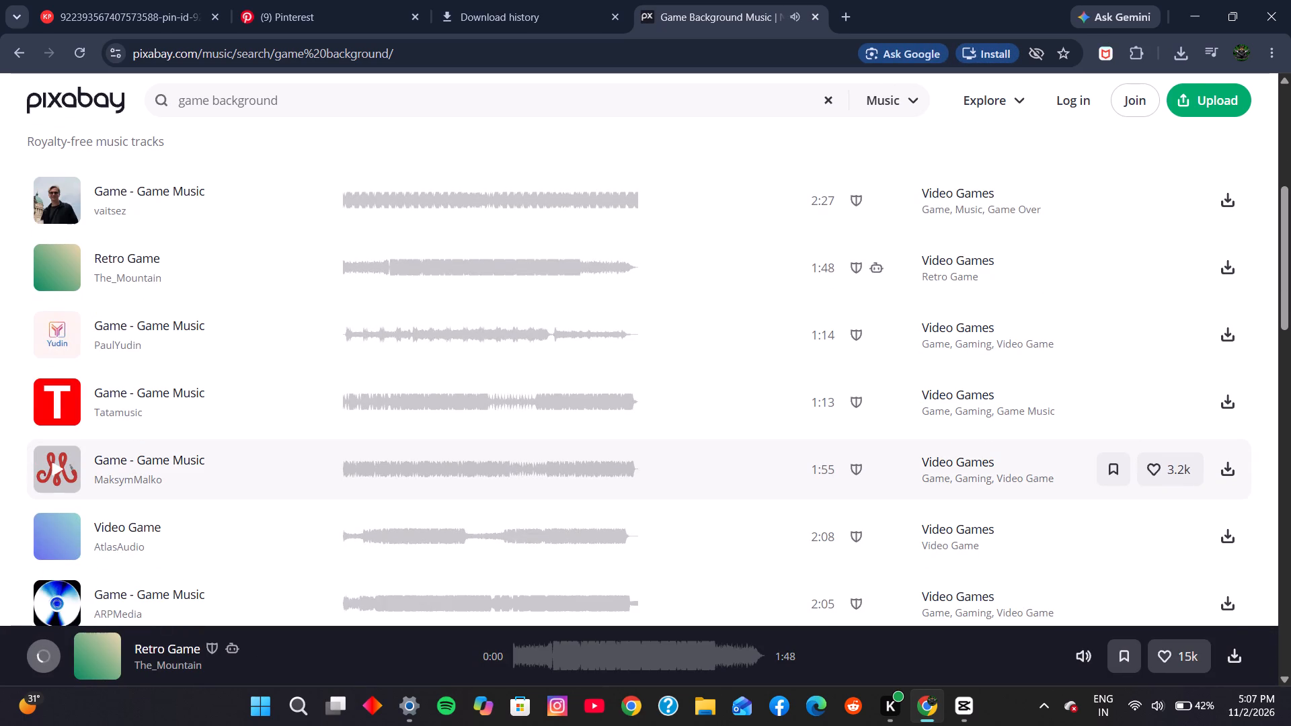
scroll(75, 479, down, 2)
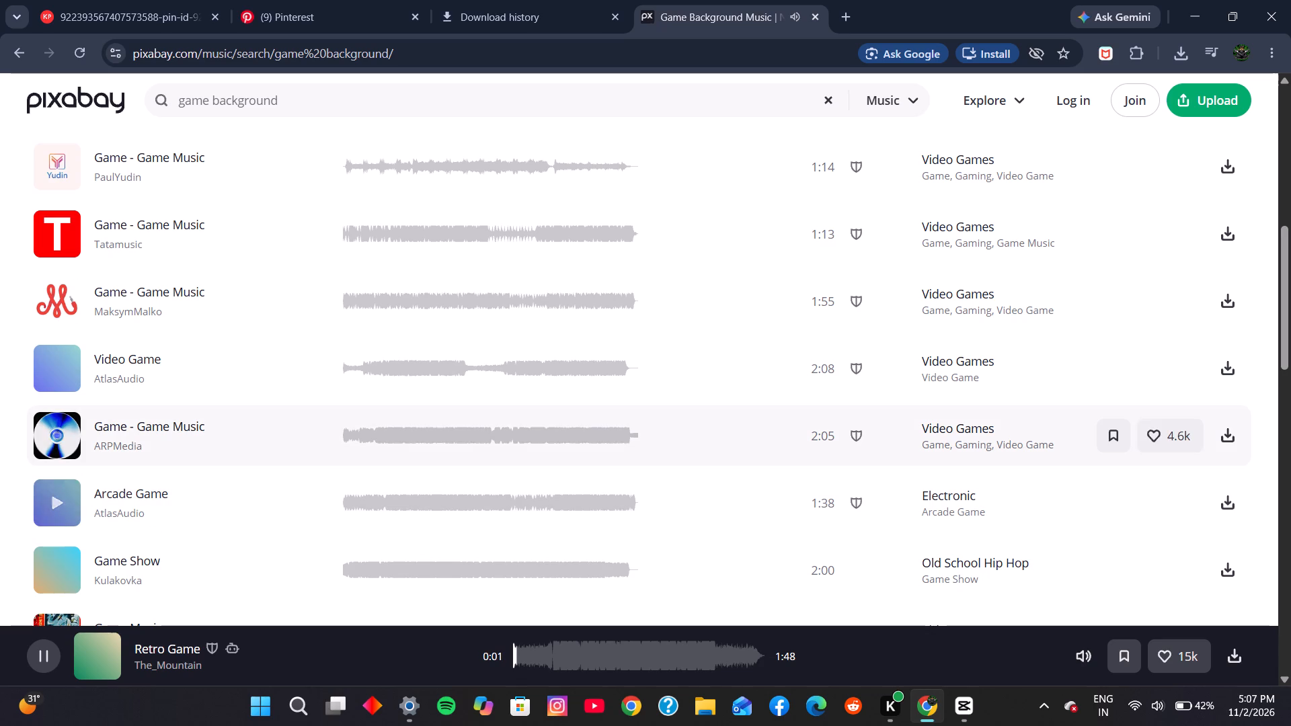
click(52, 381)
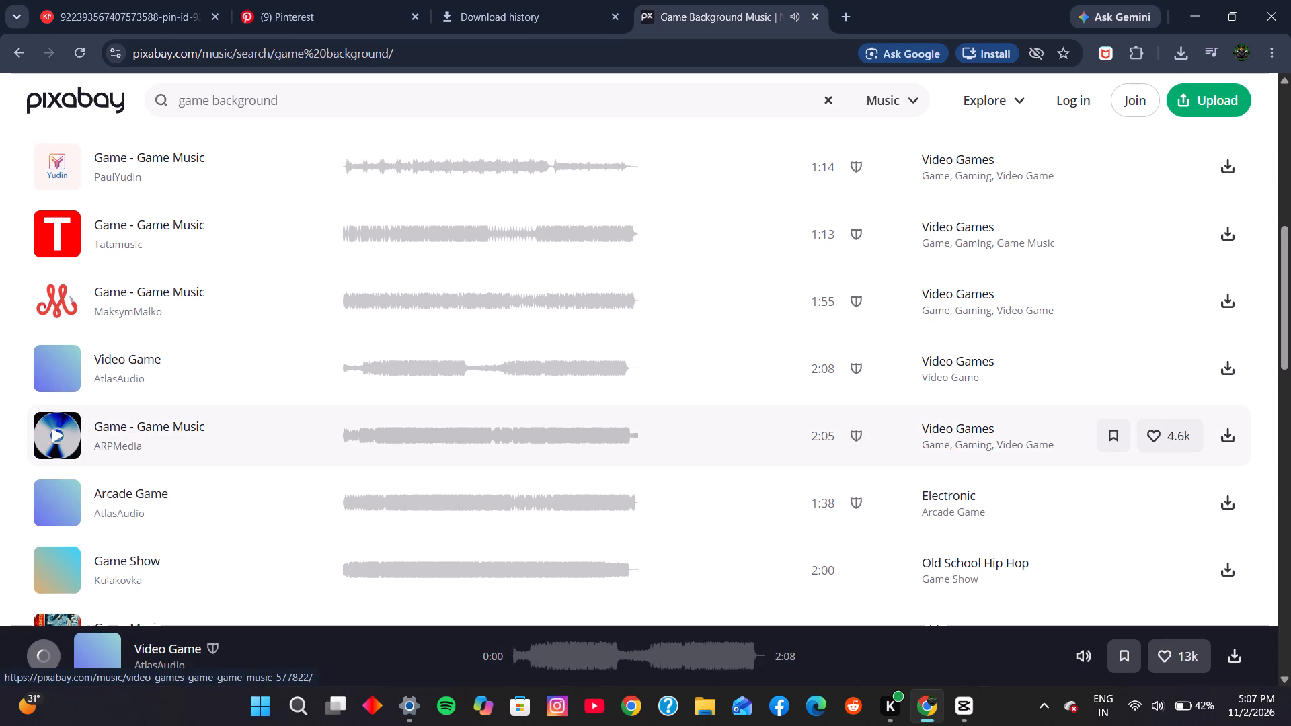
click(39, 425)
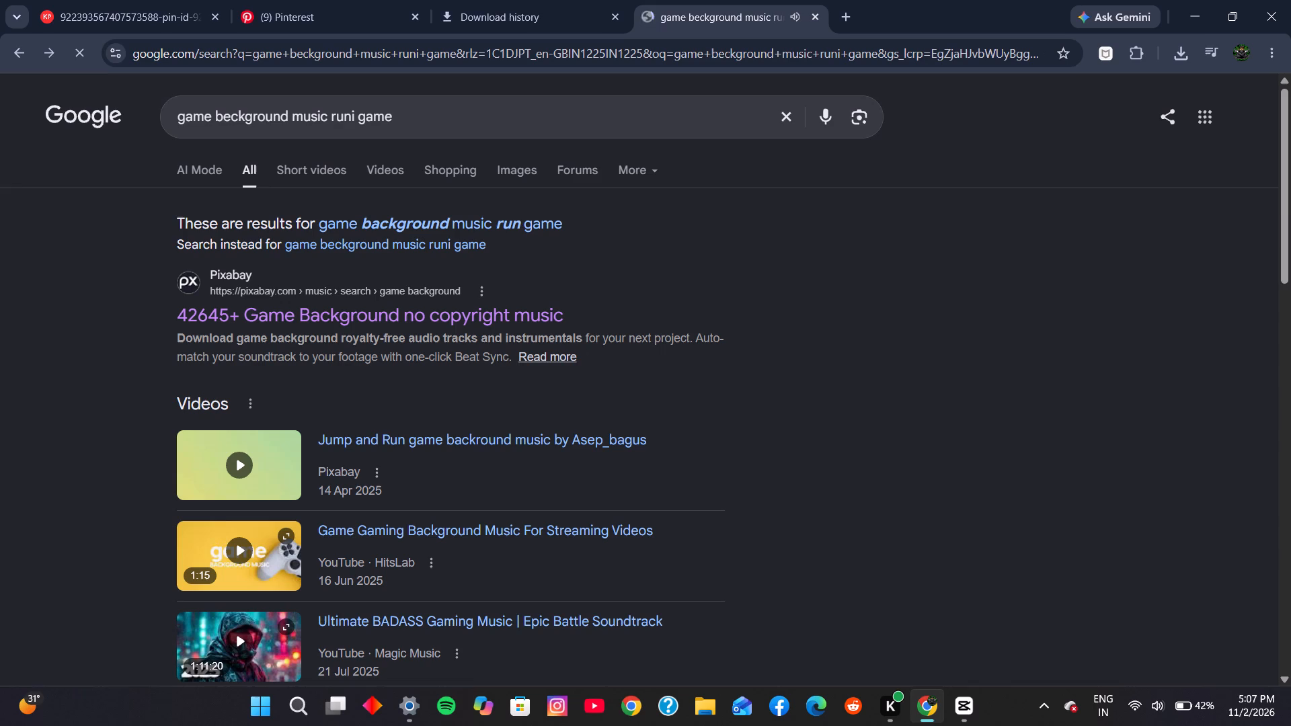
Remove "beckground" from the query and search Google for "game music runi game".
click(293, 116)
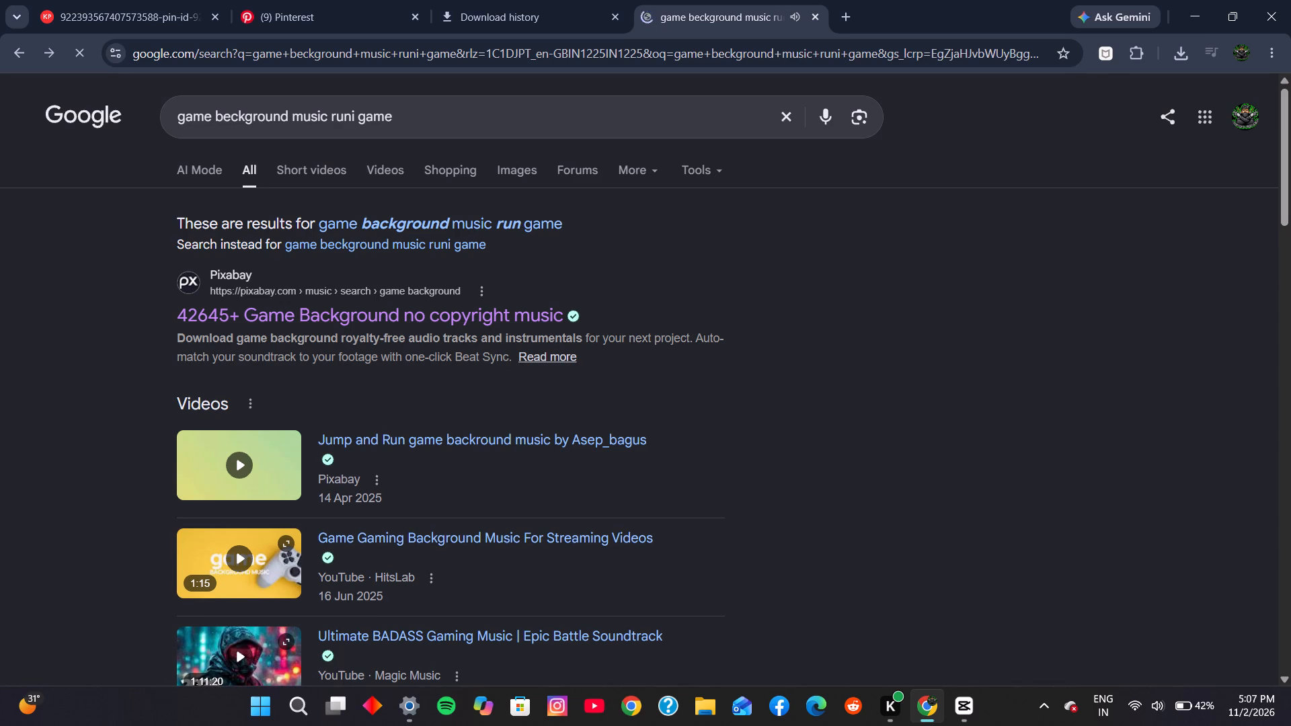
key(BackSpace)
key(BackSpace)
key(BackSpace)
key(BackSpace)
key(BackSpace)
key(BackSpace)
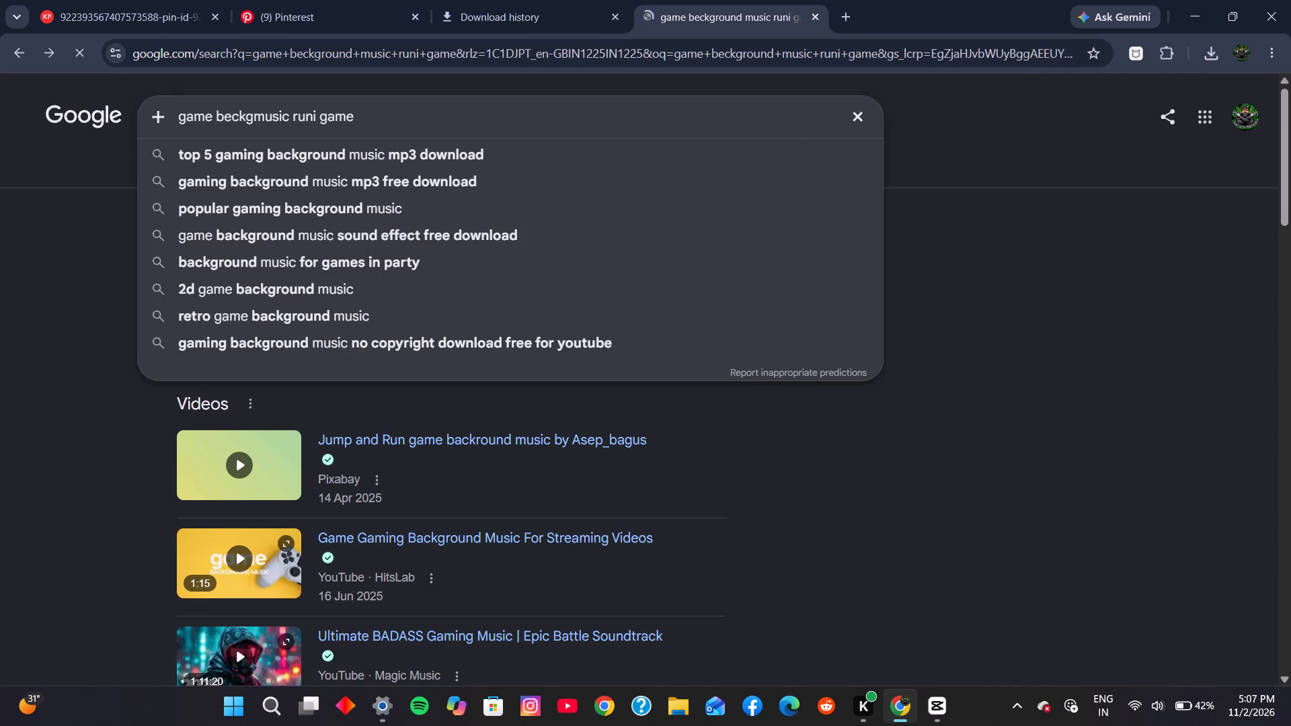
key(BackSpace)
key(BackSpace)
key(BackSpace)
key(BackSpace)
key(BackSpace)
key(BackSpace)
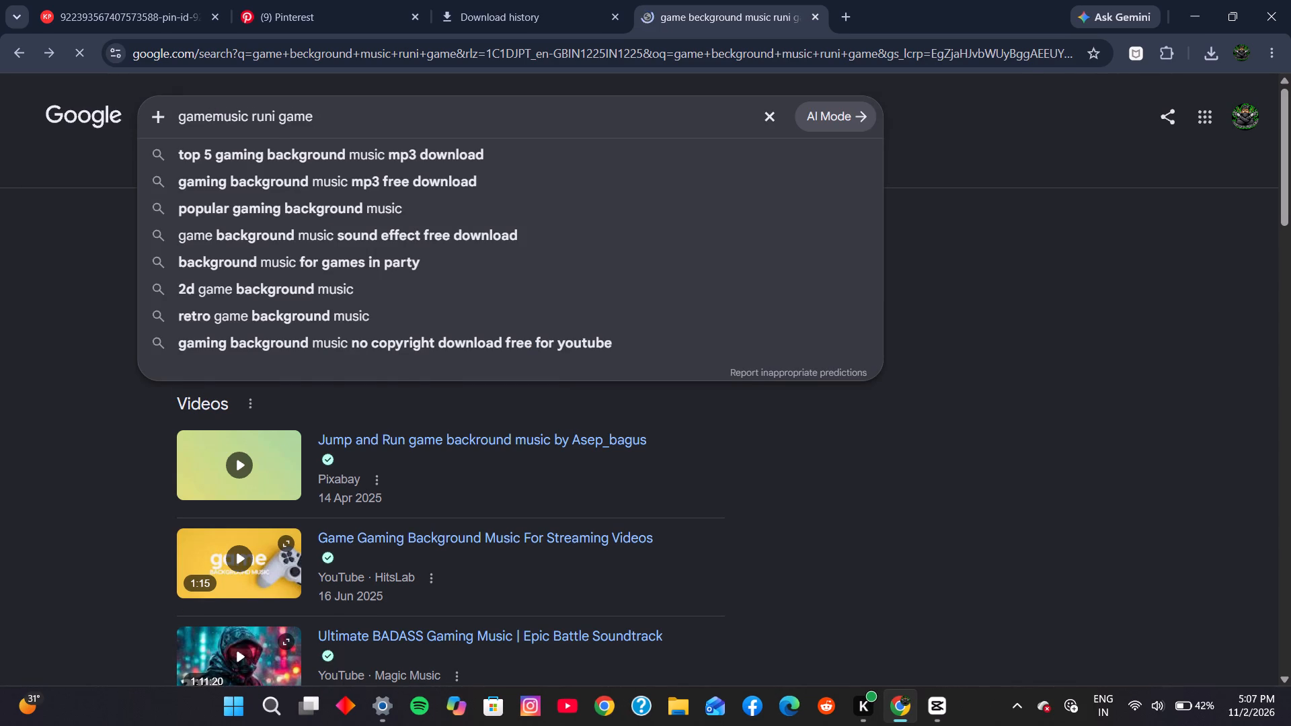
key(space)
key(Return)
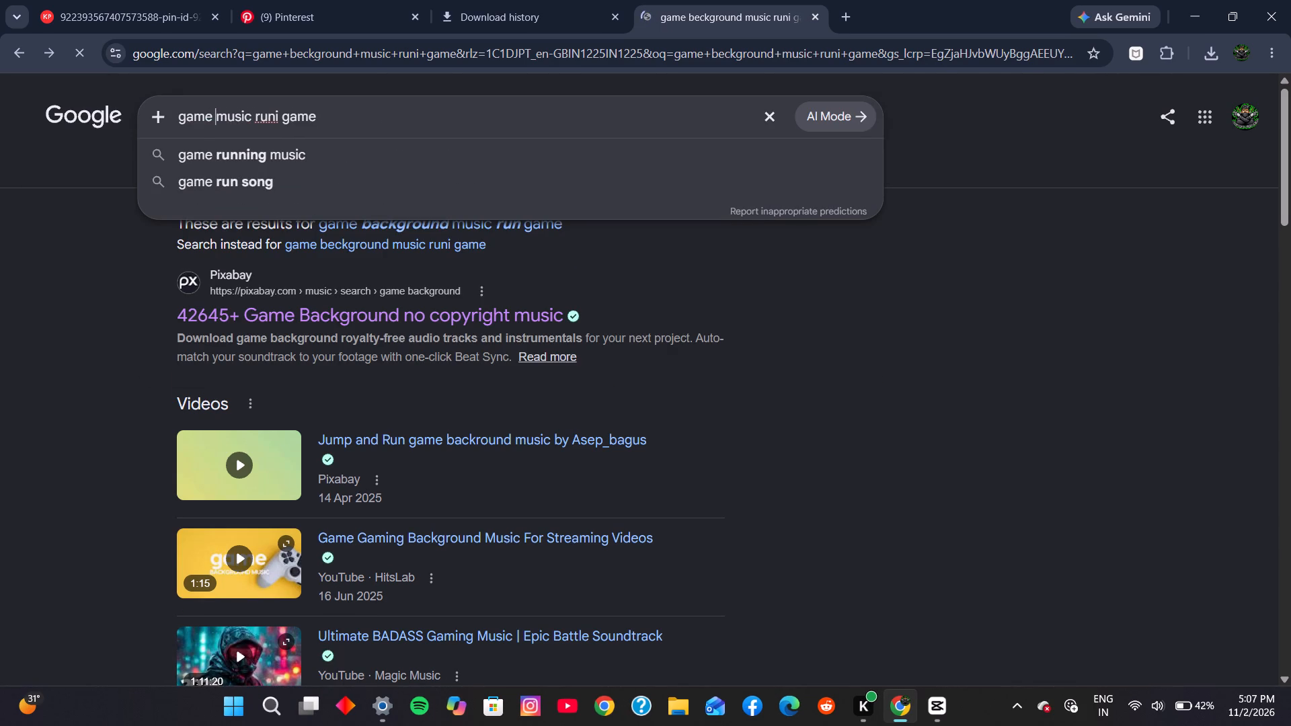
Open Pixabay's Runner Game no copyright music results and preview "Runner" by 7aimez_Official and "RUNNER" by Night_City_Radio.
click(338, 294)
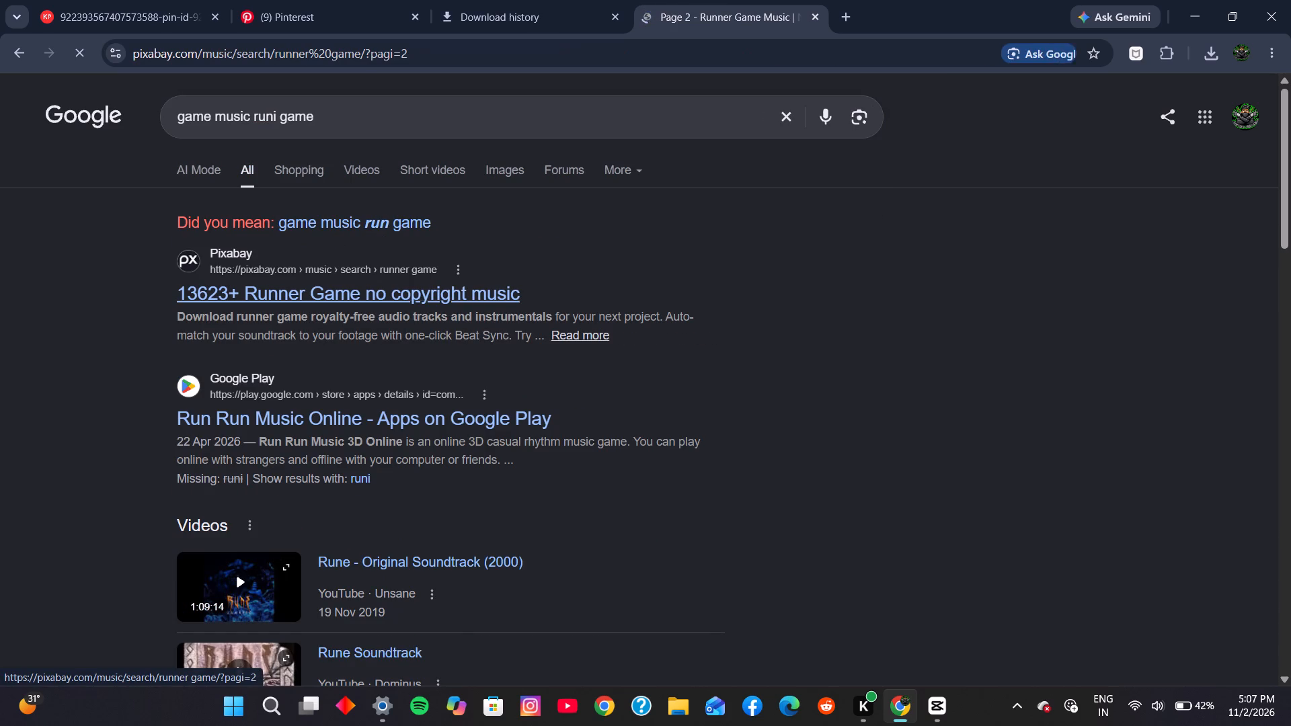
scroll(291, 399, down, 4)
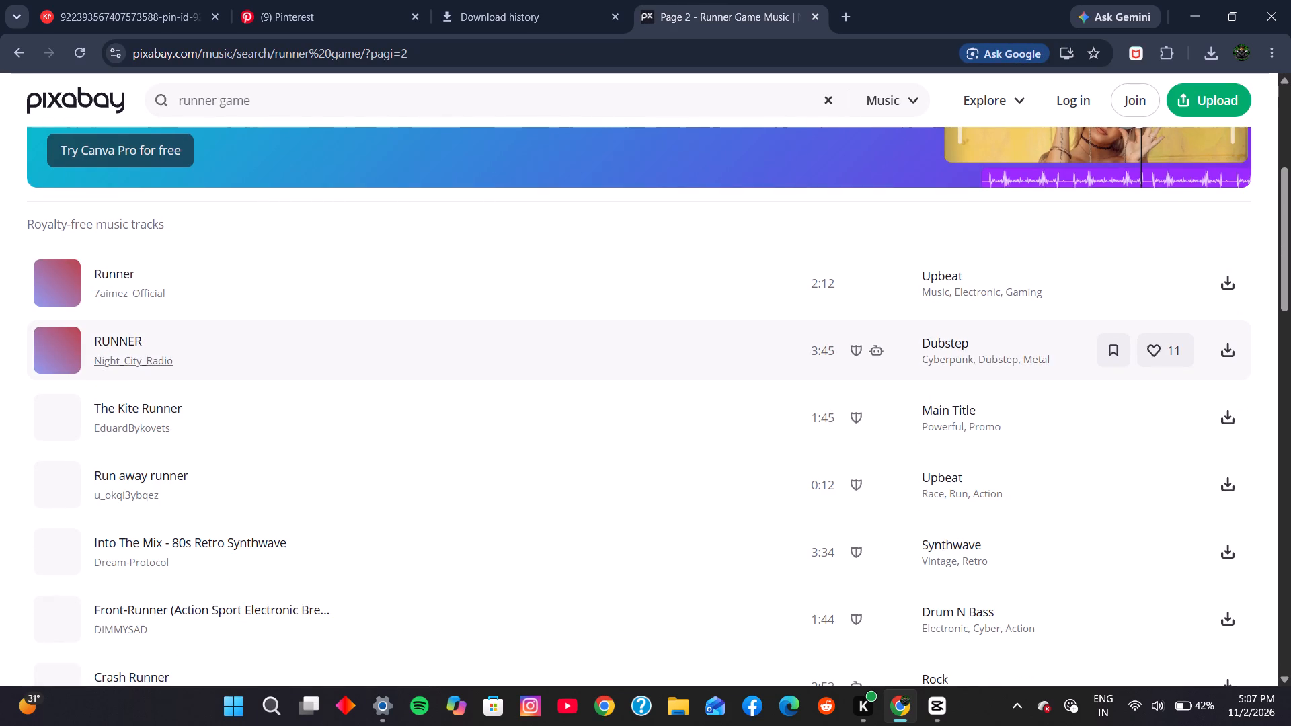
click(58, 282)
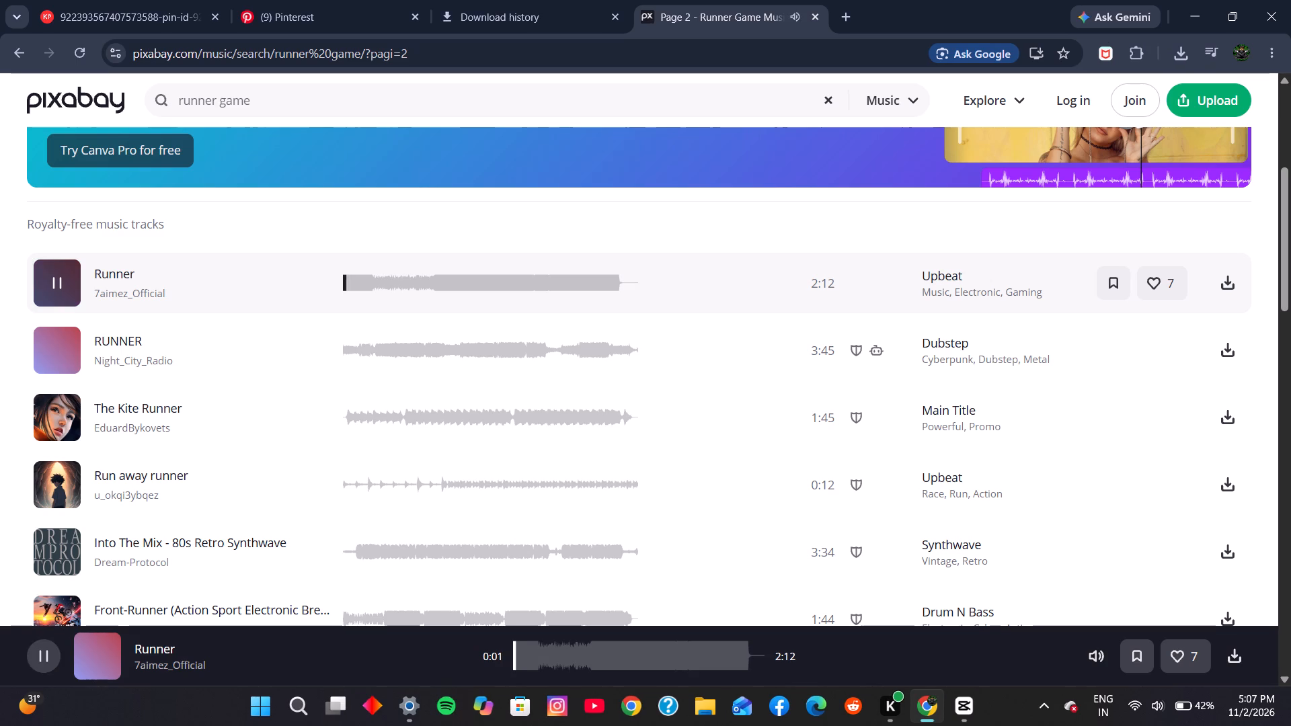
click(67, 353)
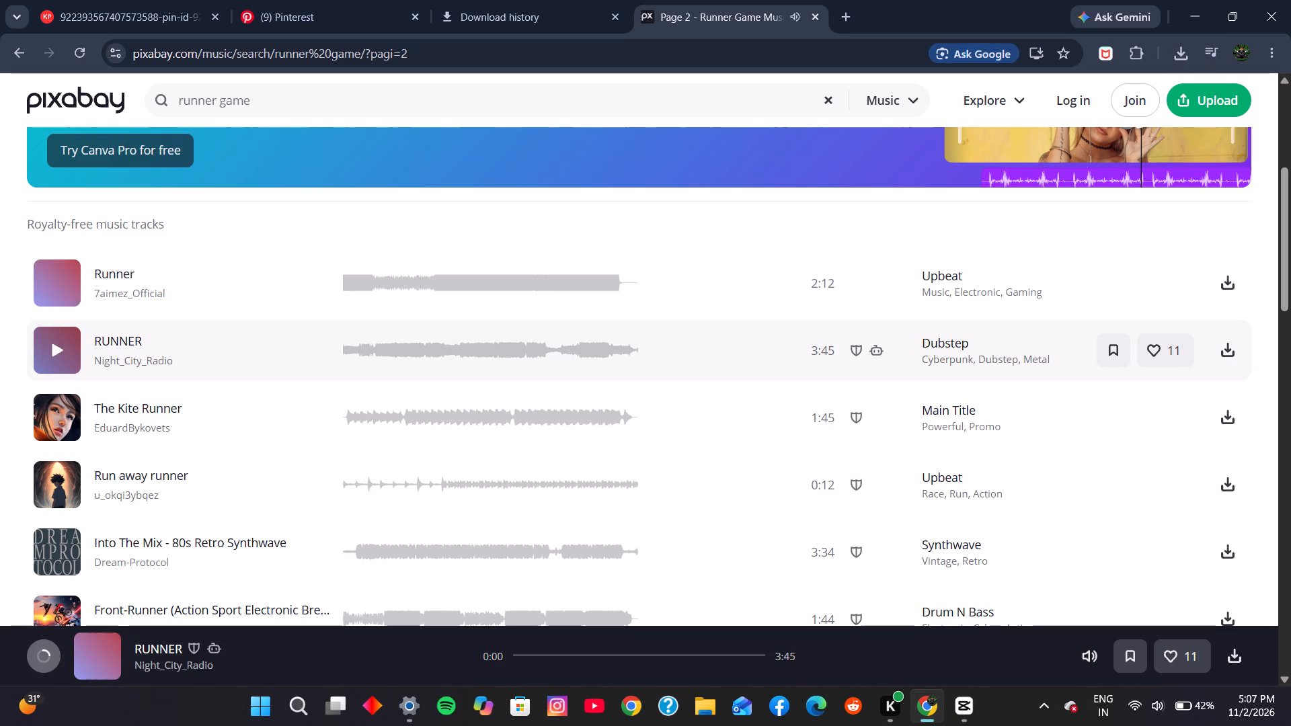
click(67, 353)
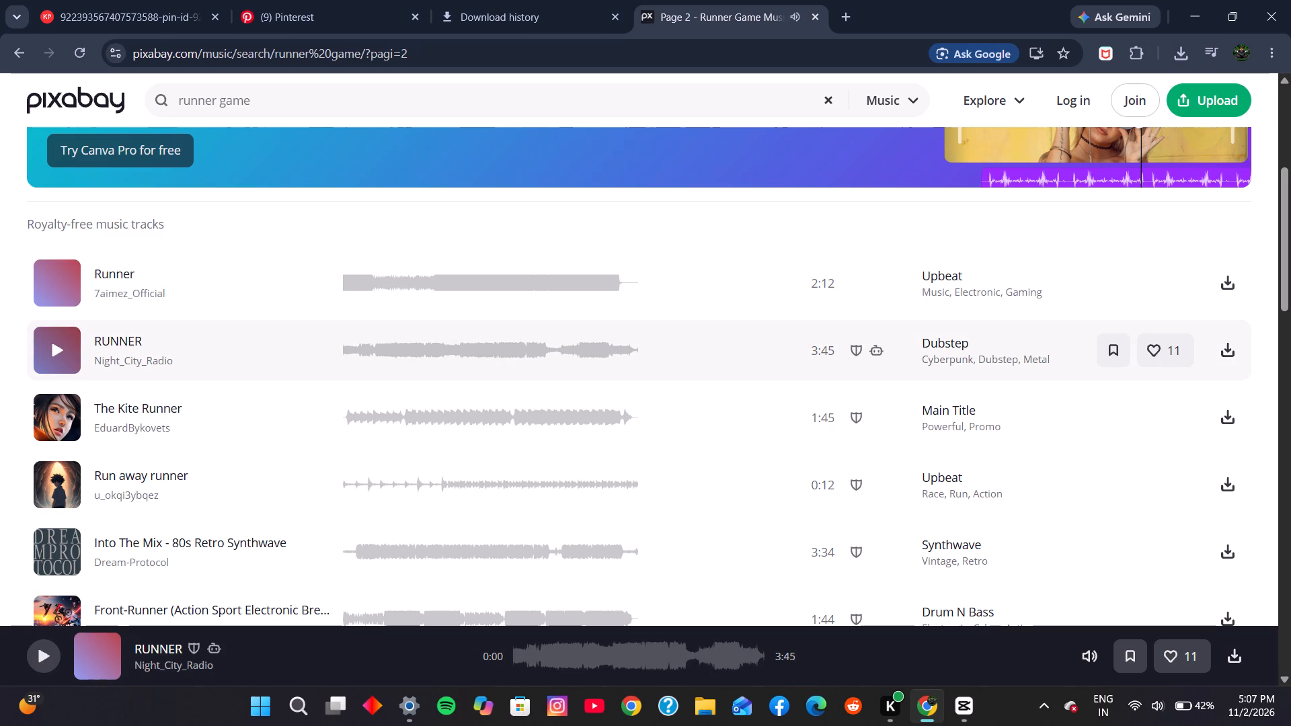
click(50, 347)
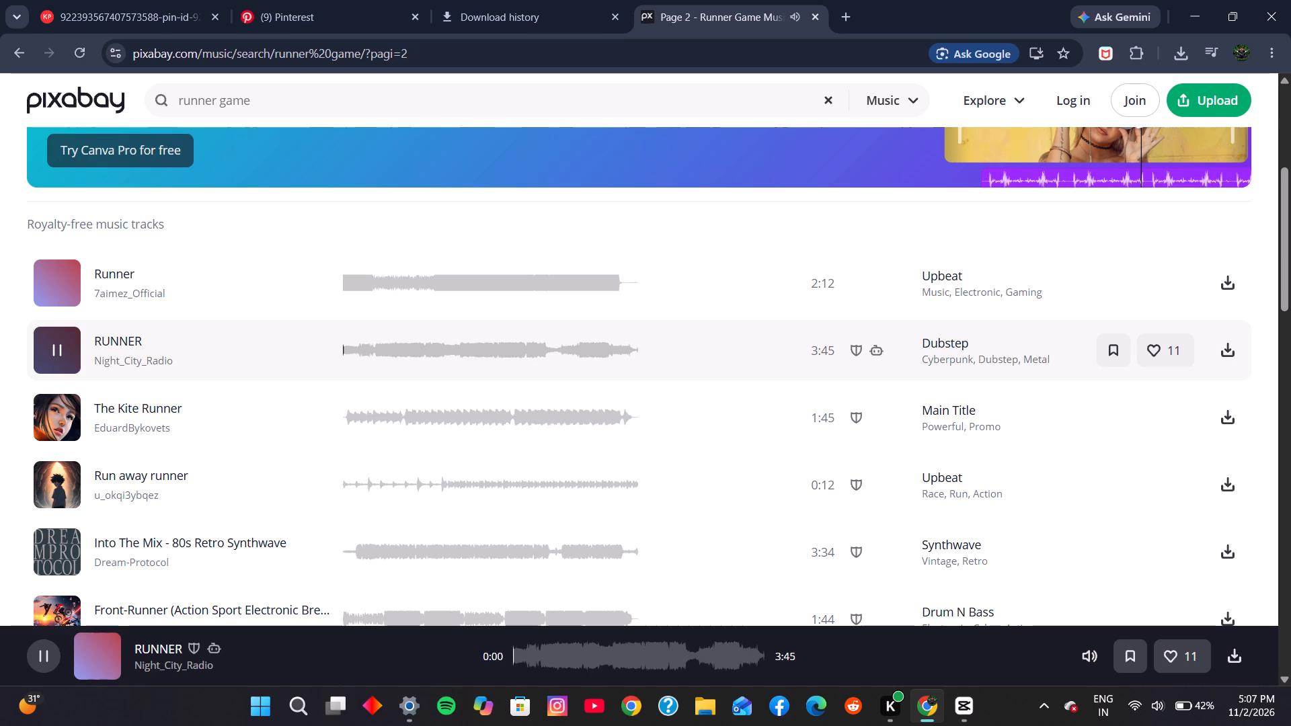
Preview "The Kite Runner", look through the remaining runner tracks, and return to the Google results.
scroll(62, 405, down, 3)
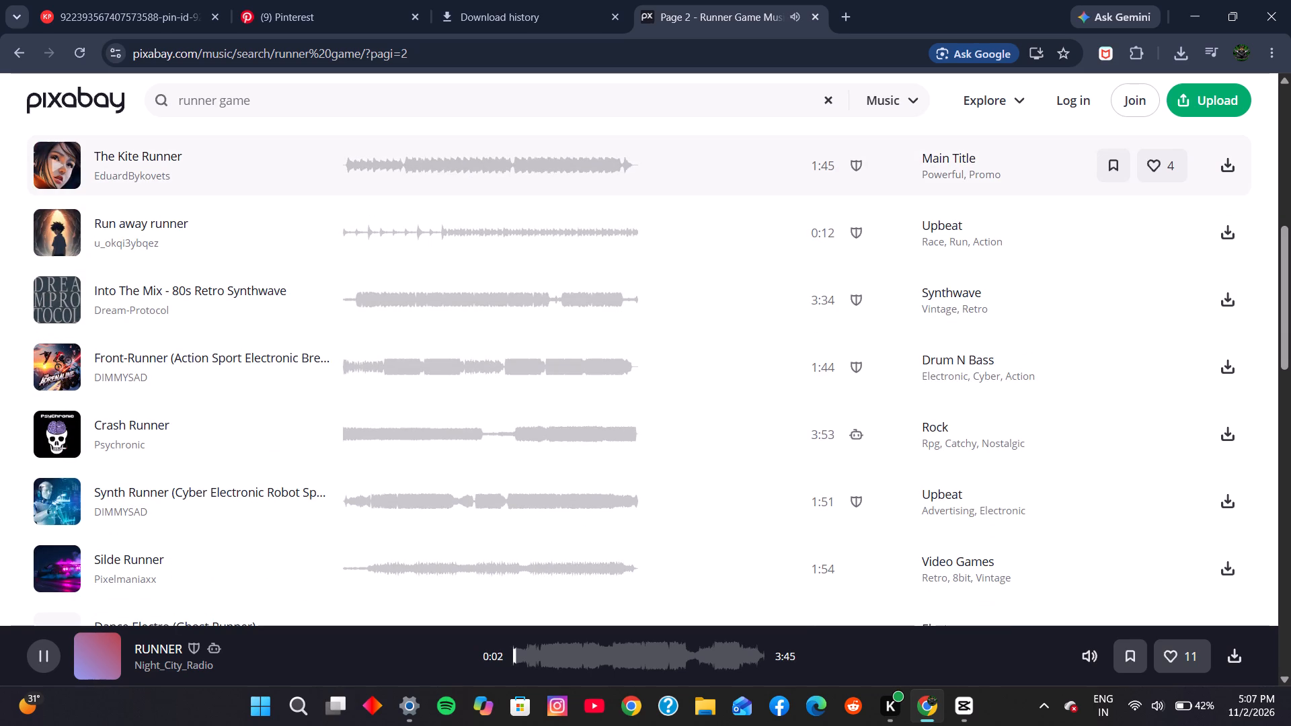
click(55, 166)
click(55, 166)
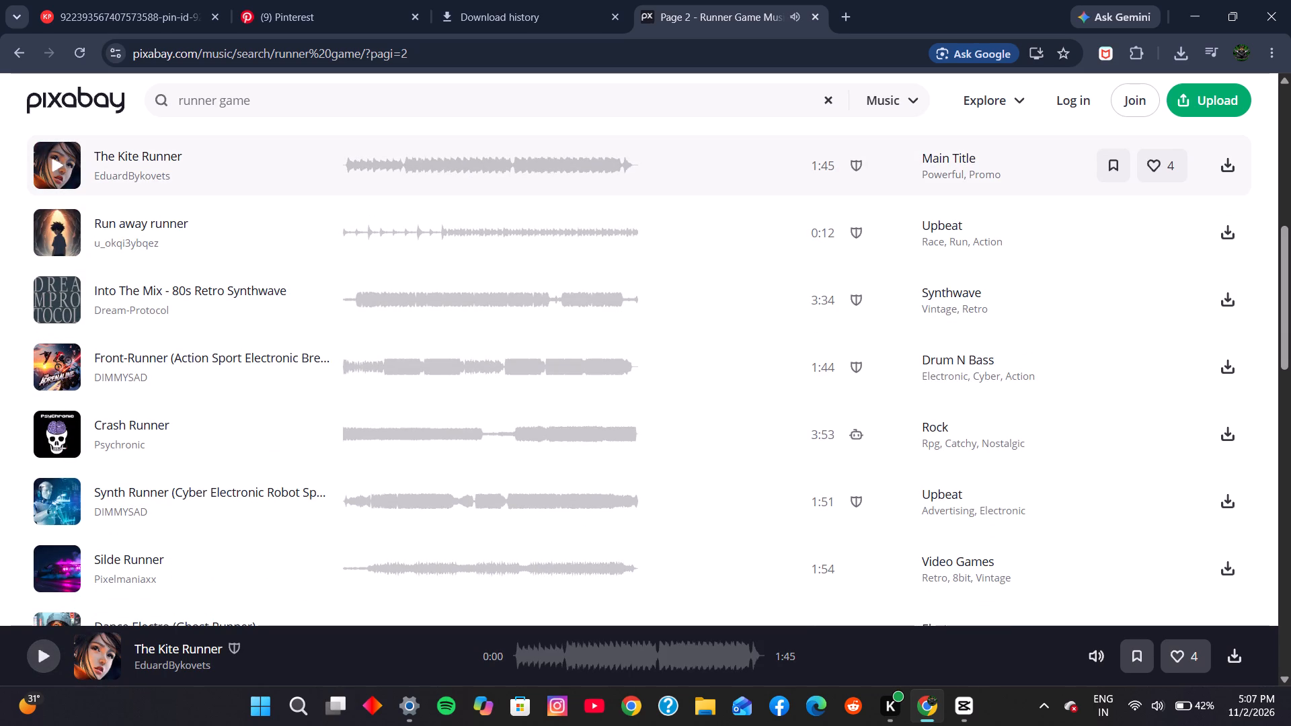
click(35, 654)
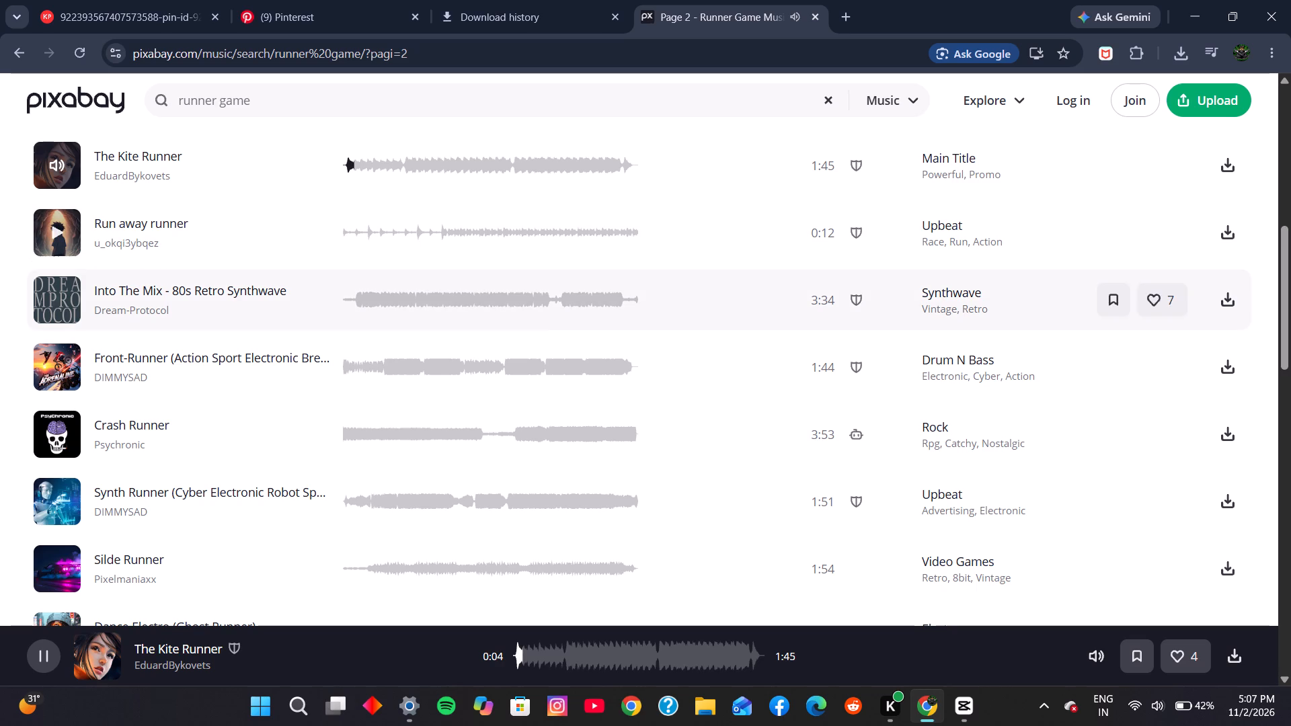
scroll(60, 393, down, 2)
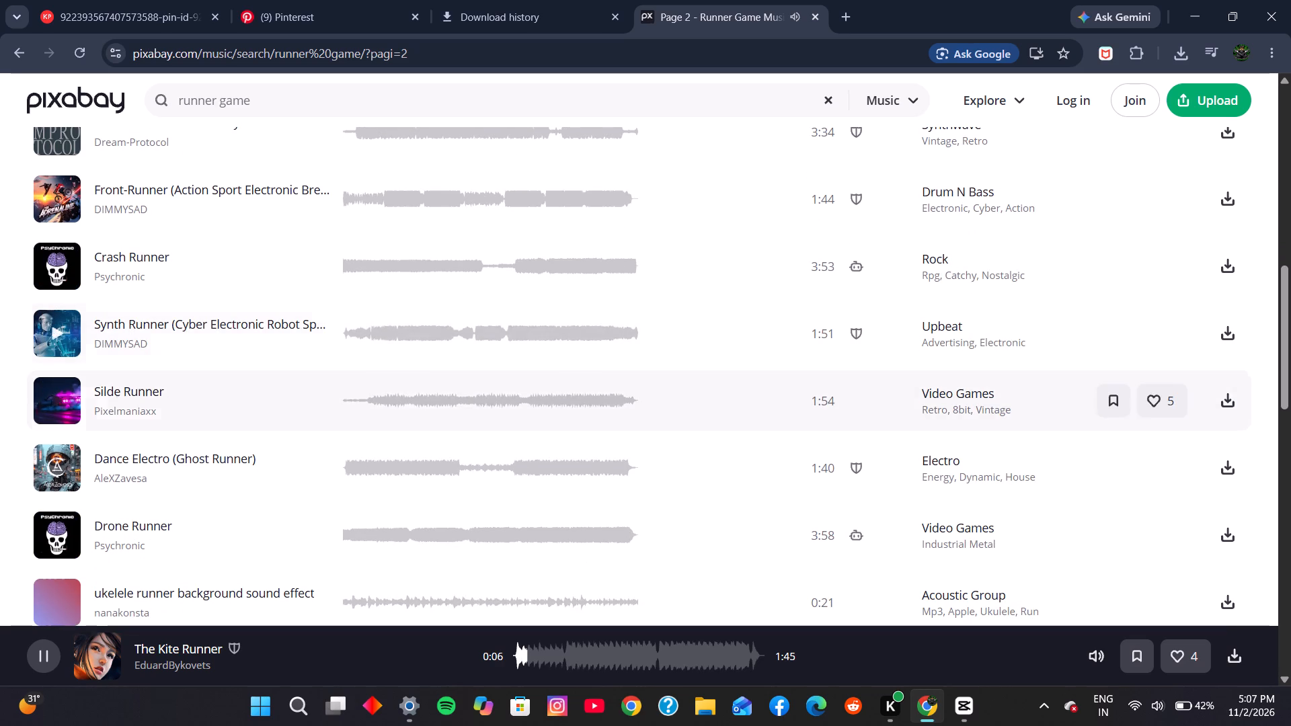
scroll(79, 428, down, 4)
drag(75, 414, 77, 400)
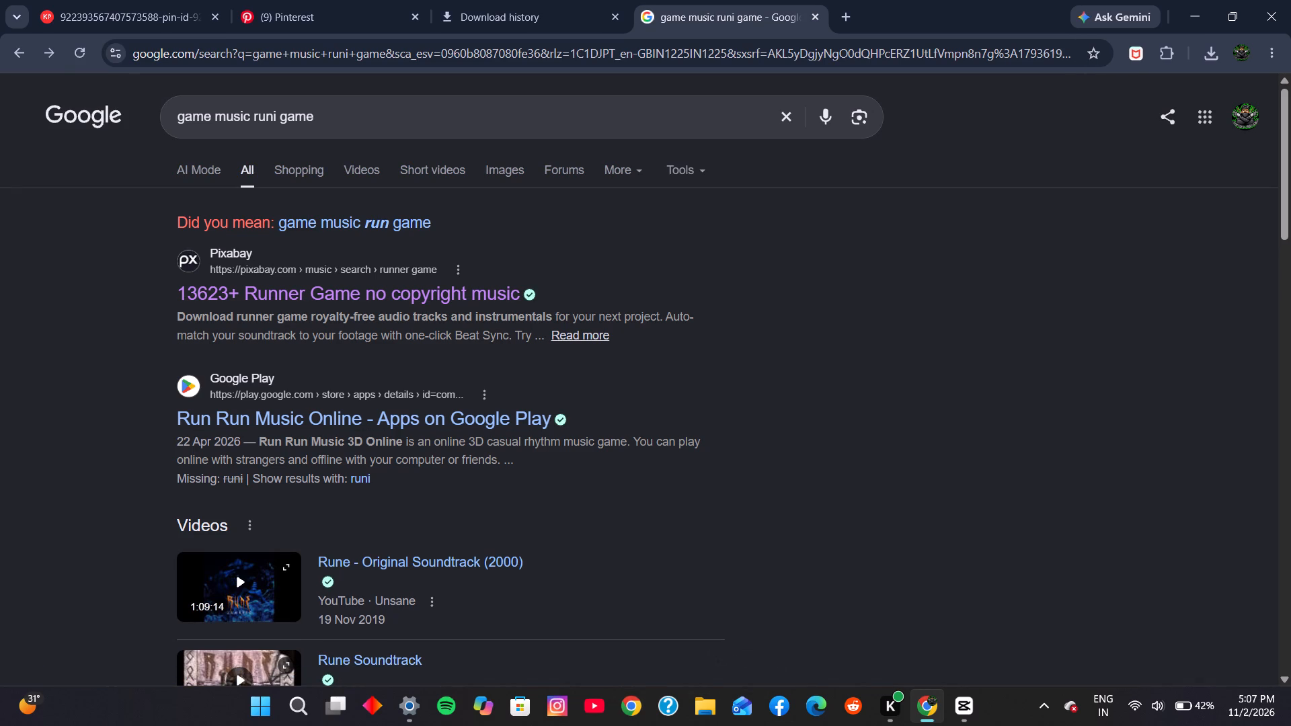
Open the image results for "game music runi game" and look through them for a suitable music source.
click(377, 111)
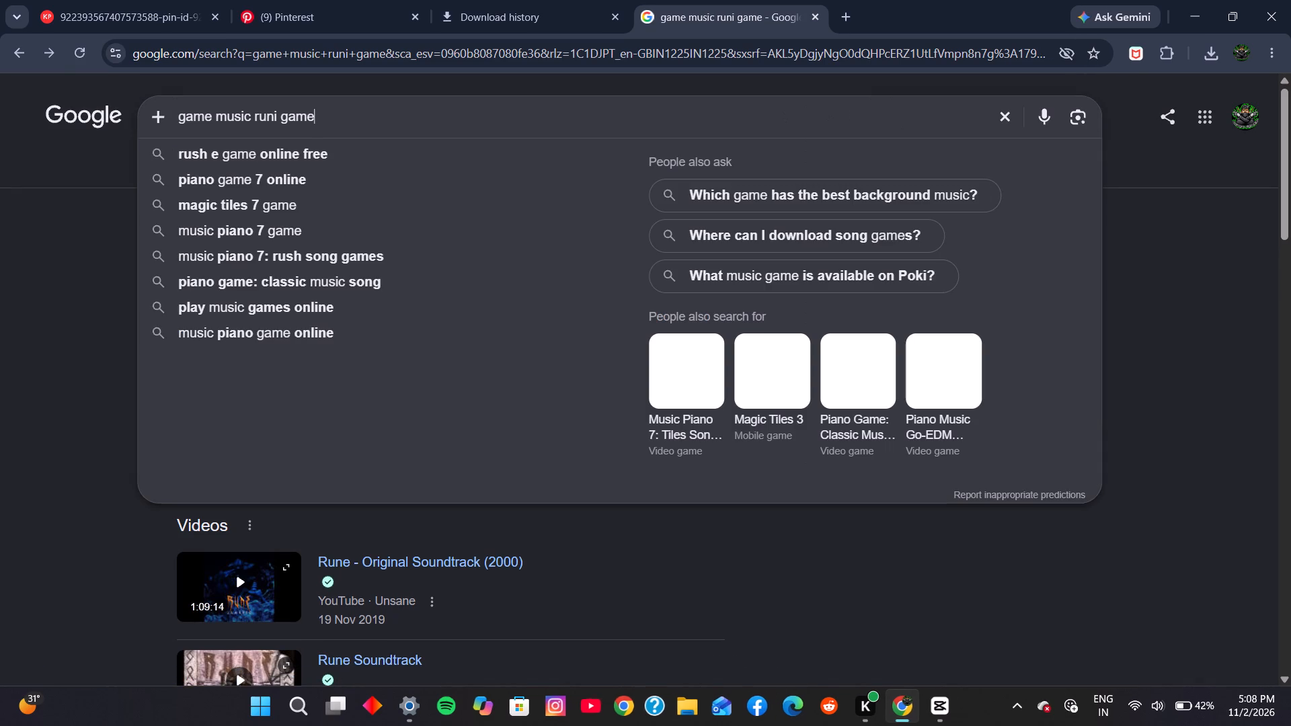
click(1255, 377)
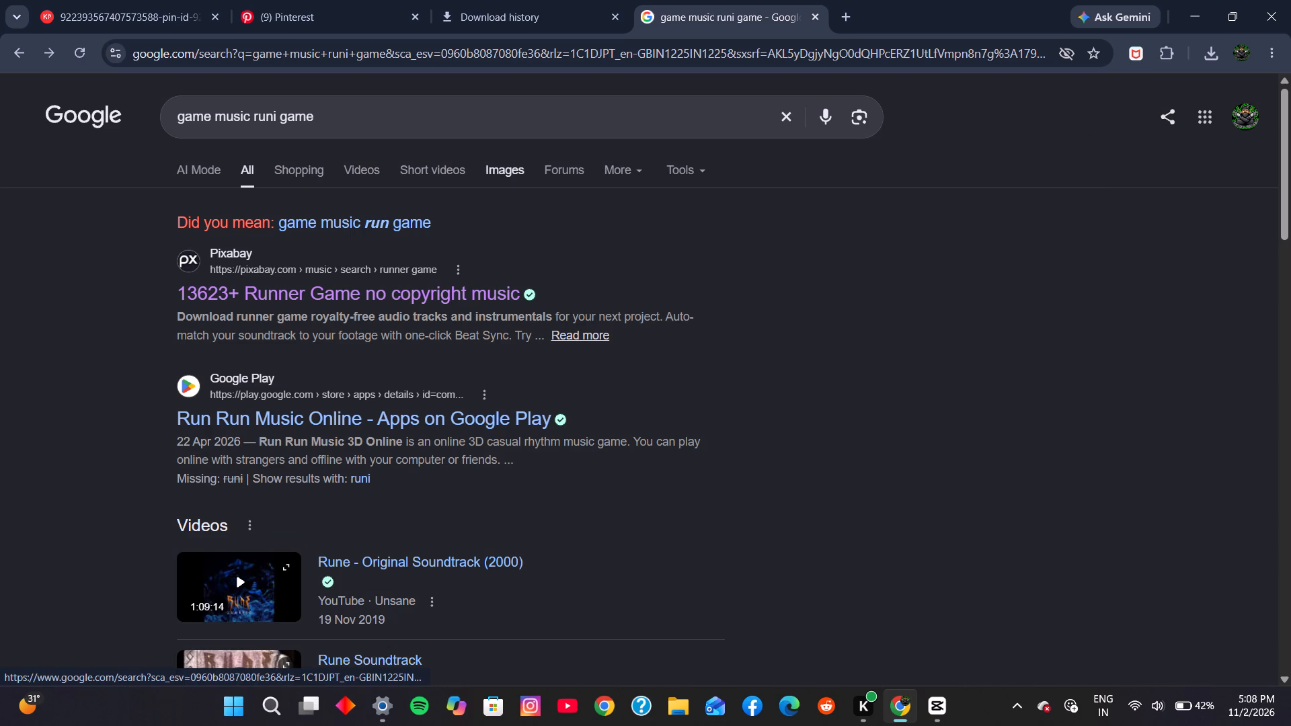
click(517, 172)
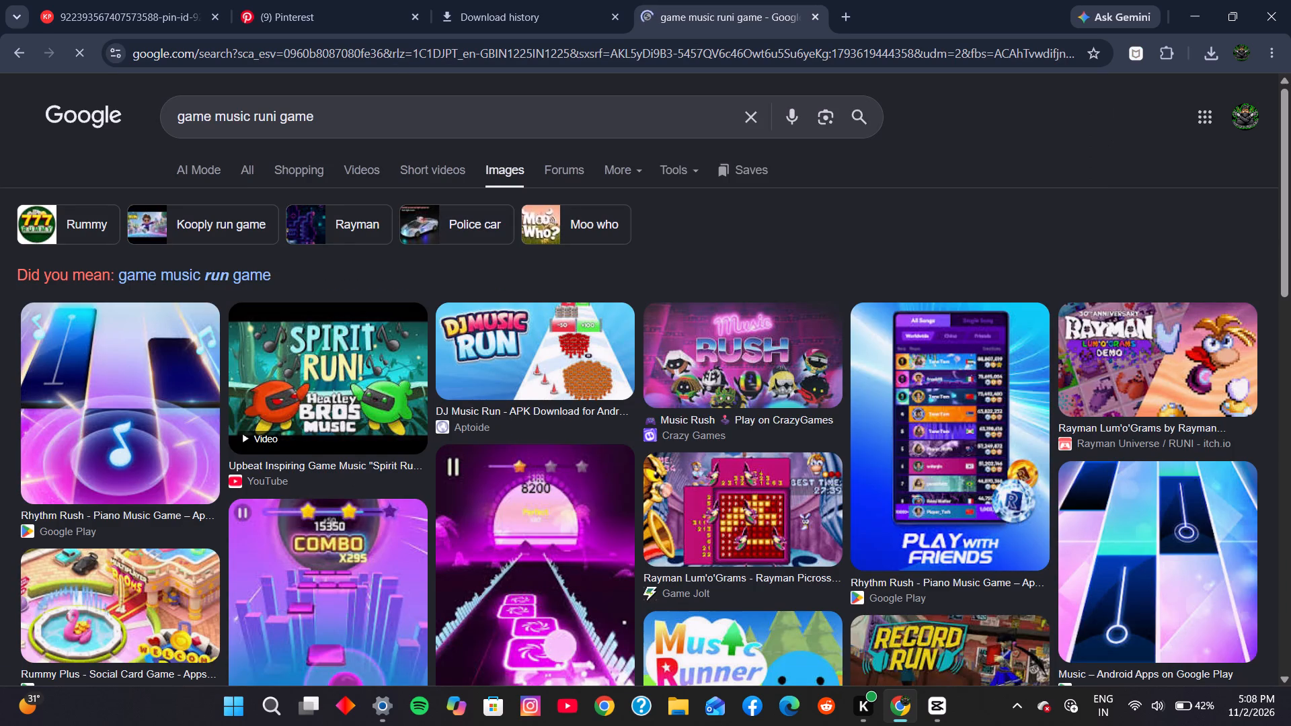
scroll(498, 468, down, 3)
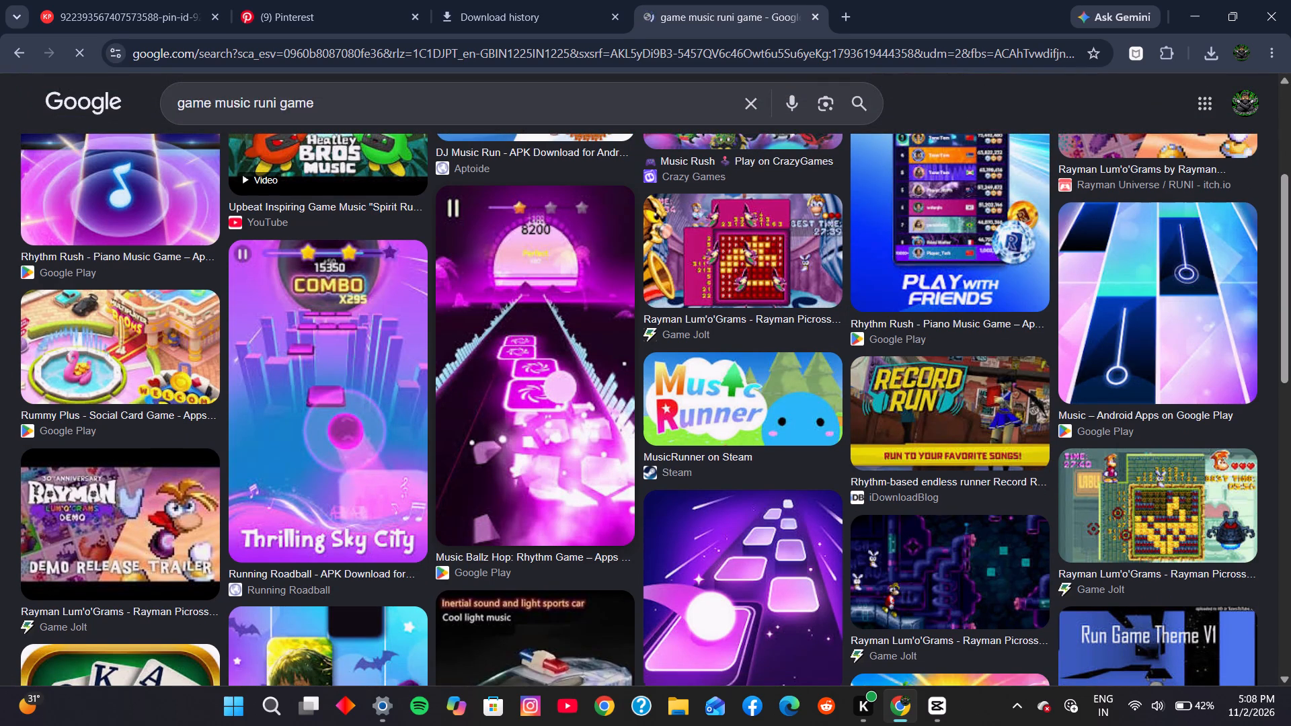
scroll(515, 477, down, 5)
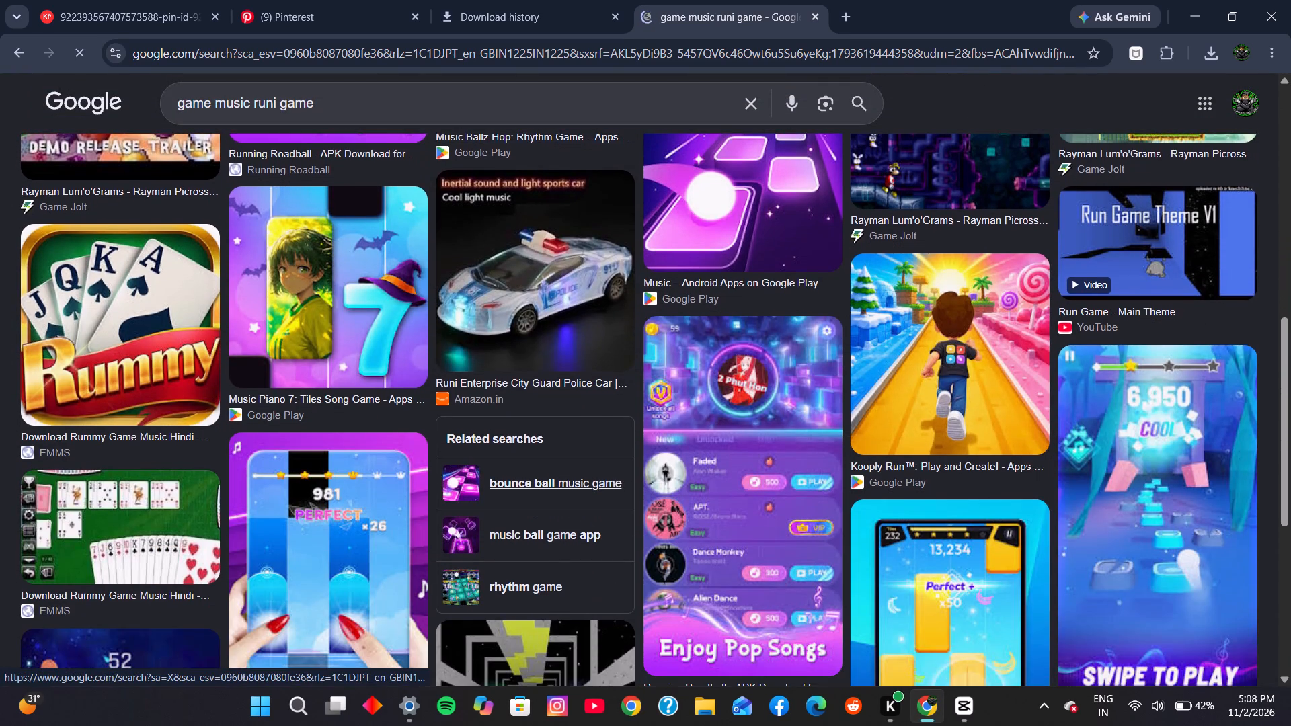
scroll(515, 477, down, 10)
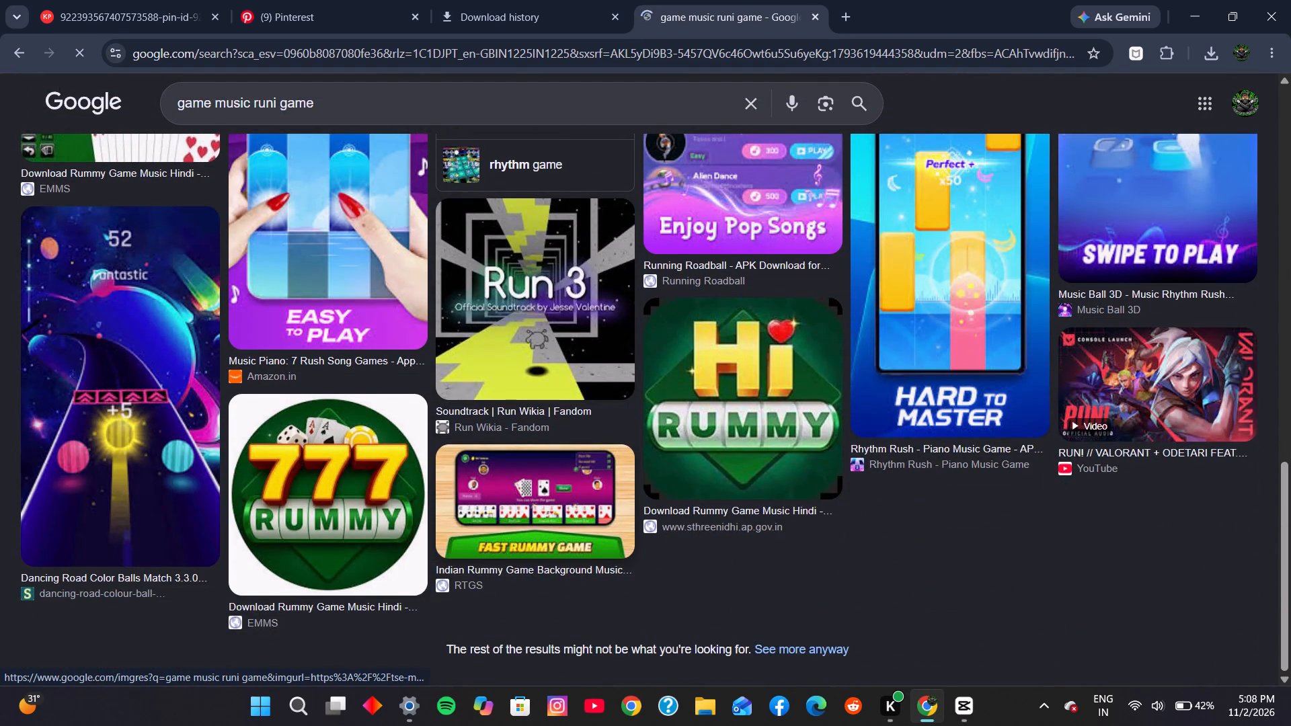
scroll(515, 477, up, 12)
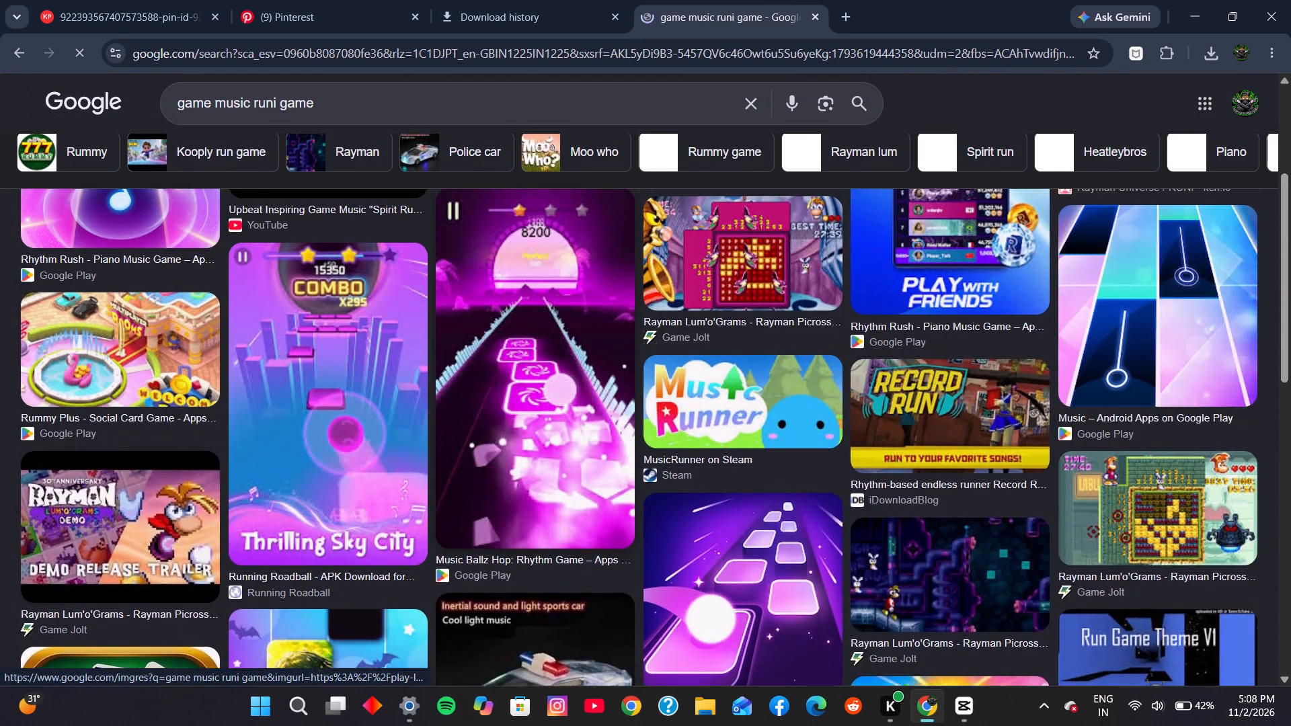
scroll(513, 471, up, 7)
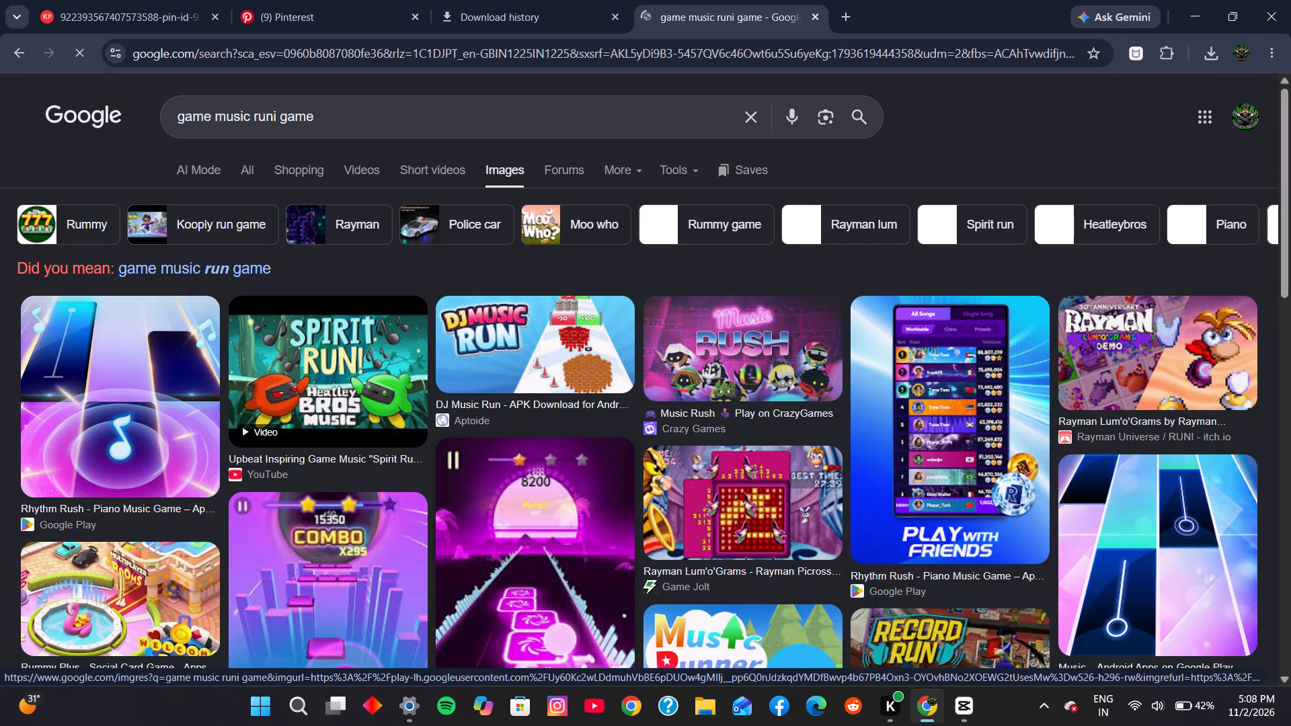
scroll(513, 471, up, 3)
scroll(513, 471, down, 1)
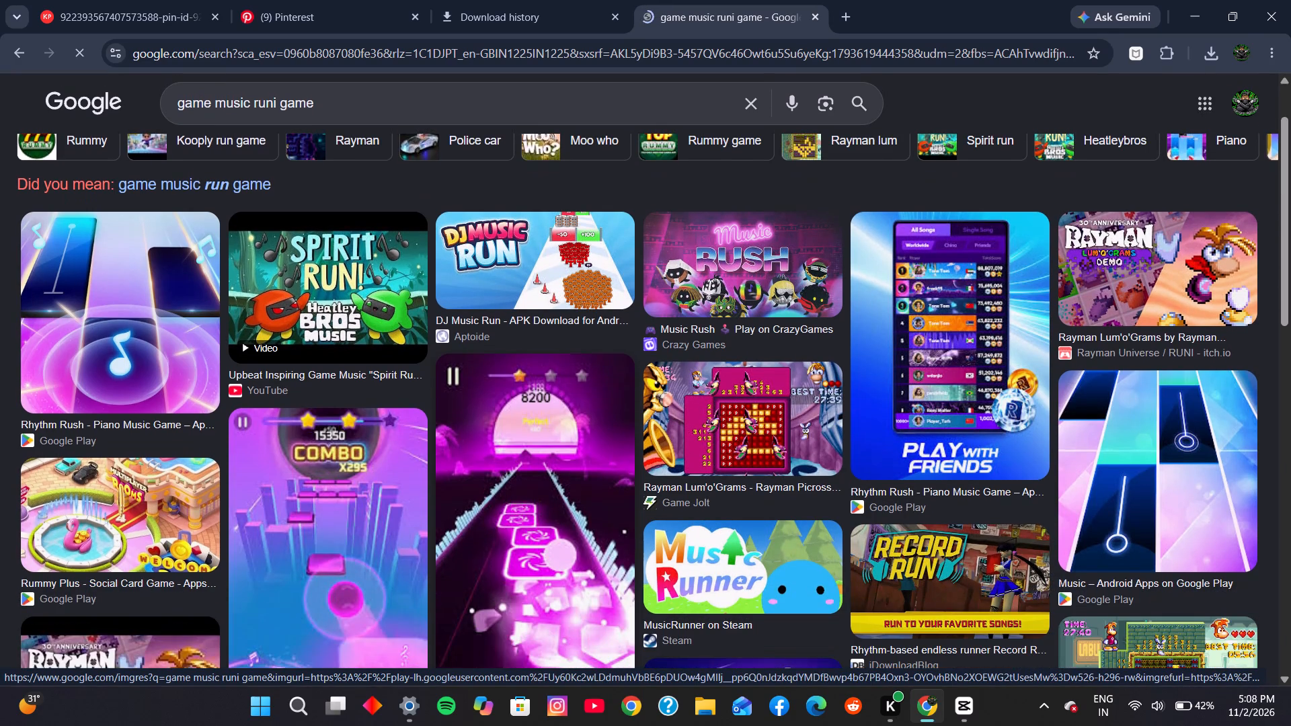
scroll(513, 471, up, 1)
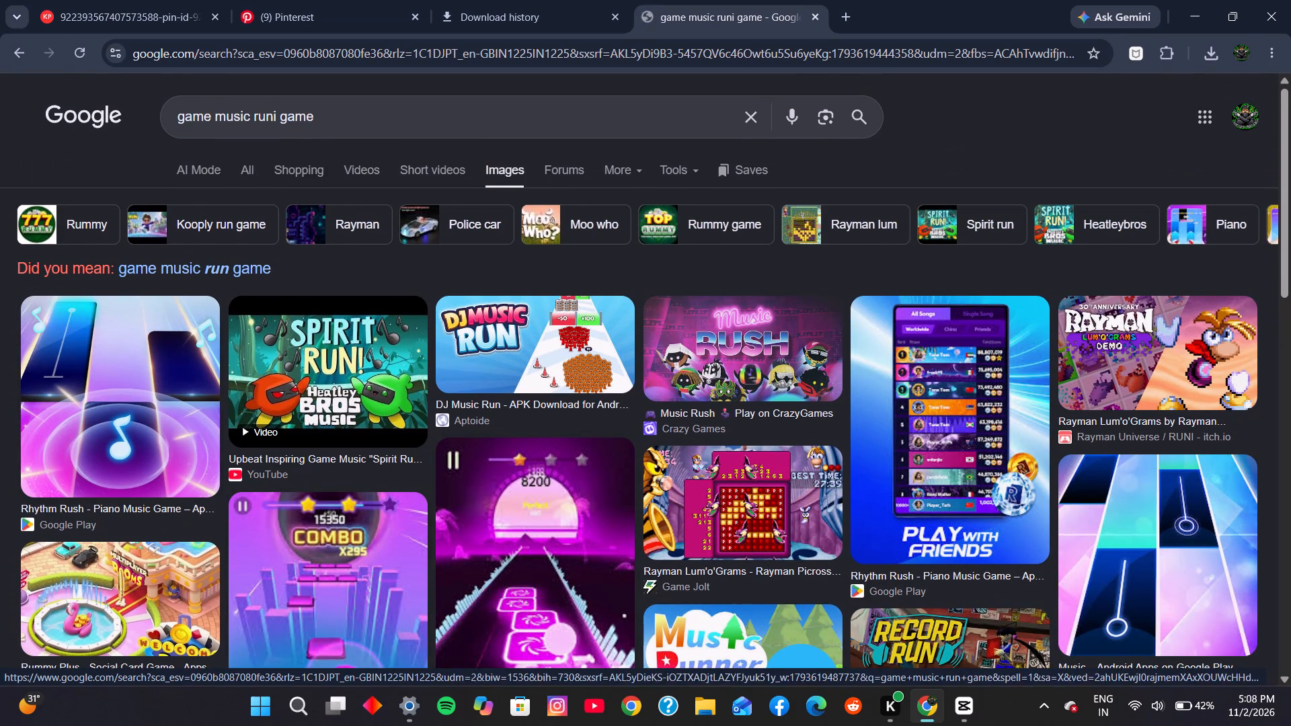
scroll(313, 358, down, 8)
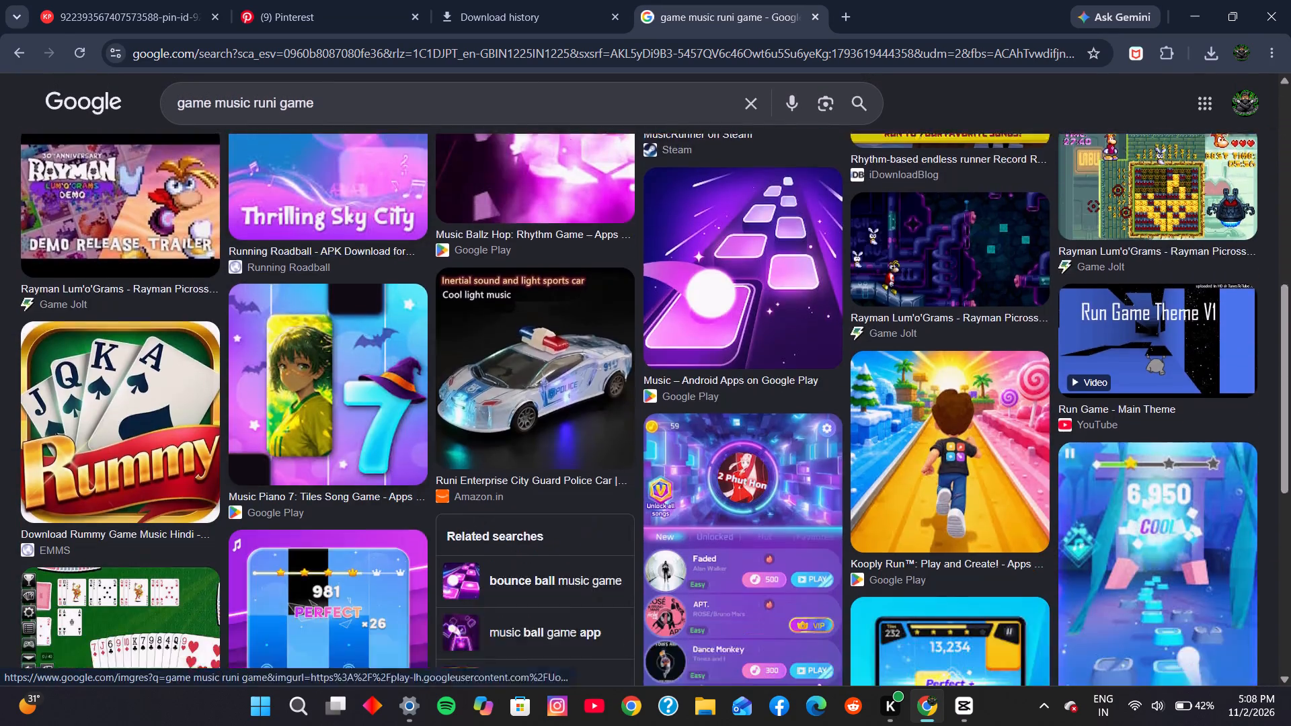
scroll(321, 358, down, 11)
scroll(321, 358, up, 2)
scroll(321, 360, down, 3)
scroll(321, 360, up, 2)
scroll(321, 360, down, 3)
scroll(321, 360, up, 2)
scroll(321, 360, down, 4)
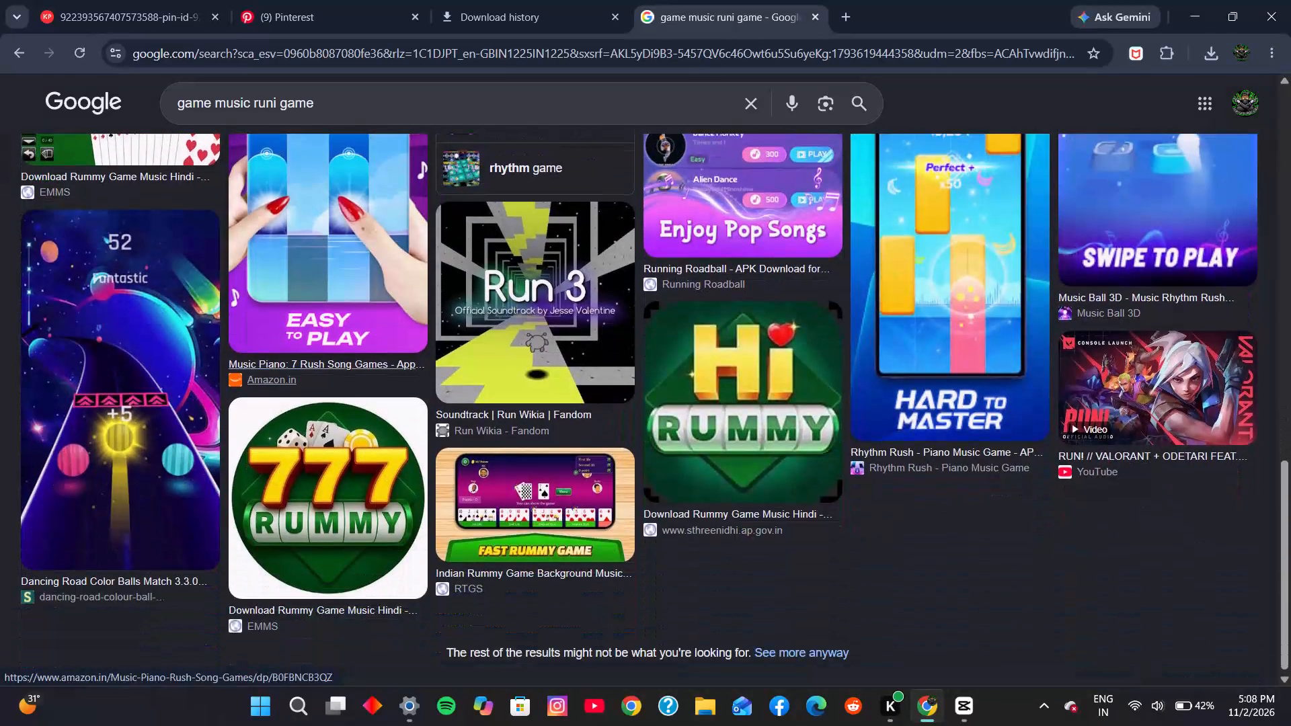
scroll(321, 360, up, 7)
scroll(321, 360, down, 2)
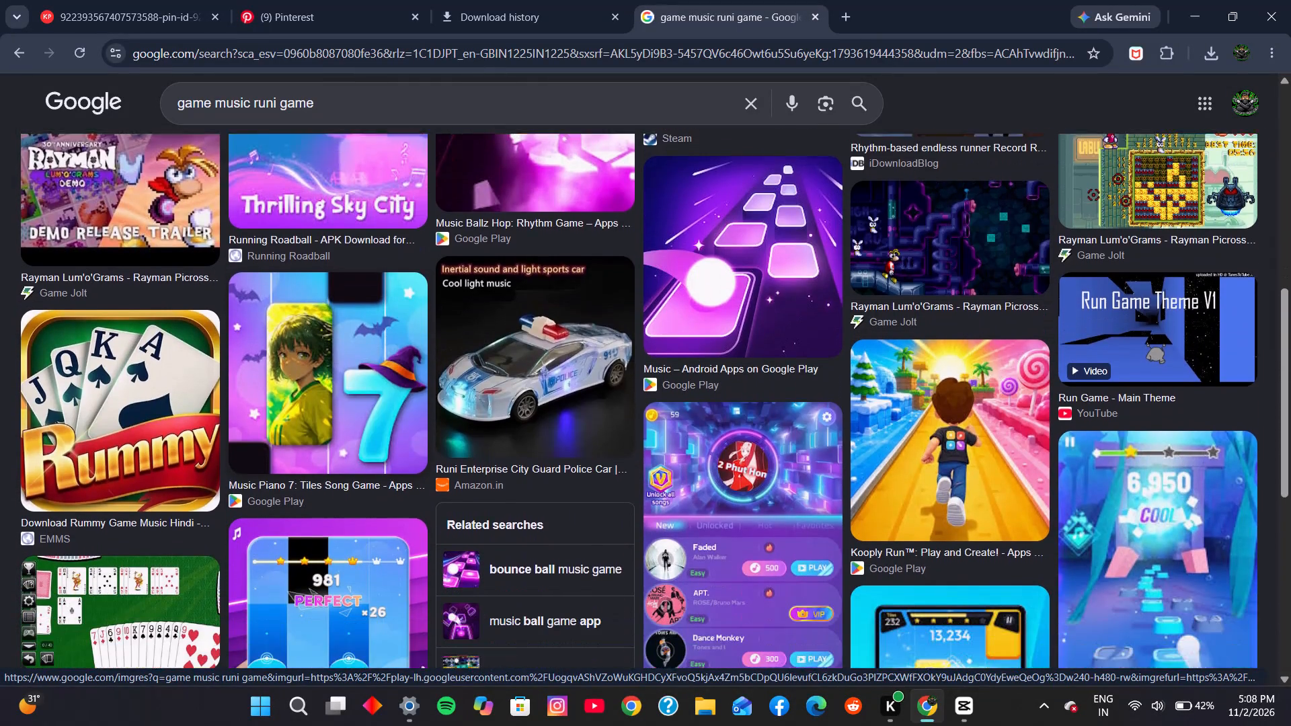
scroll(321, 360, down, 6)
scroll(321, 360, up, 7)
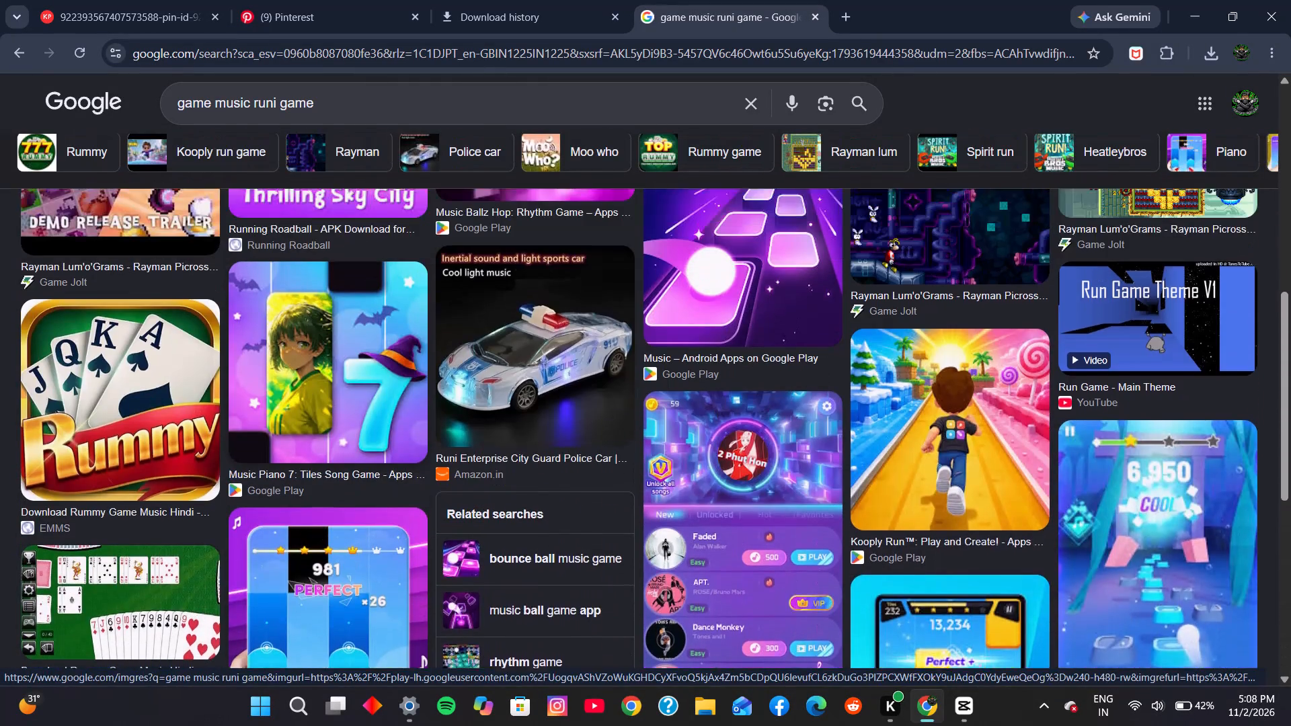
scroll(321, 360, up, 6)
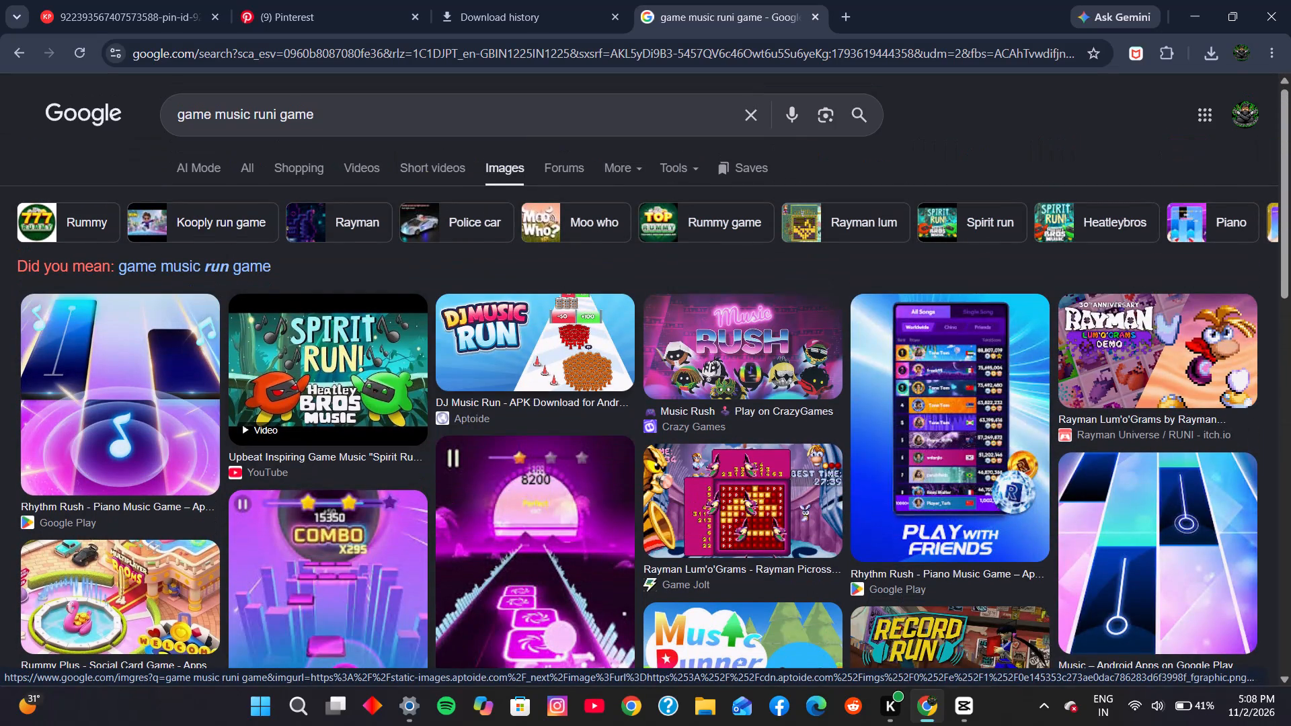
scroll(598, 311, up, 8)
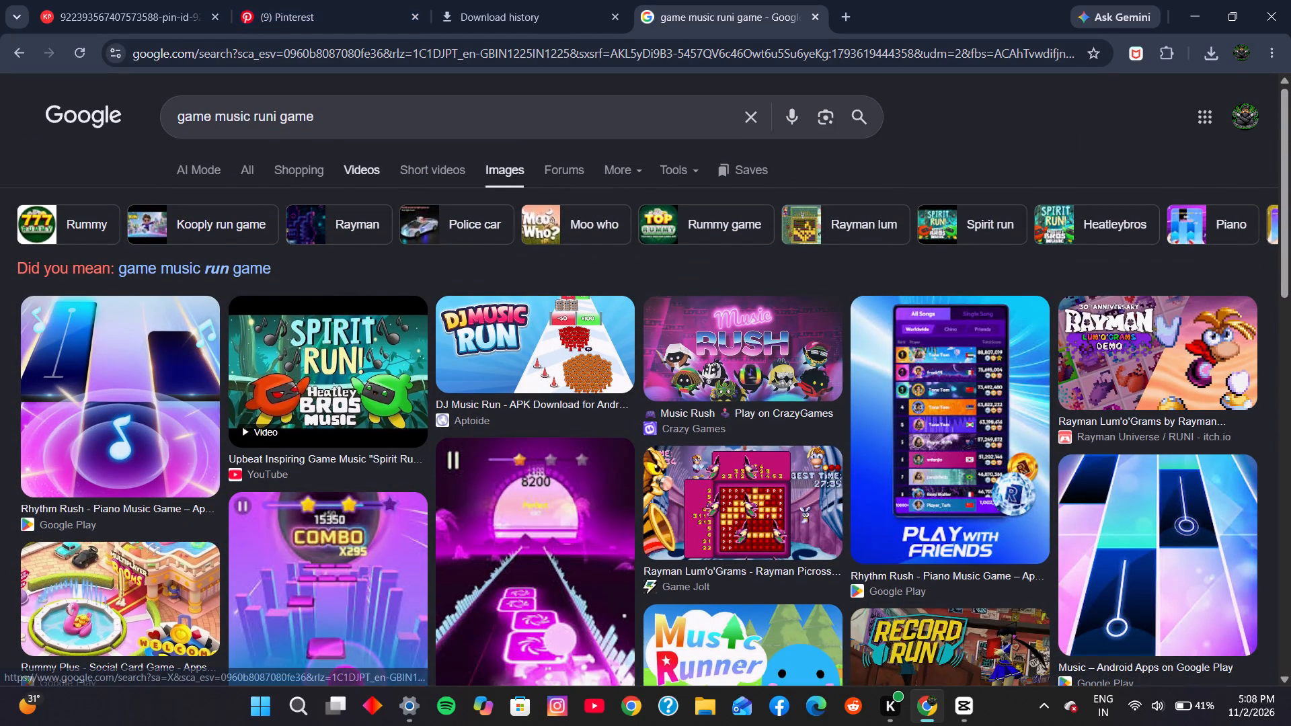
Change the image search query to "game music teampal run" and run the search.
click(350, 122)
click(350, 122)
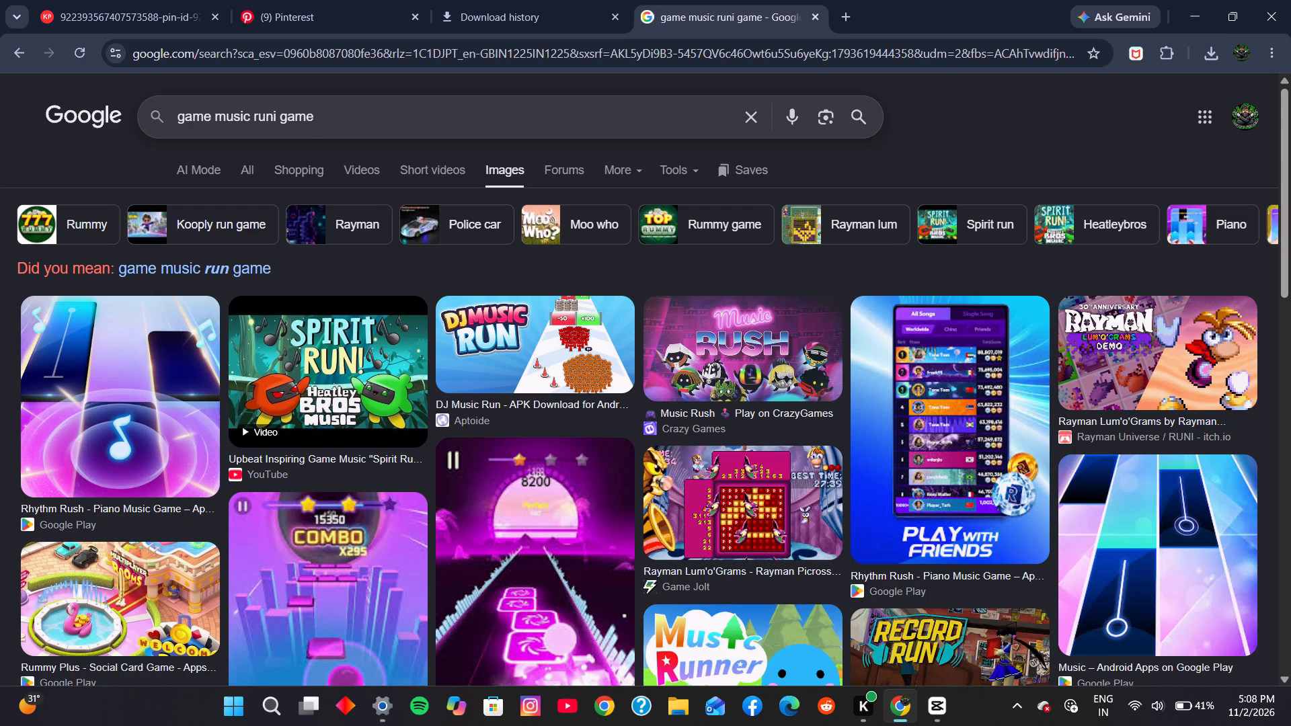
key(BackSpace)
key(BackSpace)
key(BackSpace)
key(BackSpace)
key(BackSpace)
key(BackSpace)
key(BackSpace)
key(BackSpace)
key(BackSpace)
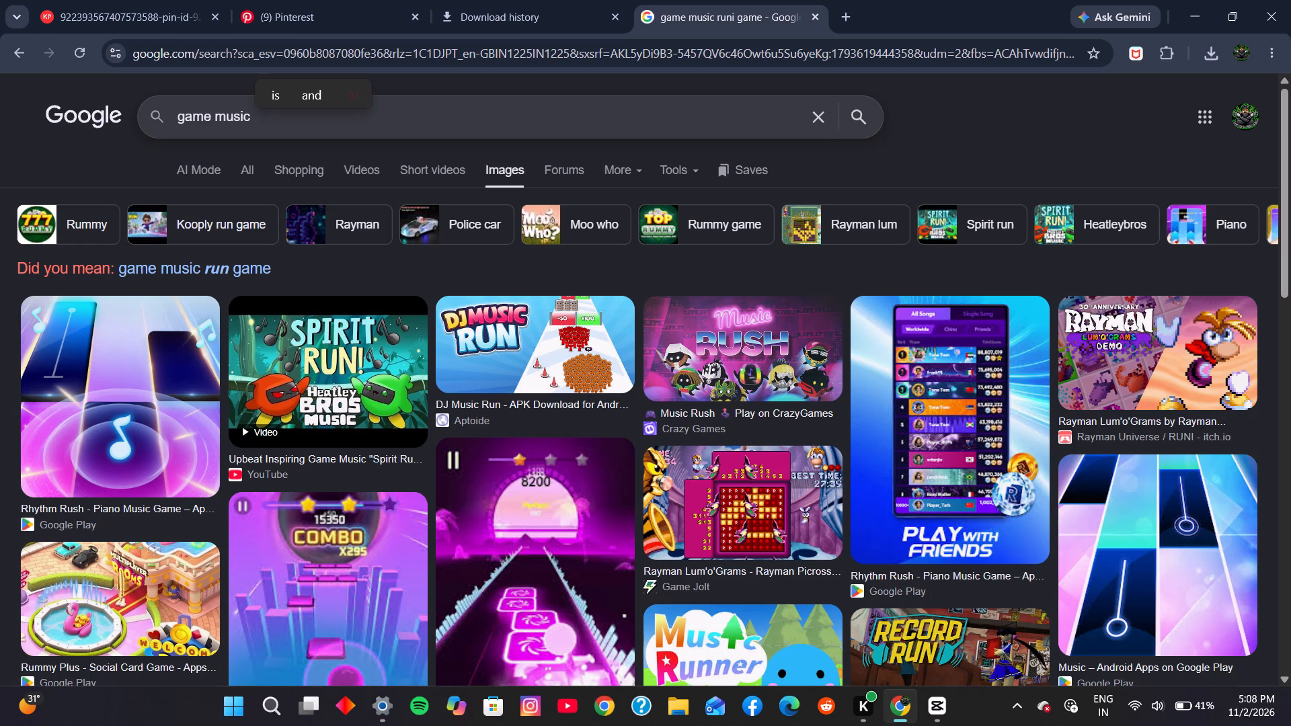
text(te)
key(a)
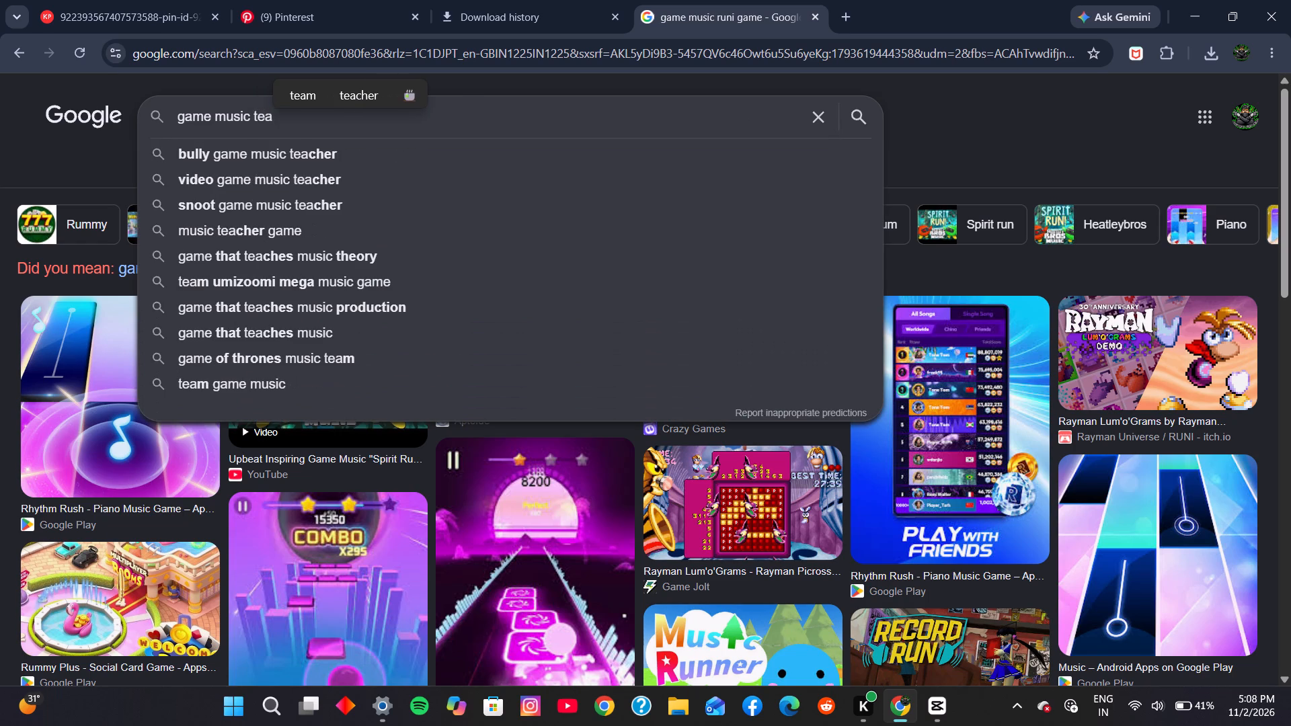
text(mpa)
text(l r)
text(un)
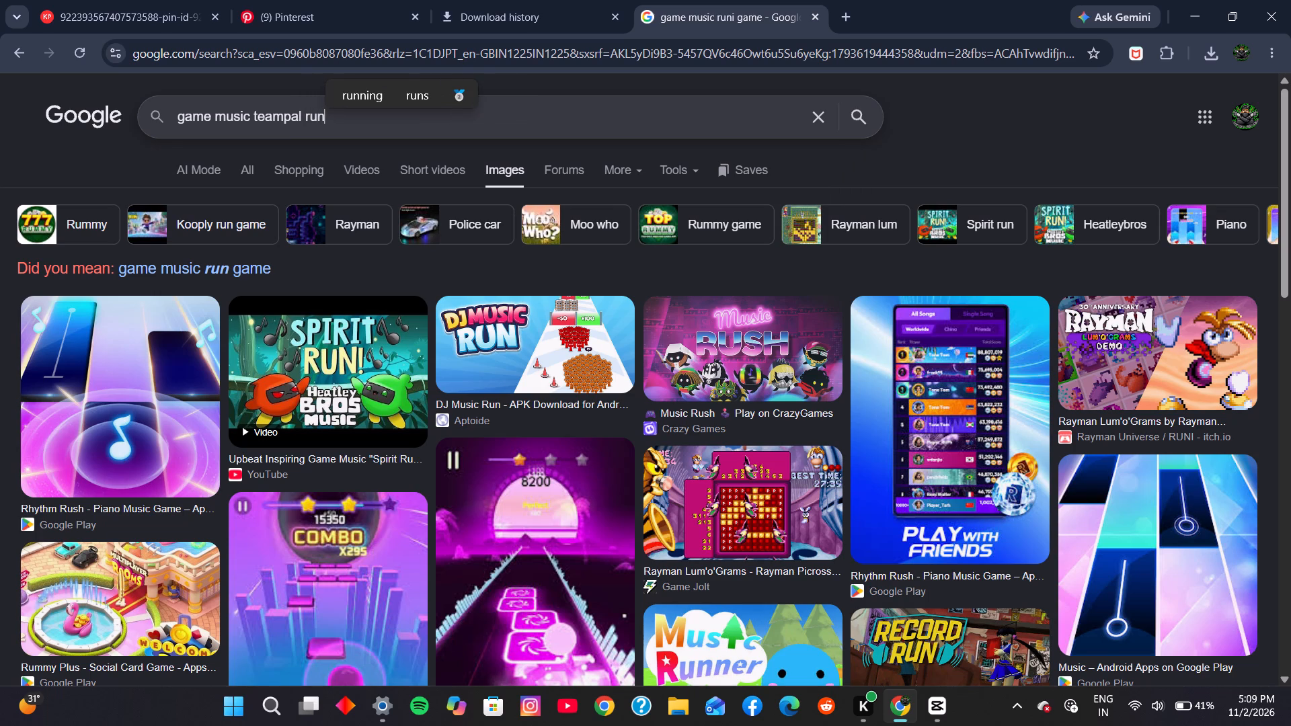
click(359, 104)
key(Return)
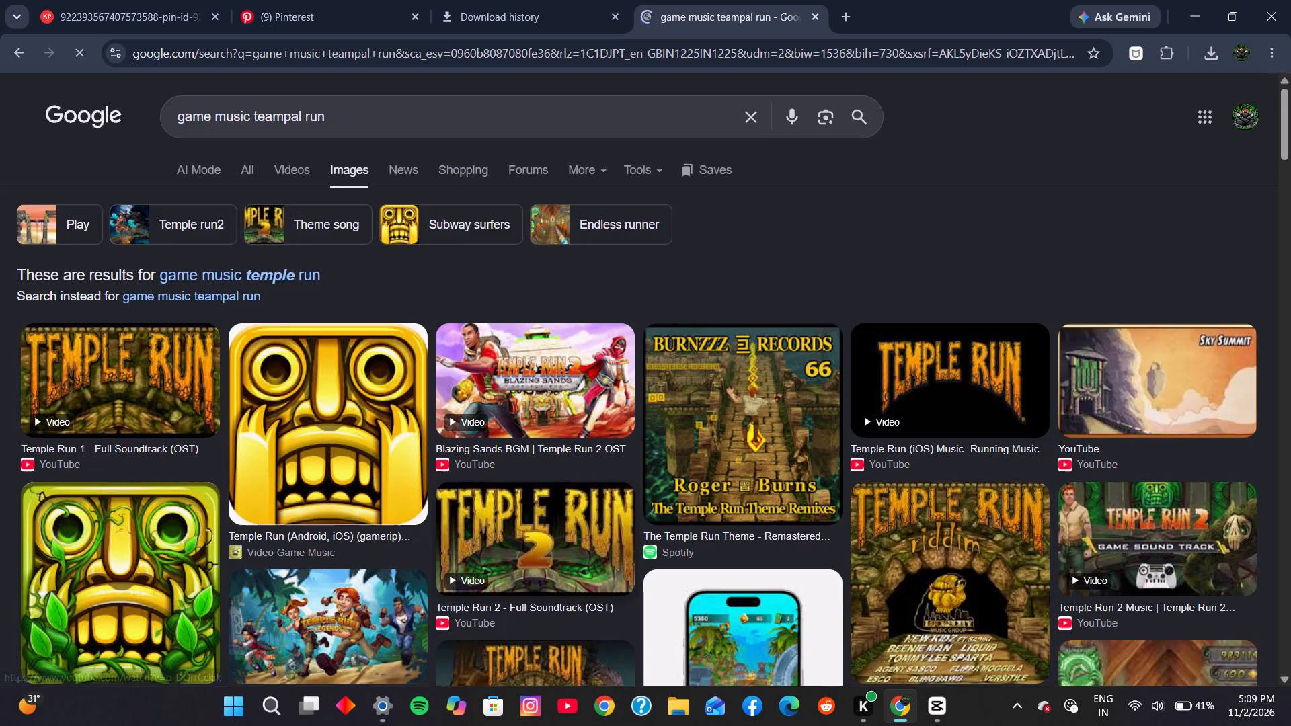
Look through the Temple Run image results for a suitable running-game music source.
scroll(460, 540, down, 8)
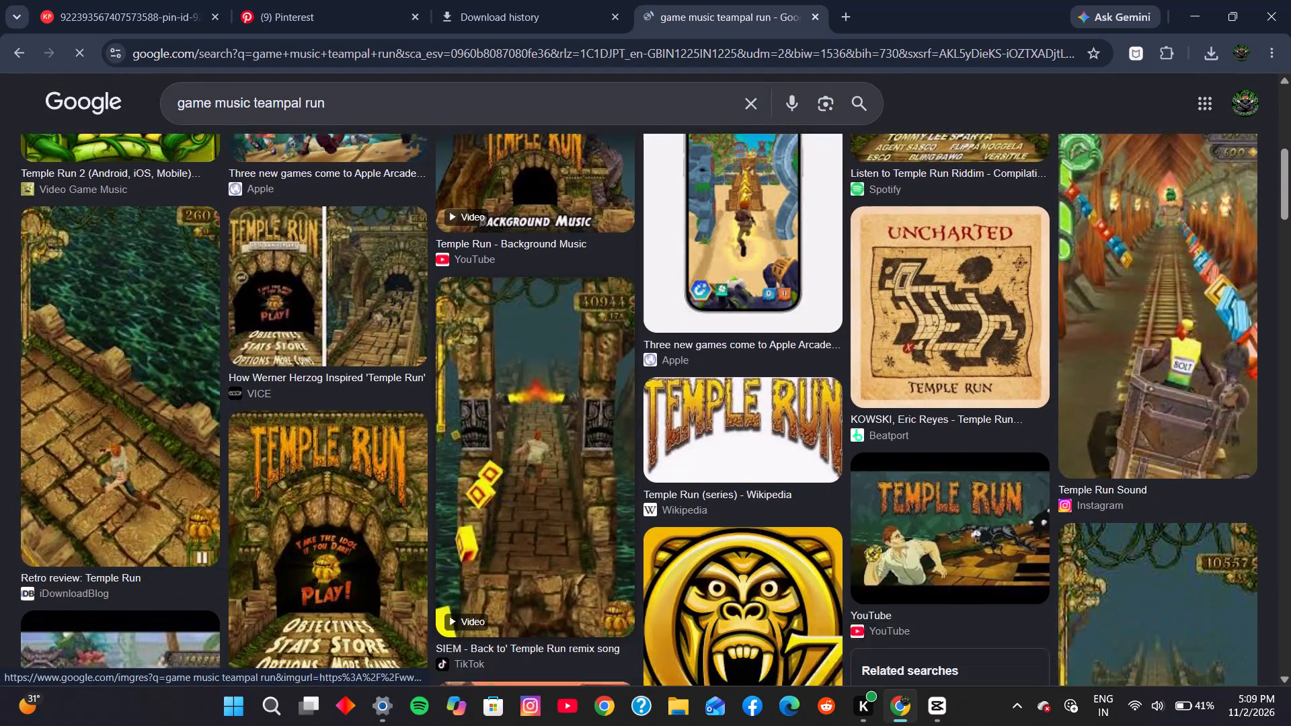
scroll(458, 512, down, 10)
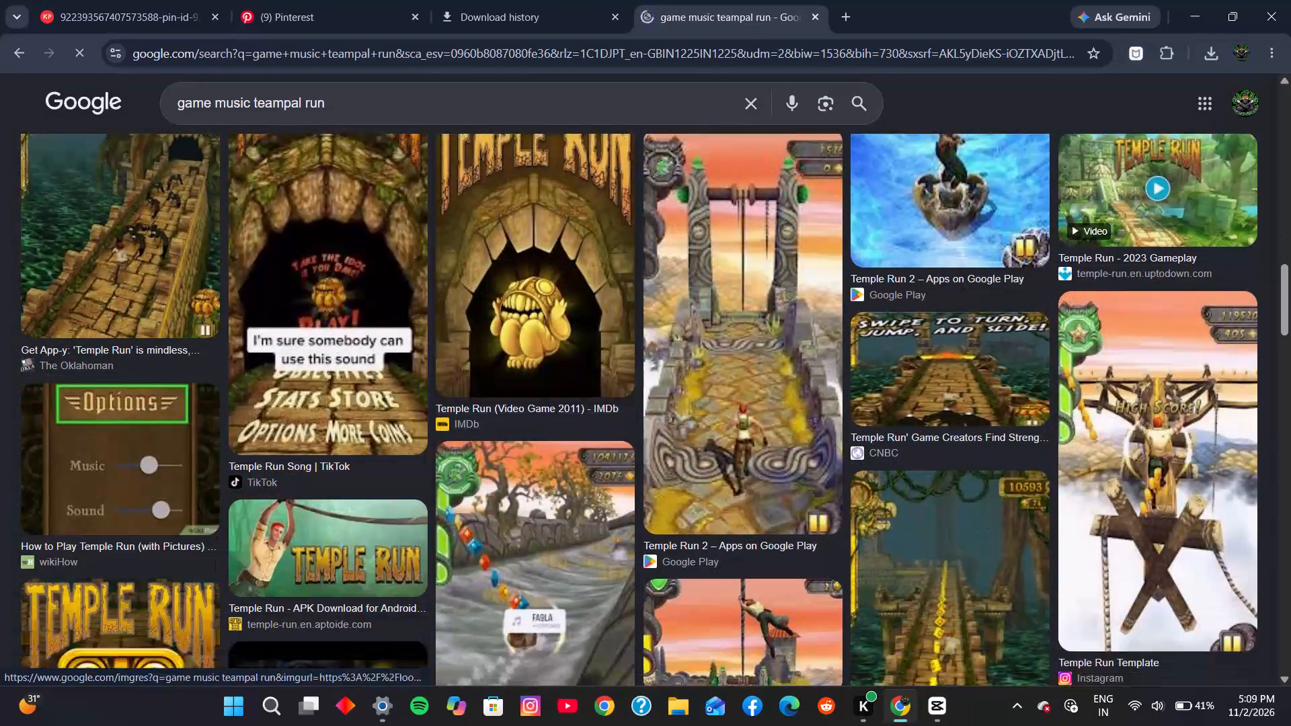
scroll(448, 487, down, 9)
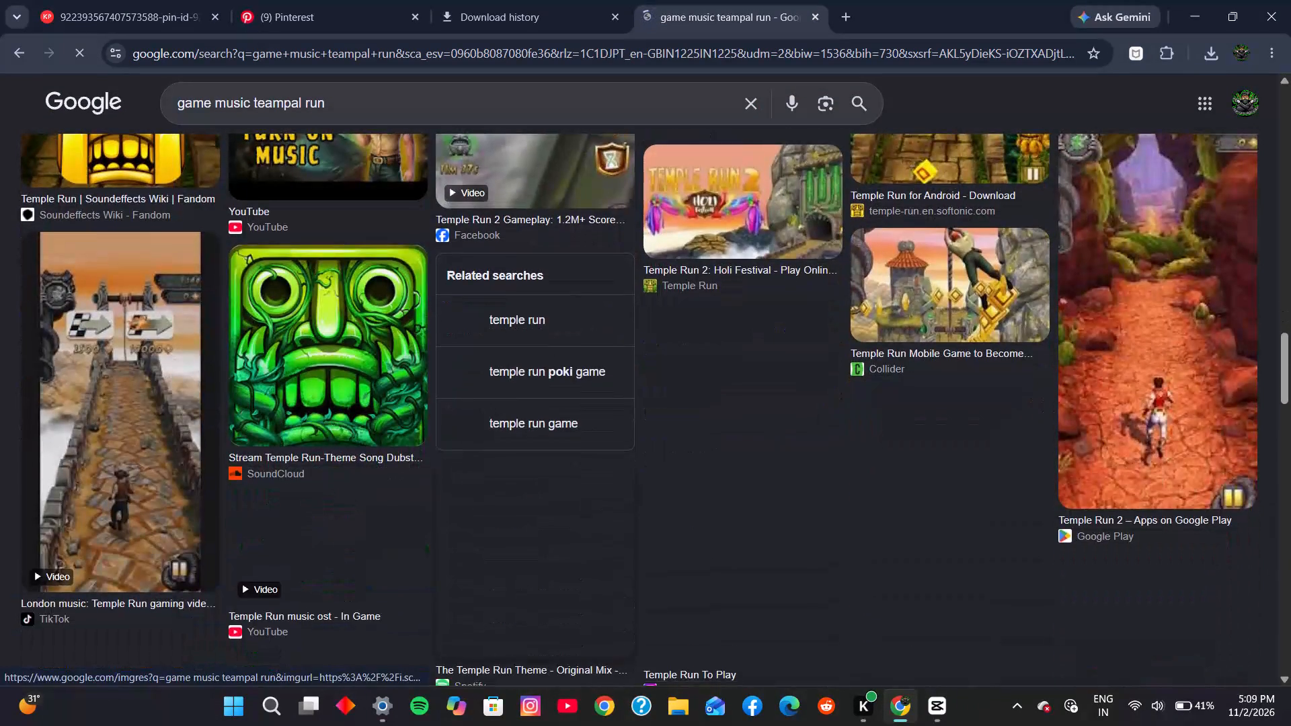
scroll(448, 487, down, 1)
scroll(448, 487, up, 16)
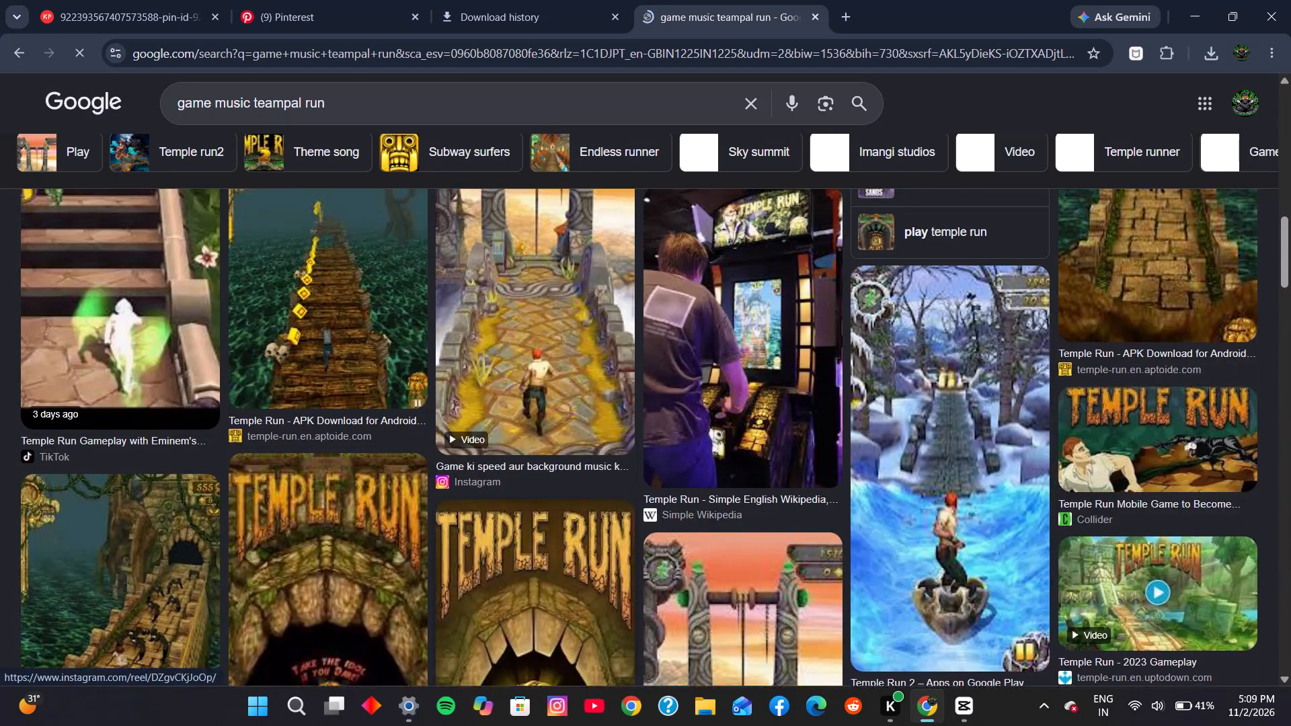
scroll(448, 487, up, 15)
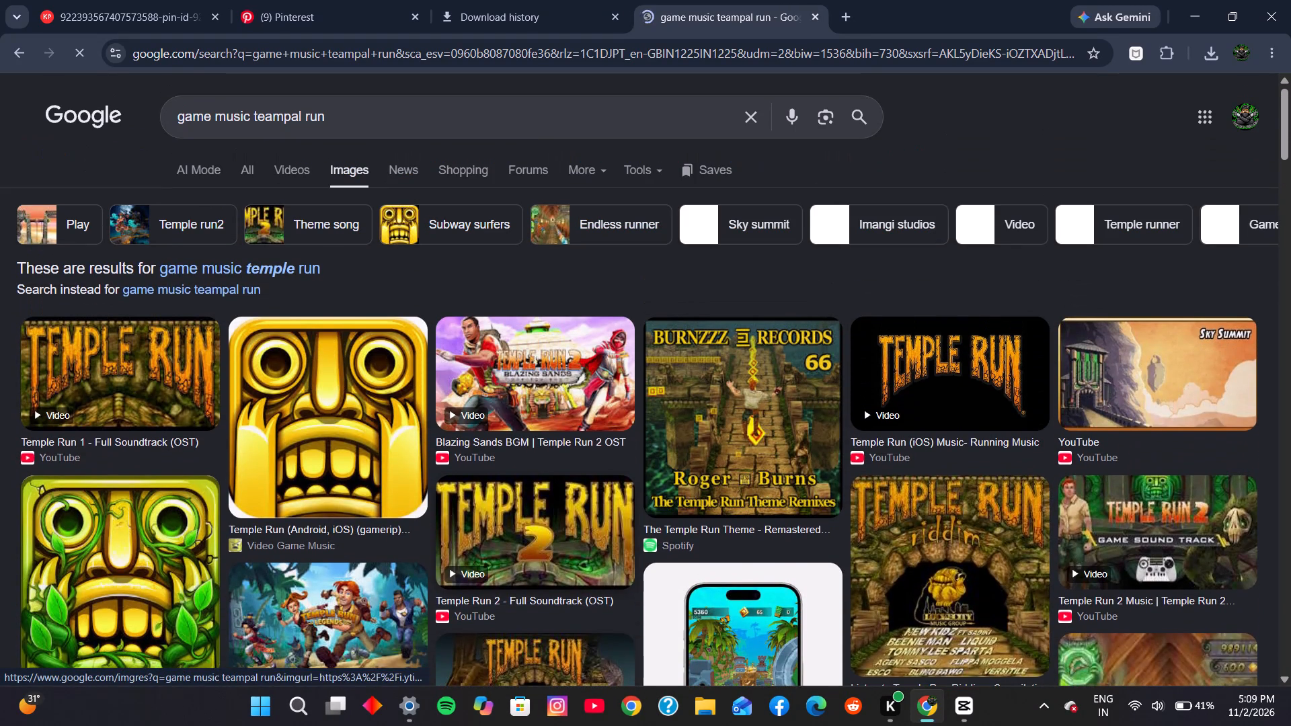
Replace "teampal" with "trean" in the query and search images for "game music trean run".
click(301, 116)
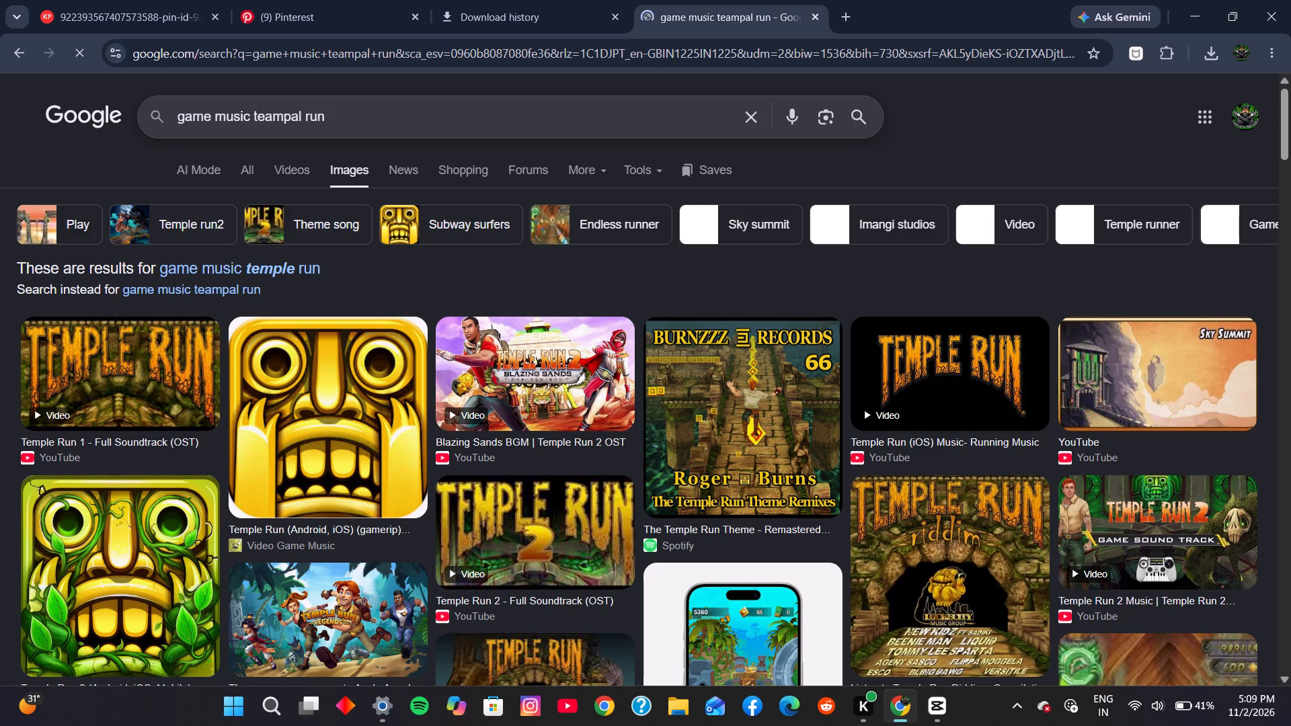
key(BackSpace)
key(BackSpace)
key(BackSpace)
key(BackSpace)
key(BackSpace)
key(BackSpace)
key(BackSpace)
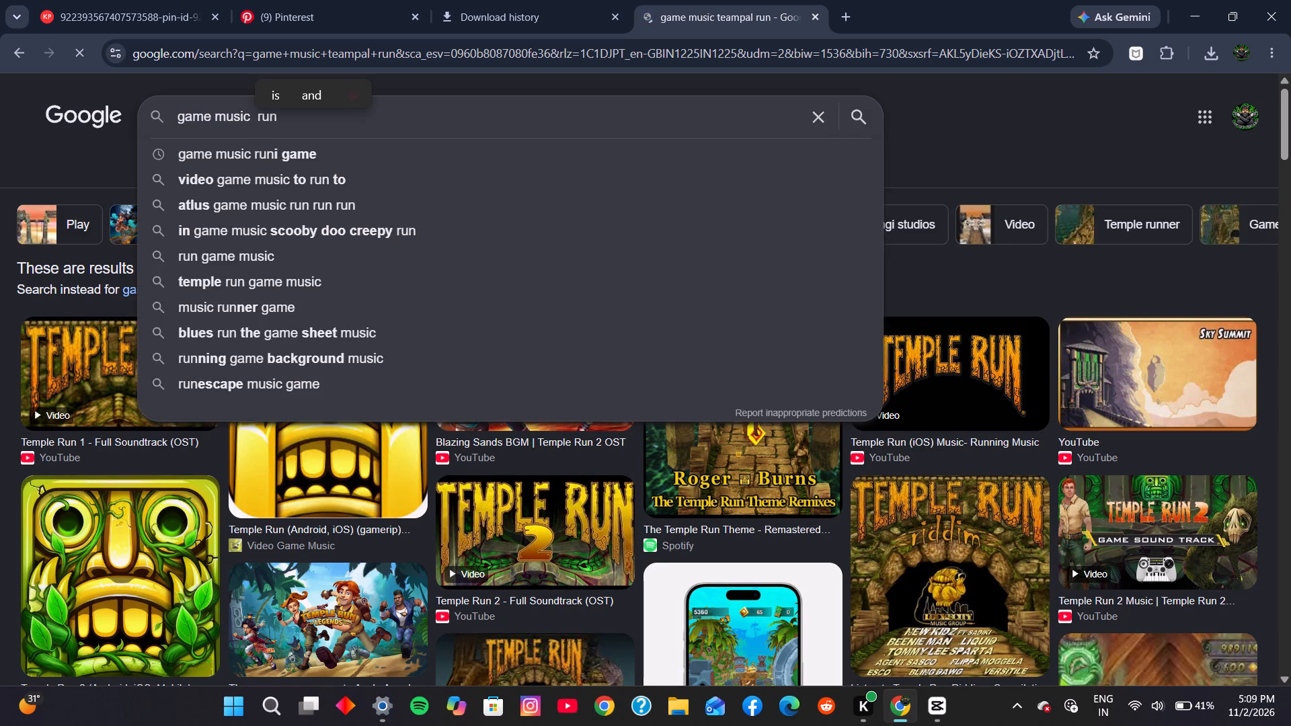
key(t)
text(rean)
key(space)
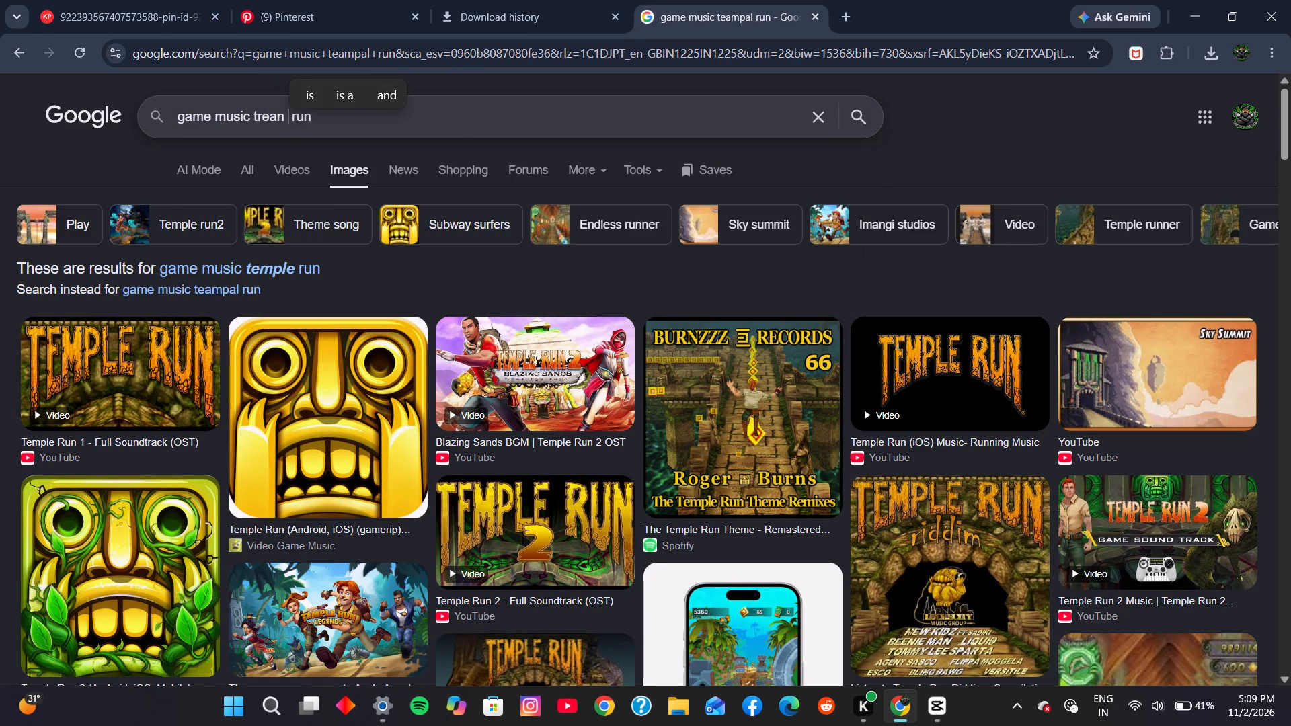
key(Return)
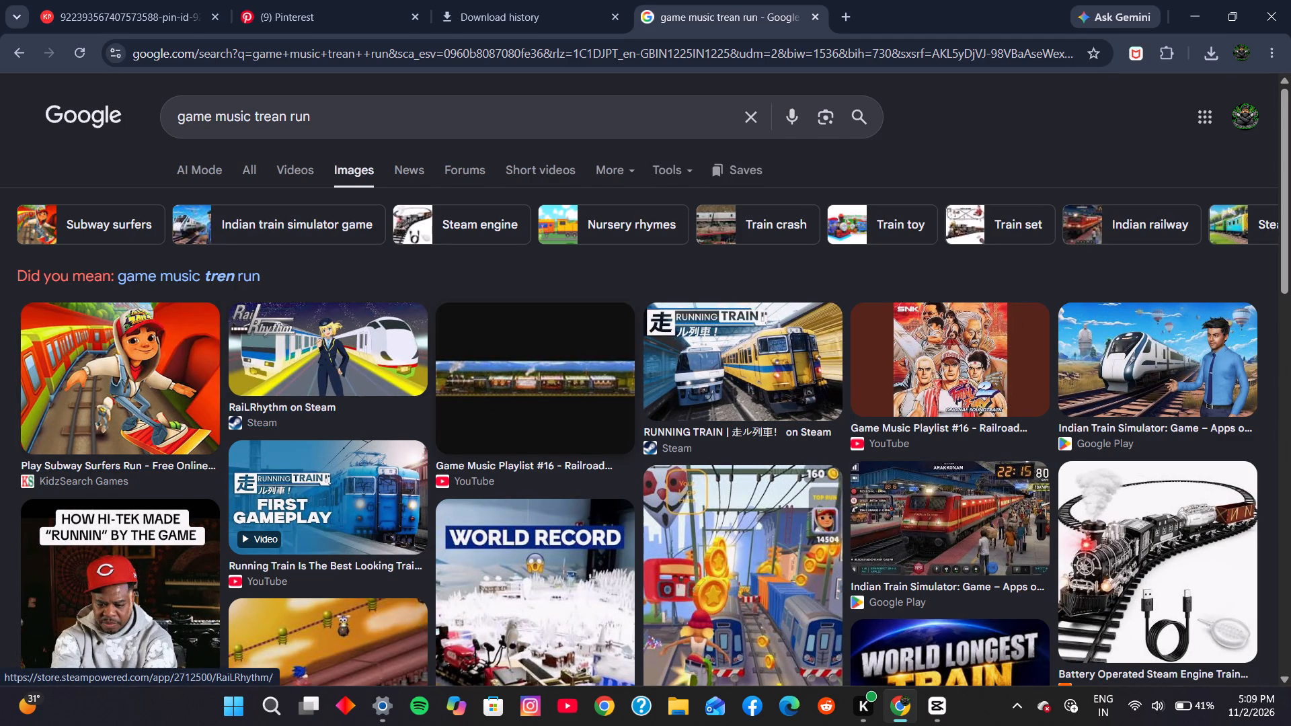
Skim the train-run image results, preview KidzSearch's "Play Subway Surfers Run" result, and examine its related images for game music.
scroll(556, 448, down, 18)
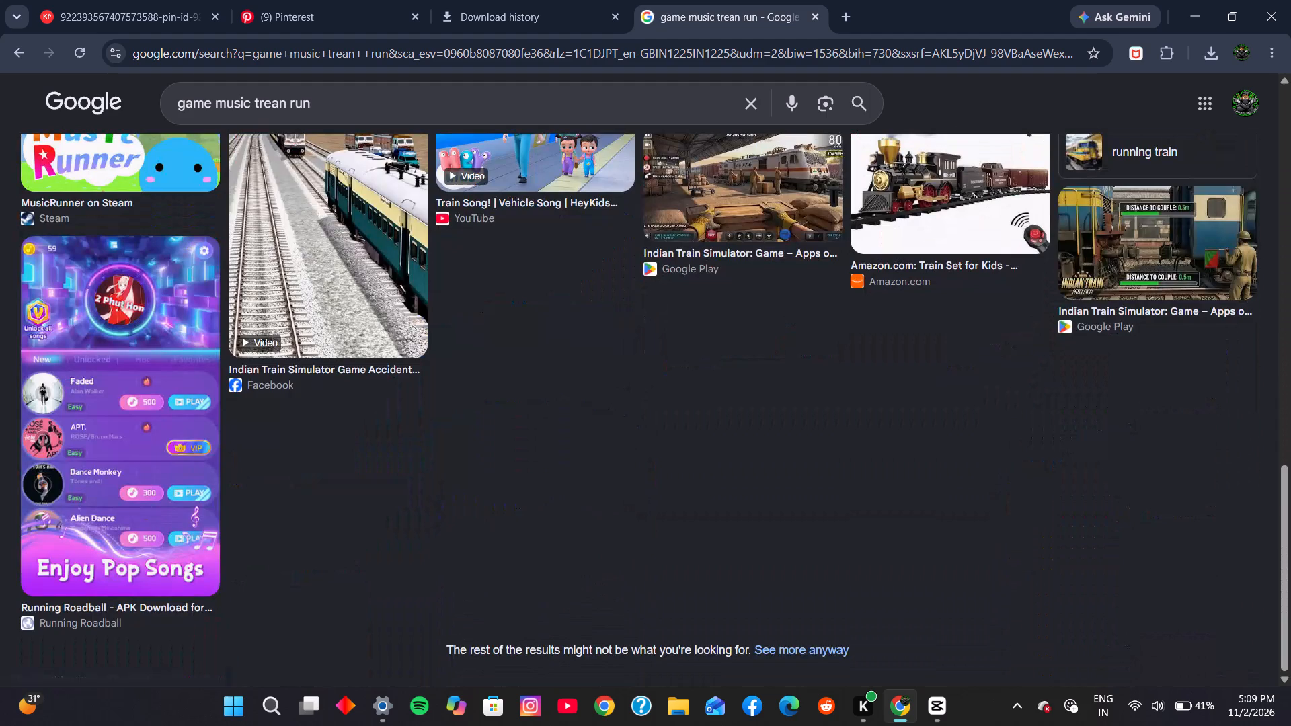
scroll(552, 462, up, 19)
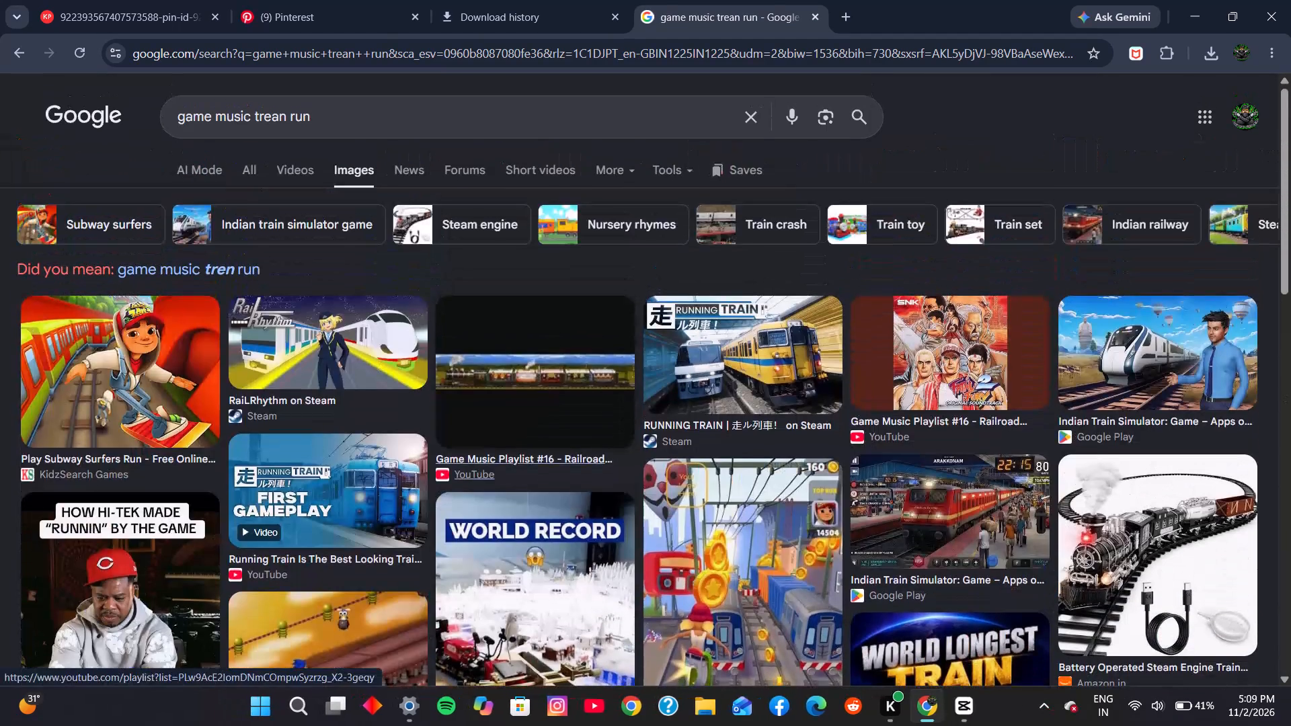
click(114, 406)
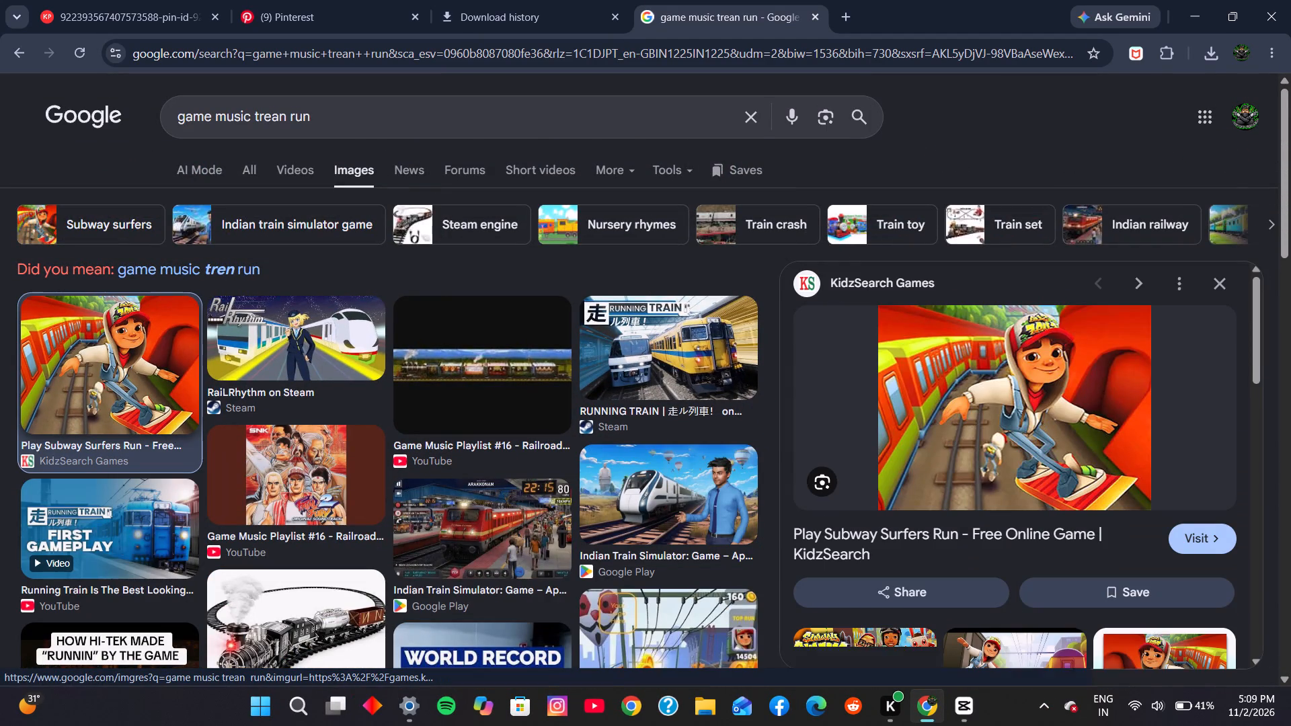
scroll(970, 459, down, 2)
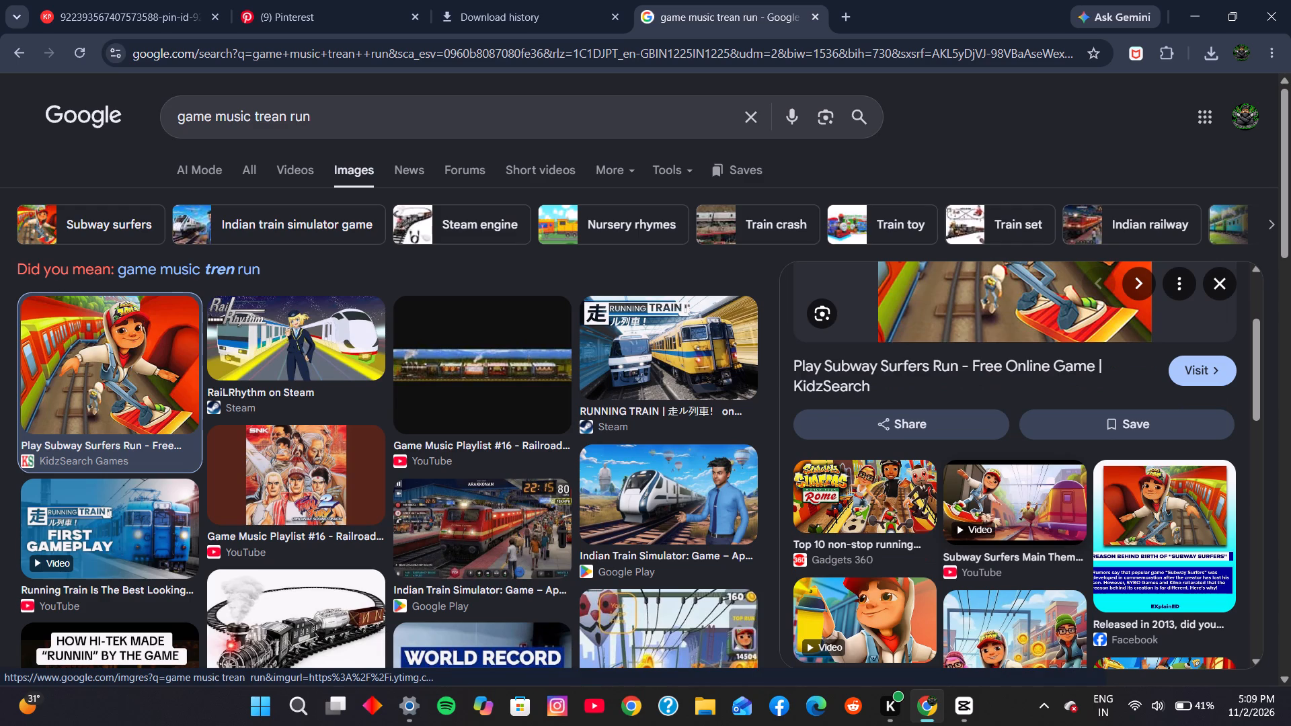
scroll(943, 460, down, 2)
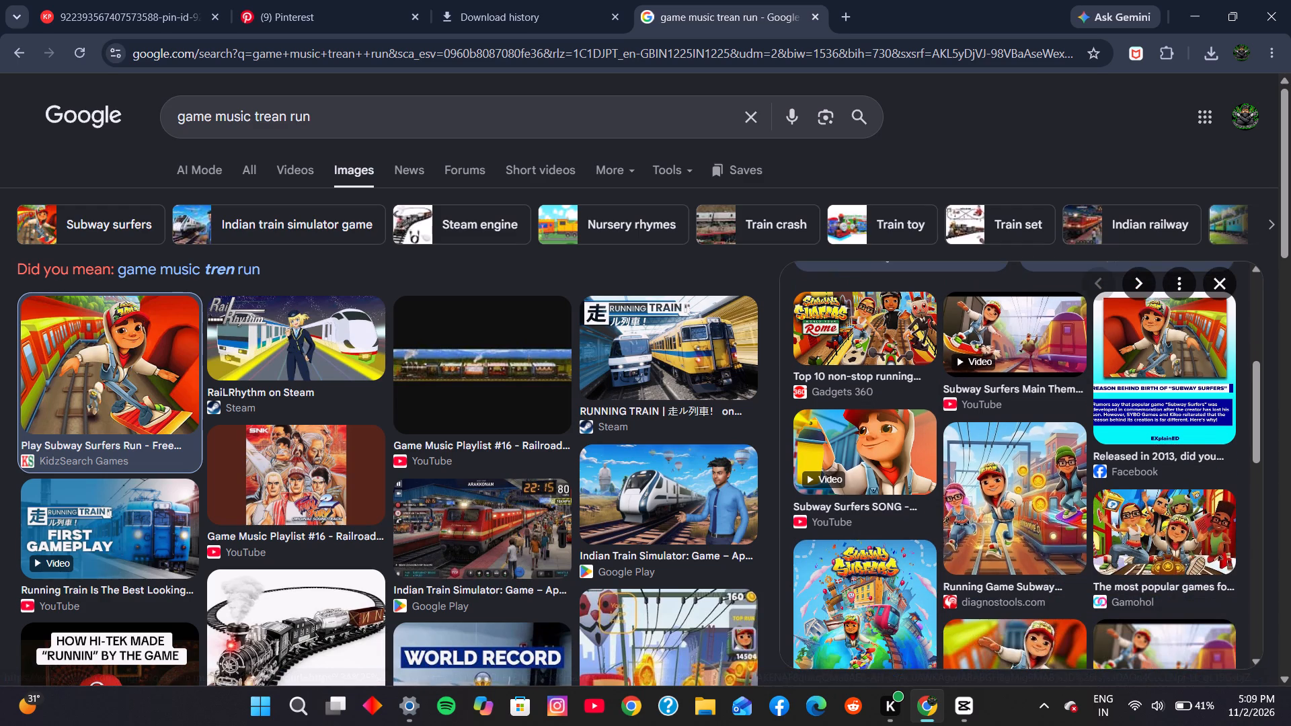
scroll(937, 476, down, 2)
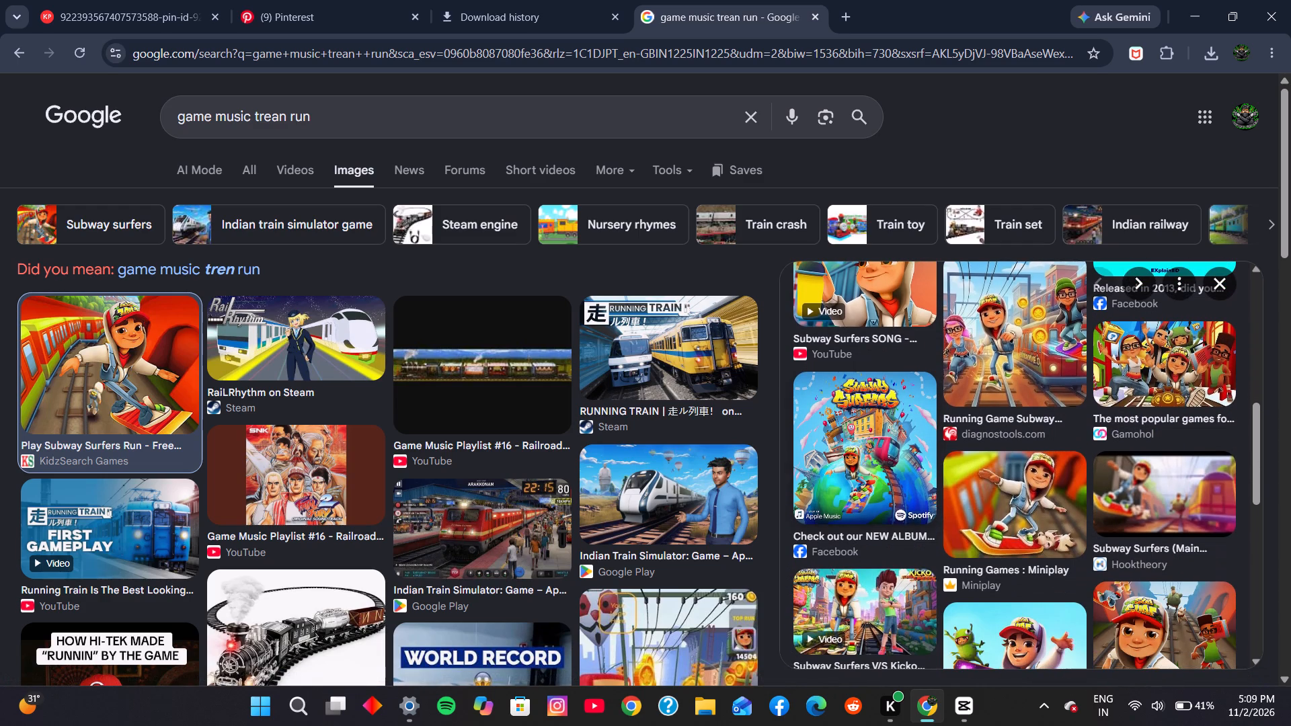
scroll(931, 476, down, 1)
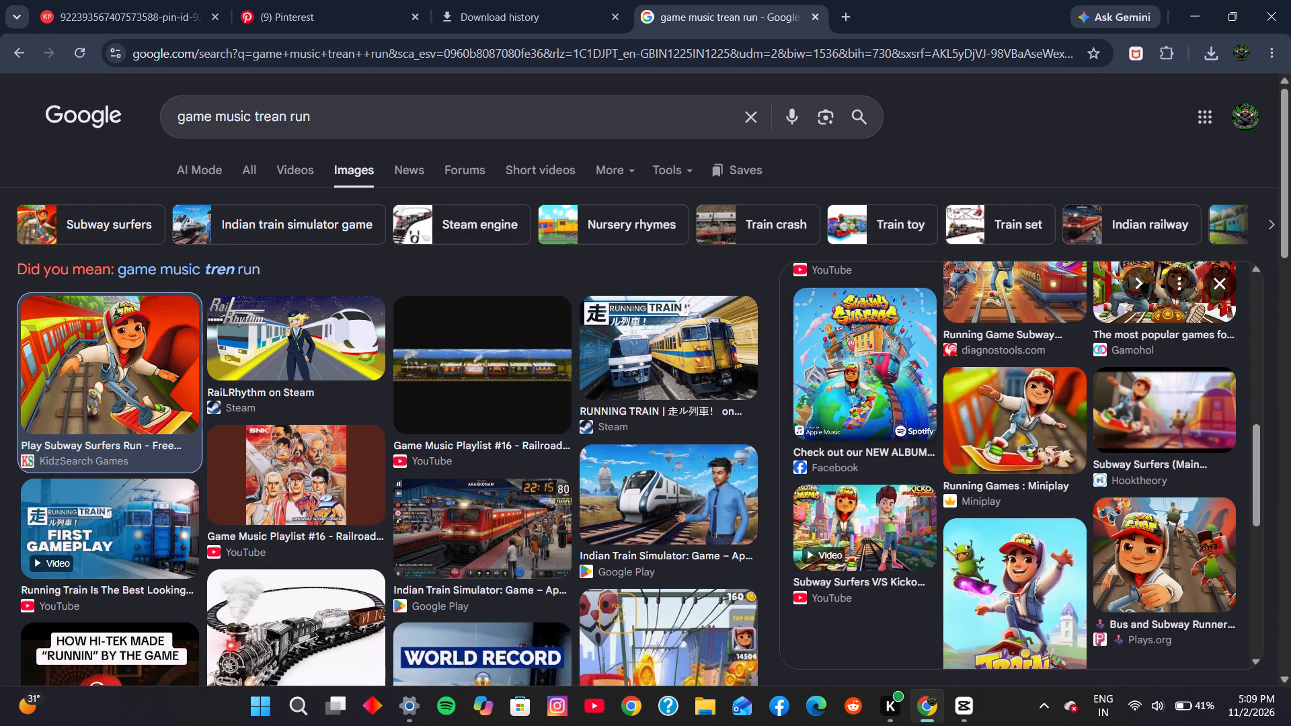
scroll(931, 476, down, 1)
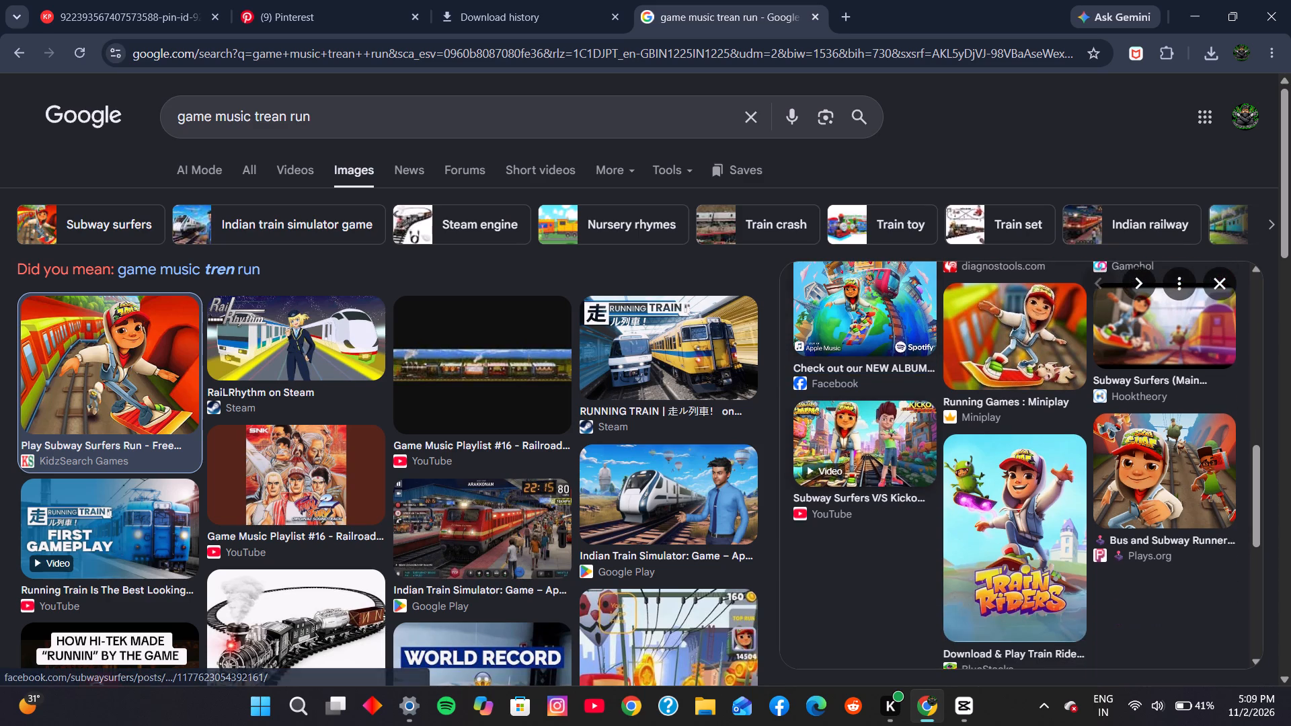
scroll(931, 476, down, 1)
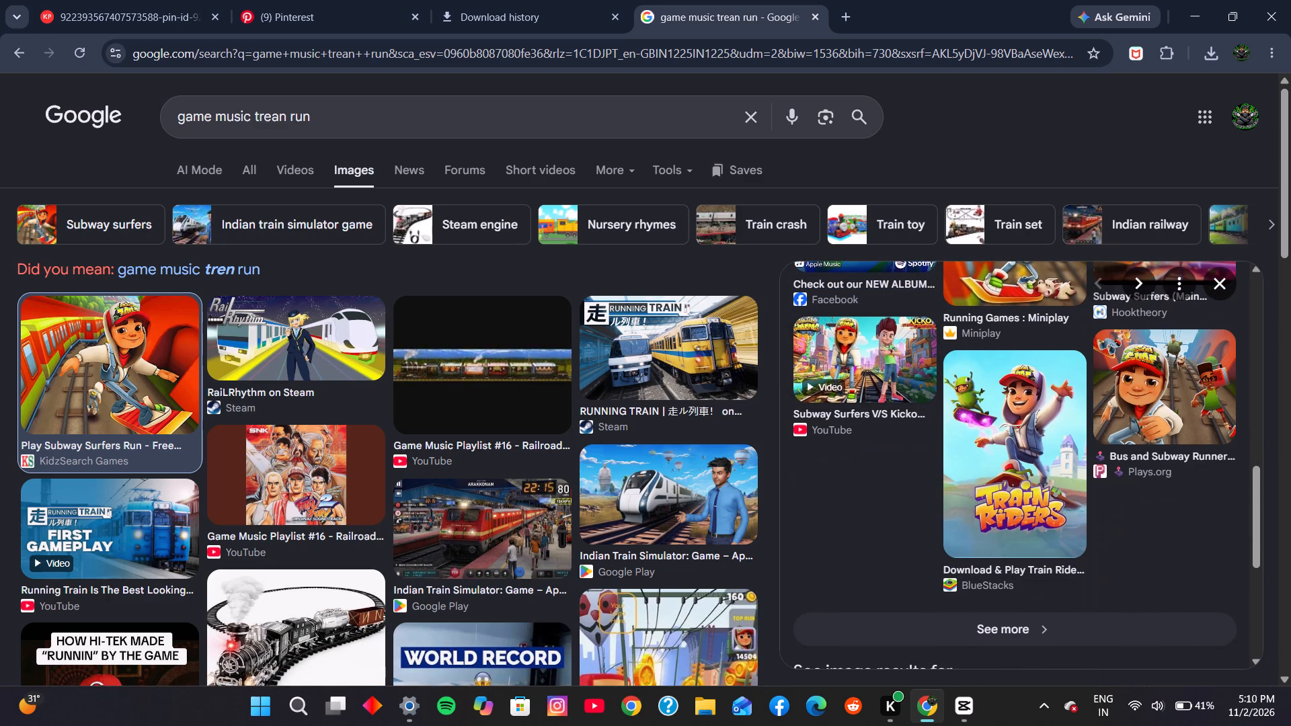
scroll(931, 476, up, 2)
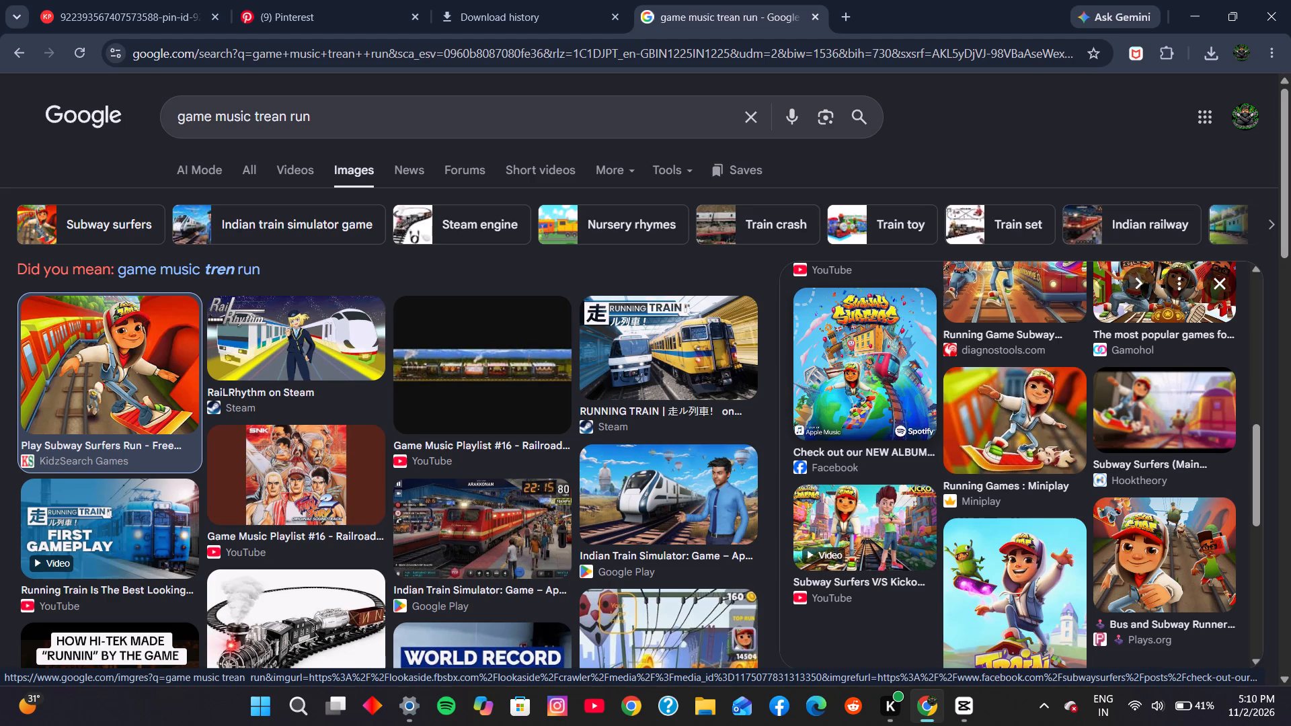
scroll(855, 370, up, 5)
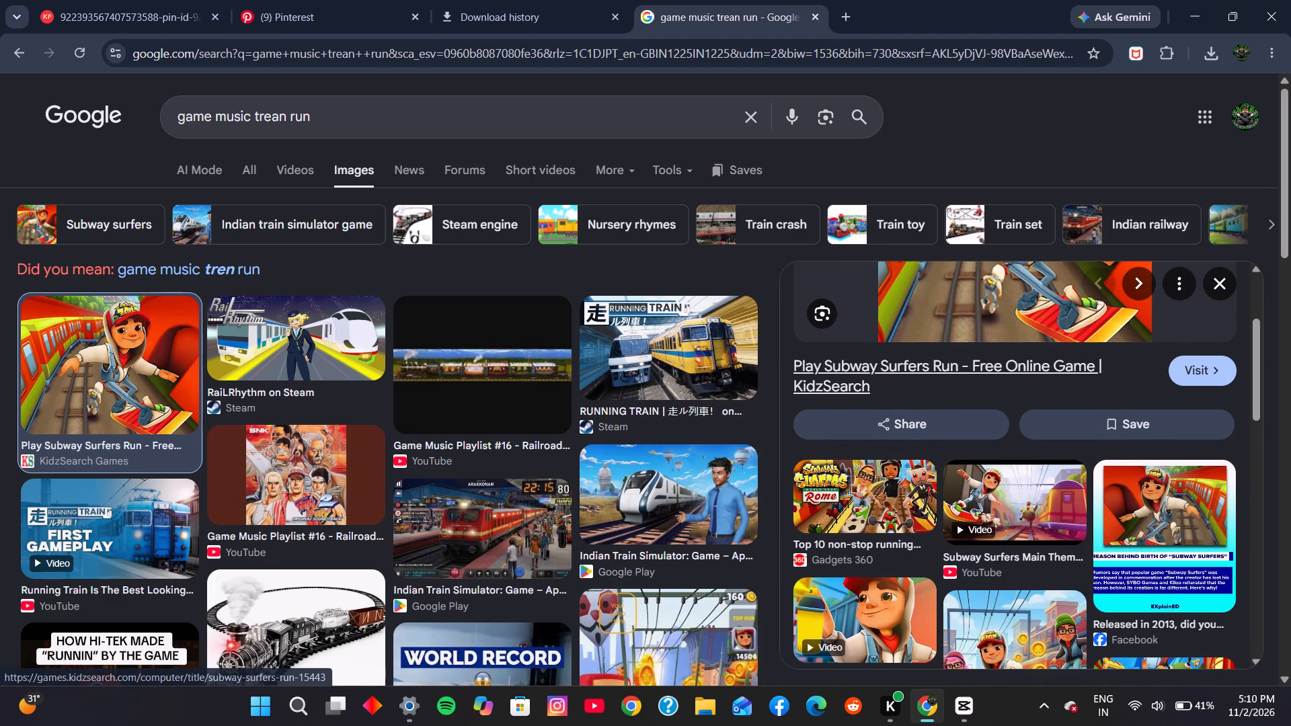
Open the KidzSearch "Play Subway Surfers Run" page in a new tab, and return to the Google image results.
drag(831, 358, 867, 363)
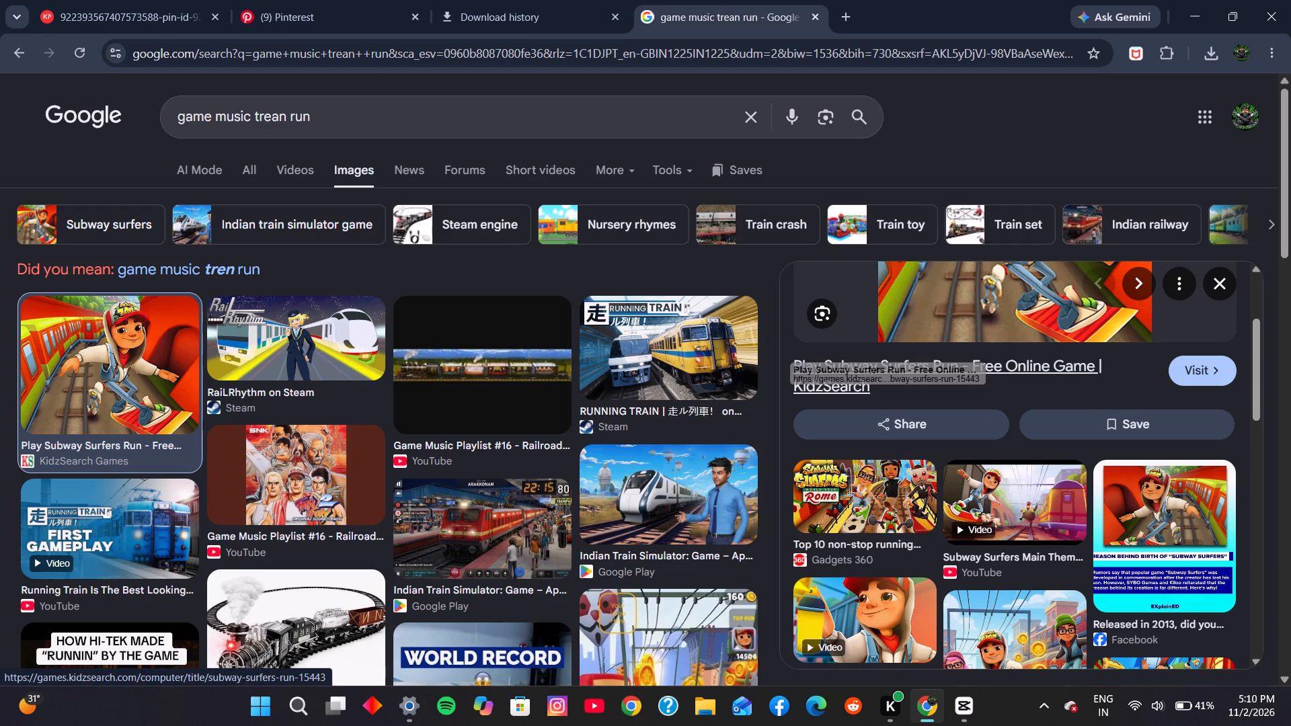
right_click(867, 364)
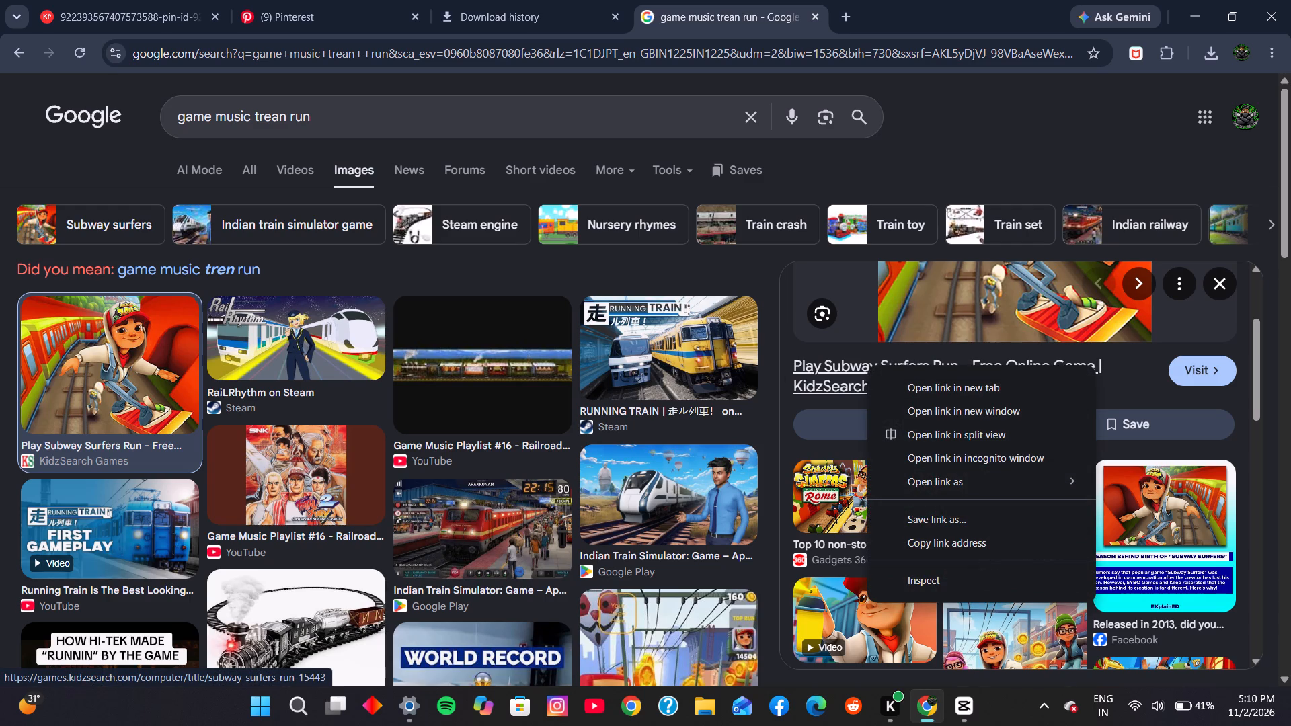
click(813, 350)
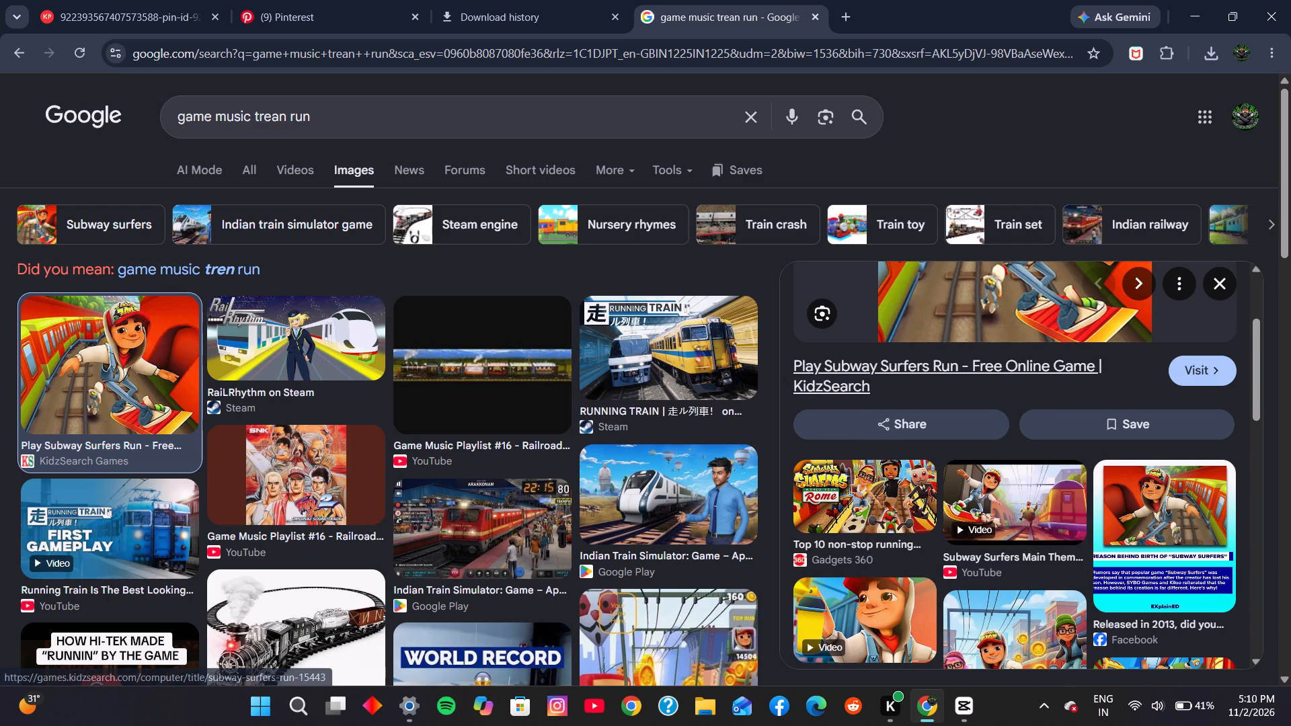
double_click(834, 364)
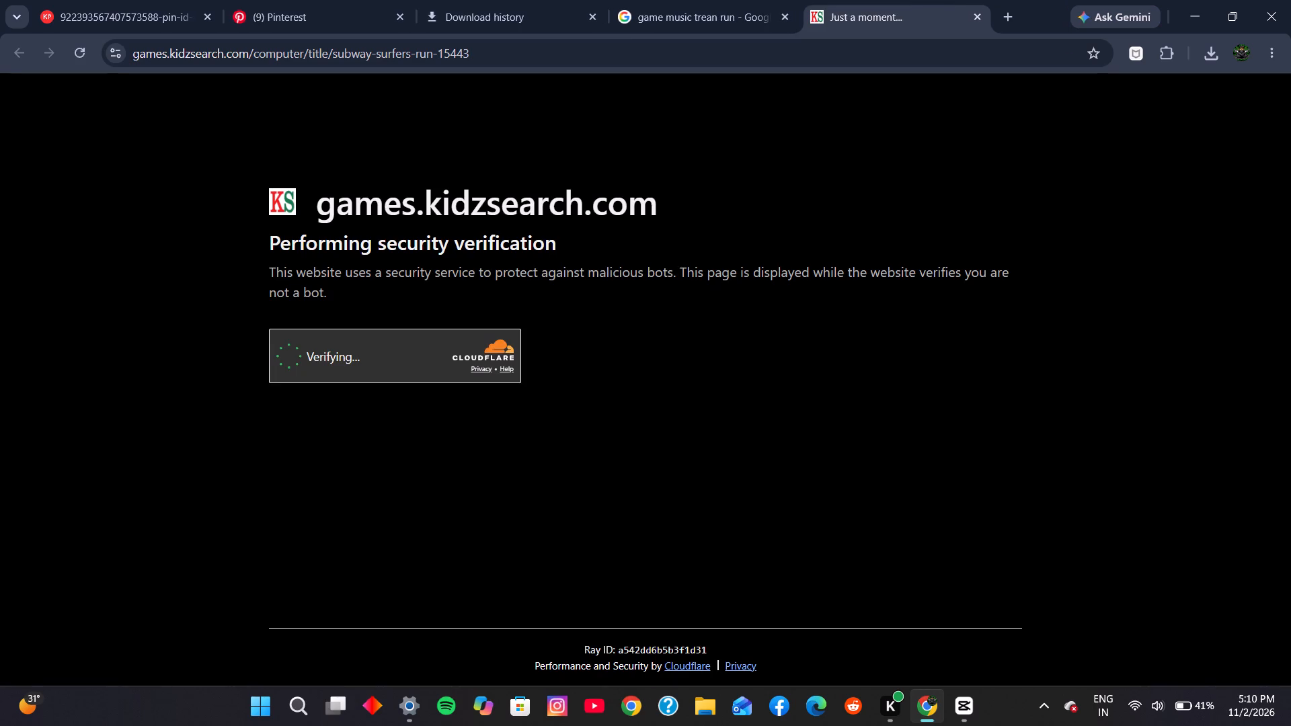
drag(514, 358, 526, 381)
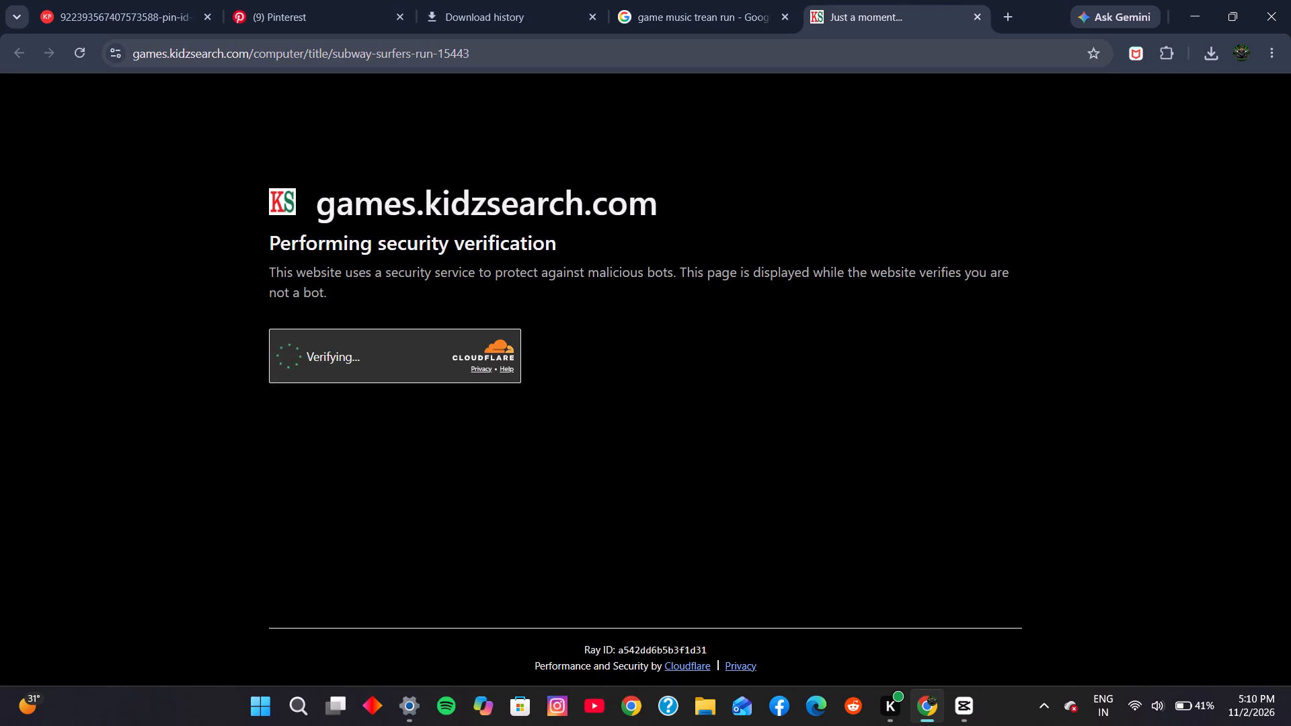
click(753, 28)
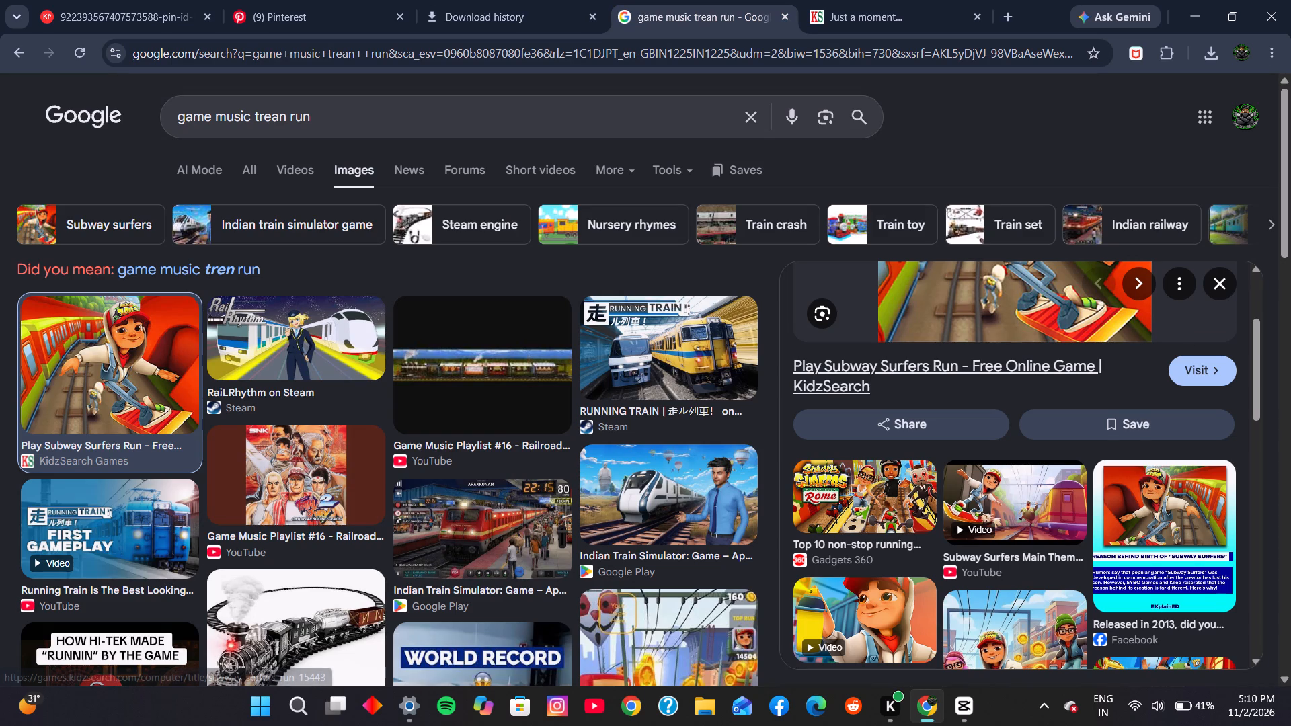
scroll(975, 368, up, 5)
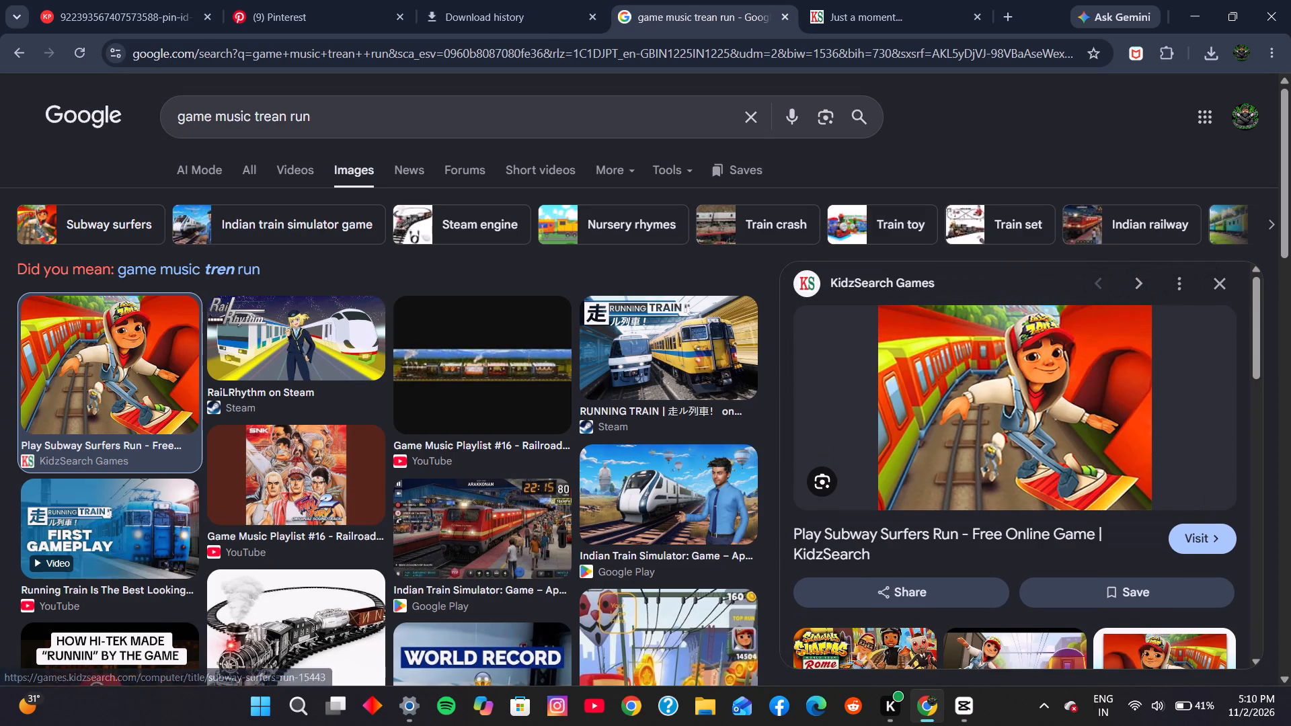
scroll(891, 311, down, 2)
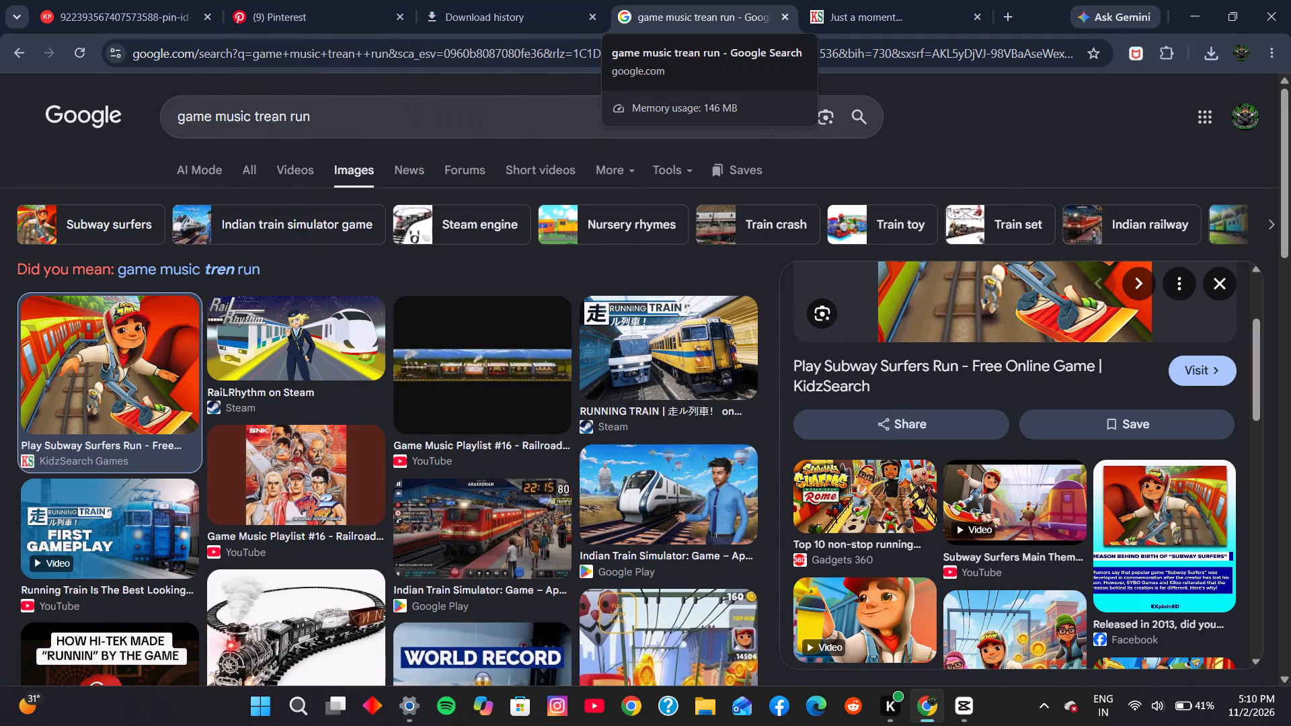
Close the KidzSearch page and keep the Google image results open.
click(976, 21)
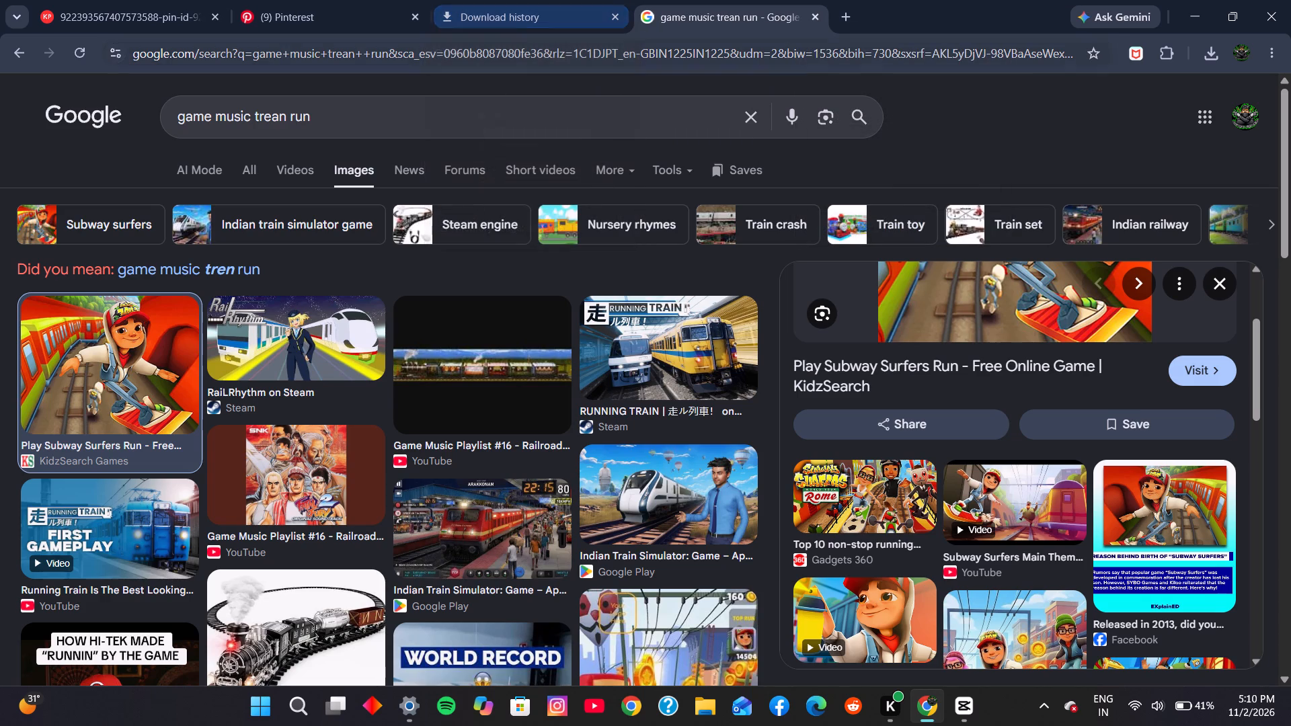
Replace the whole query and search images for "subway surfers run musik".
drag(395, 114, 122, 118)
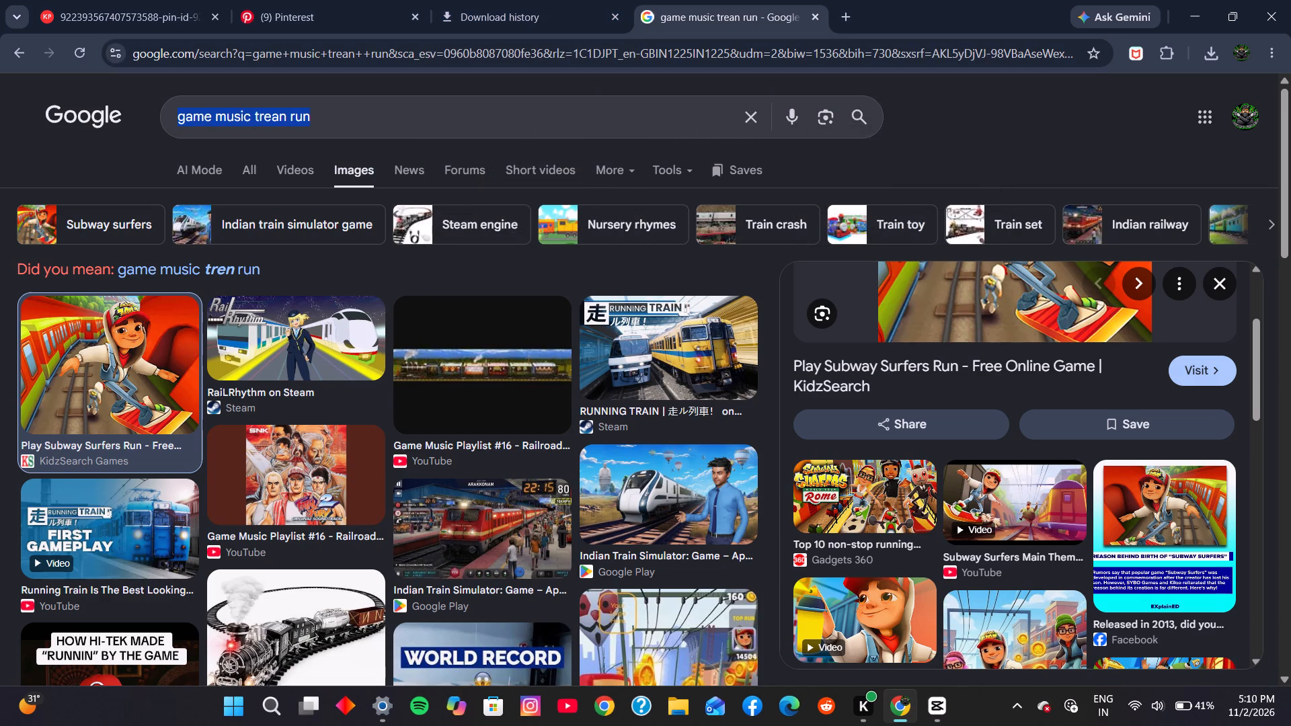
key(BackSpace)
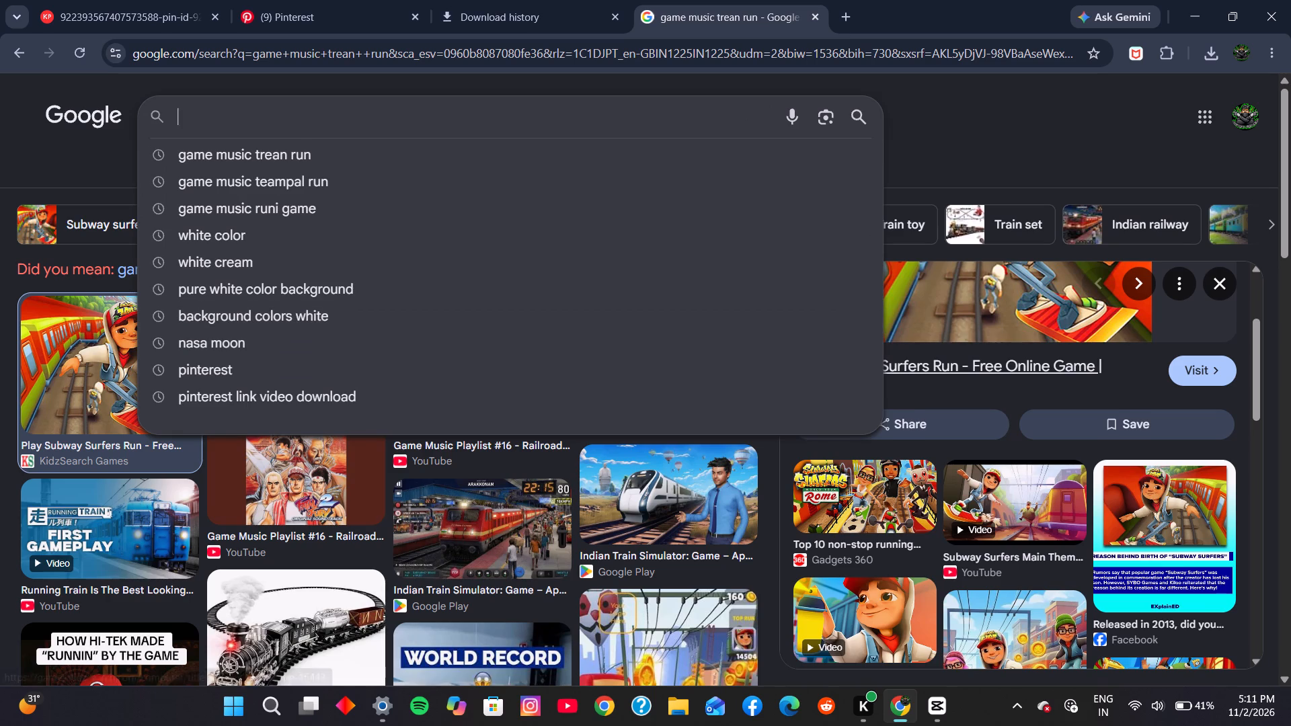
scroll(1115, 381, up, 2)
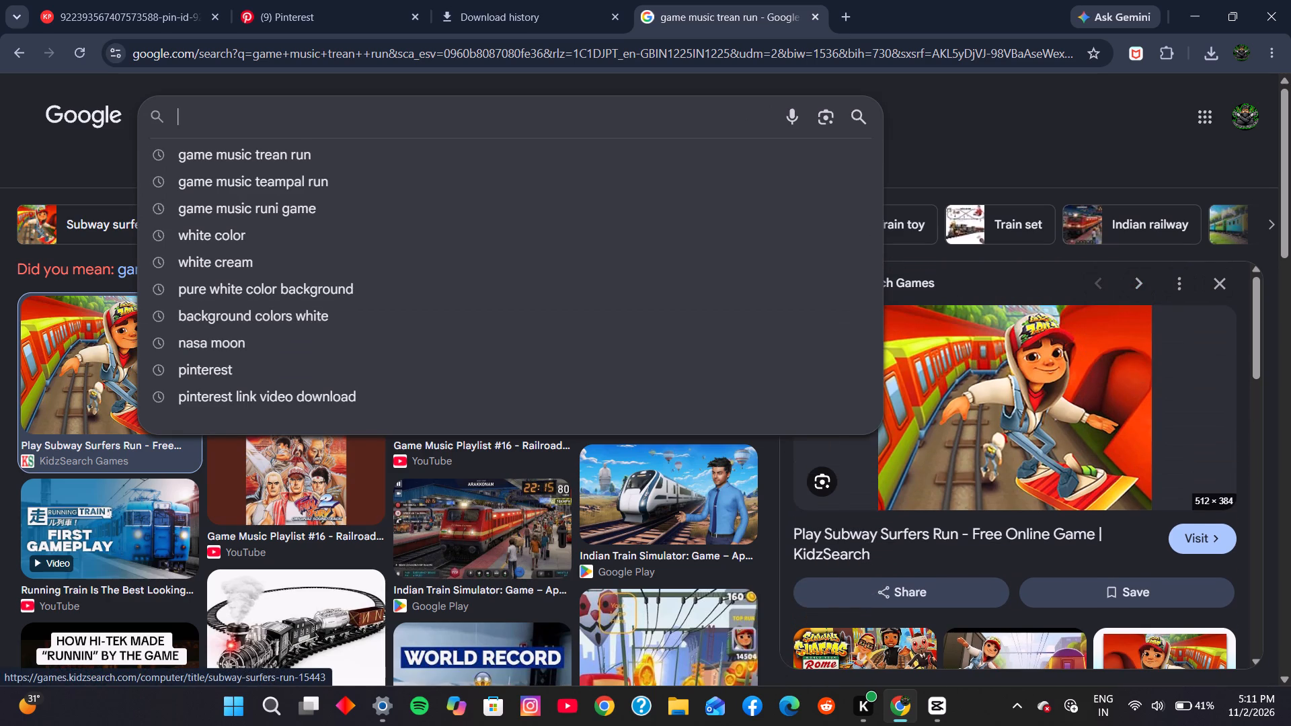
text(su)
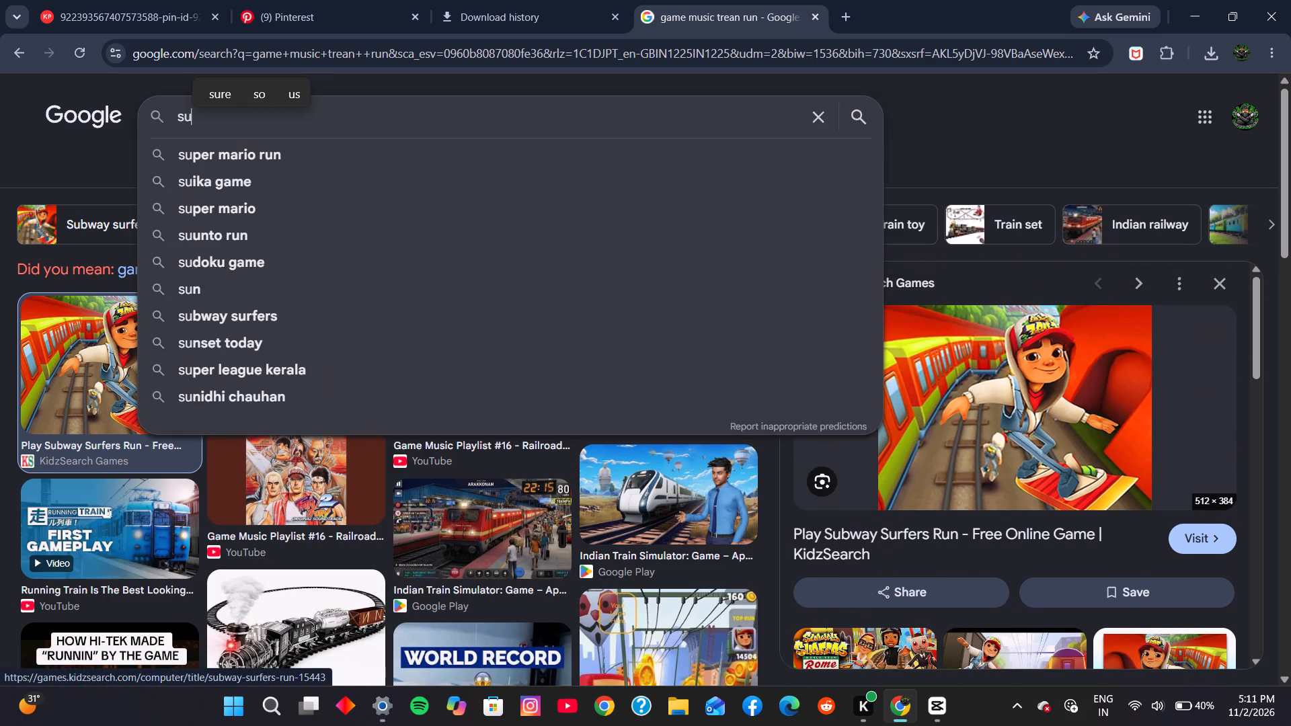
text(bw)
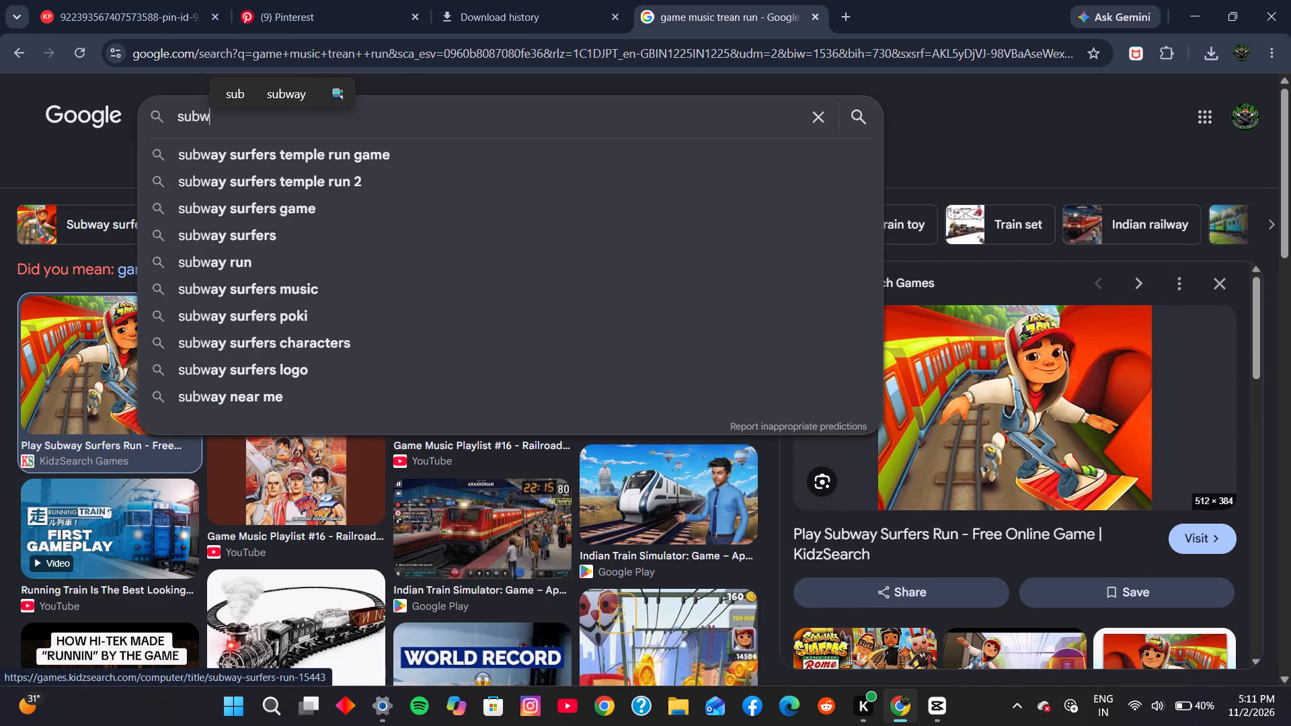
key(a)
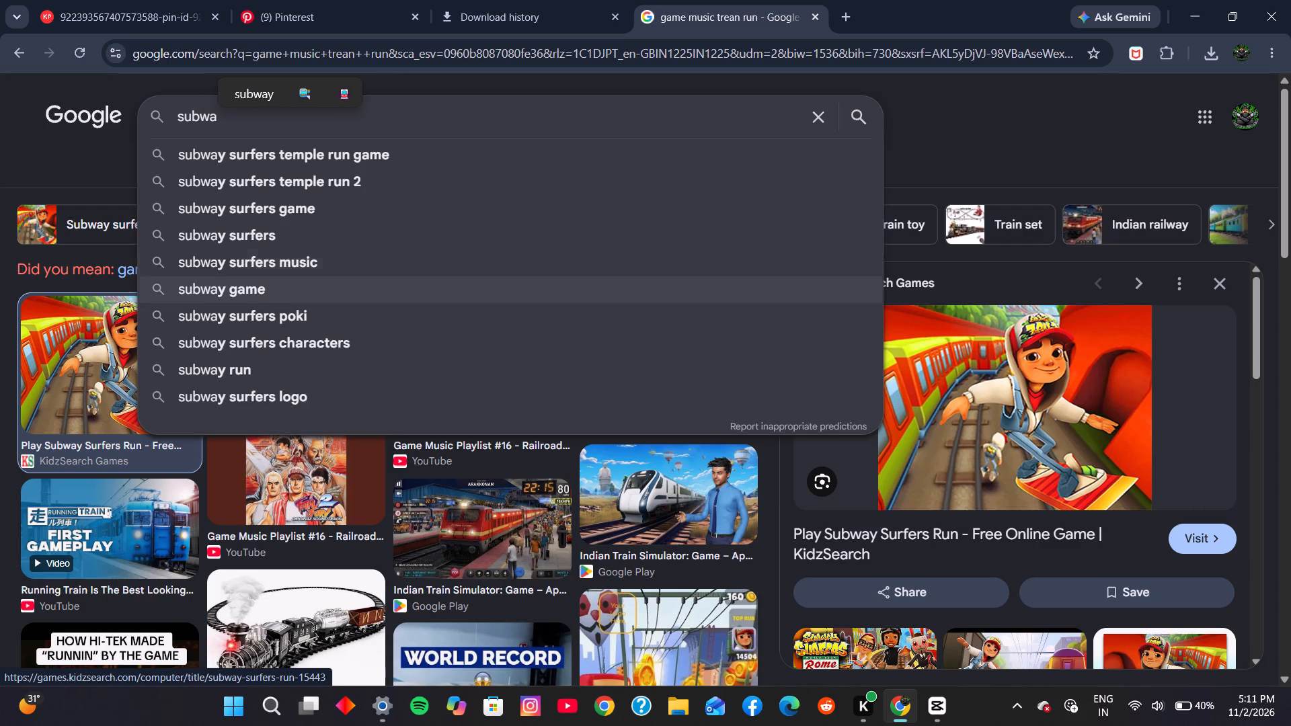
click(239, 91)
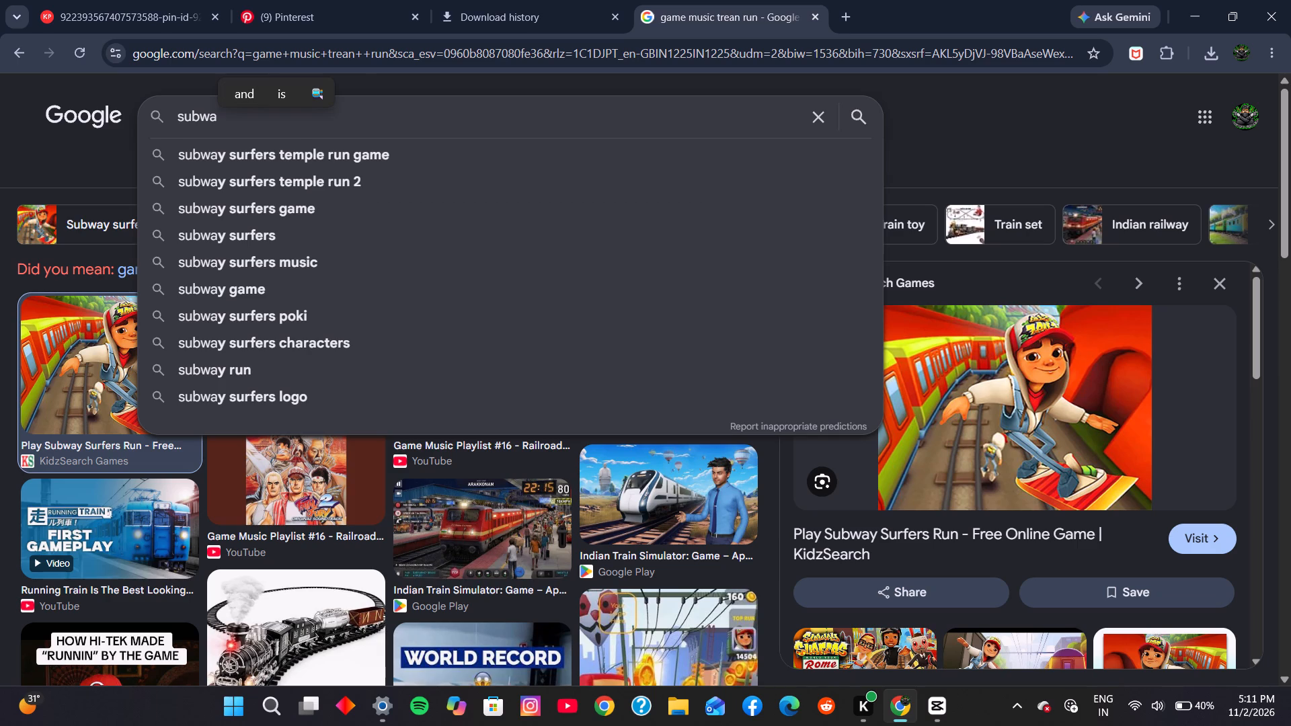
key(y)
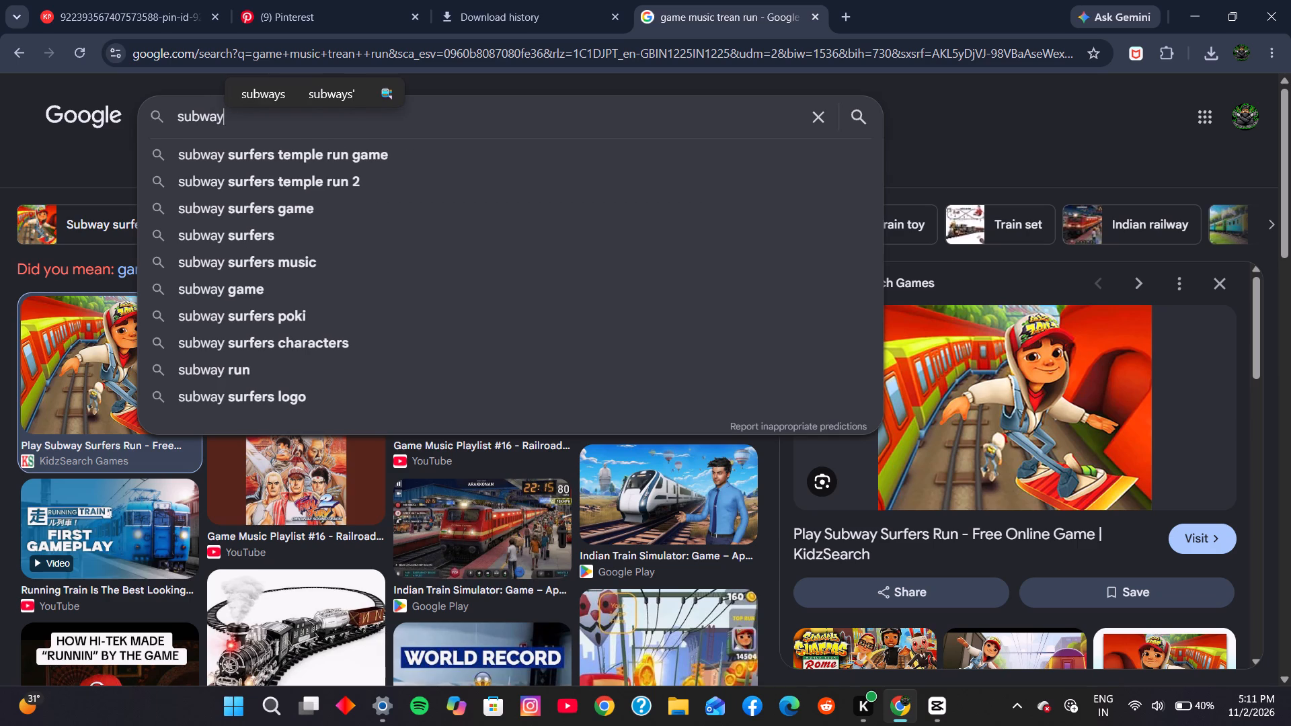
key(space)
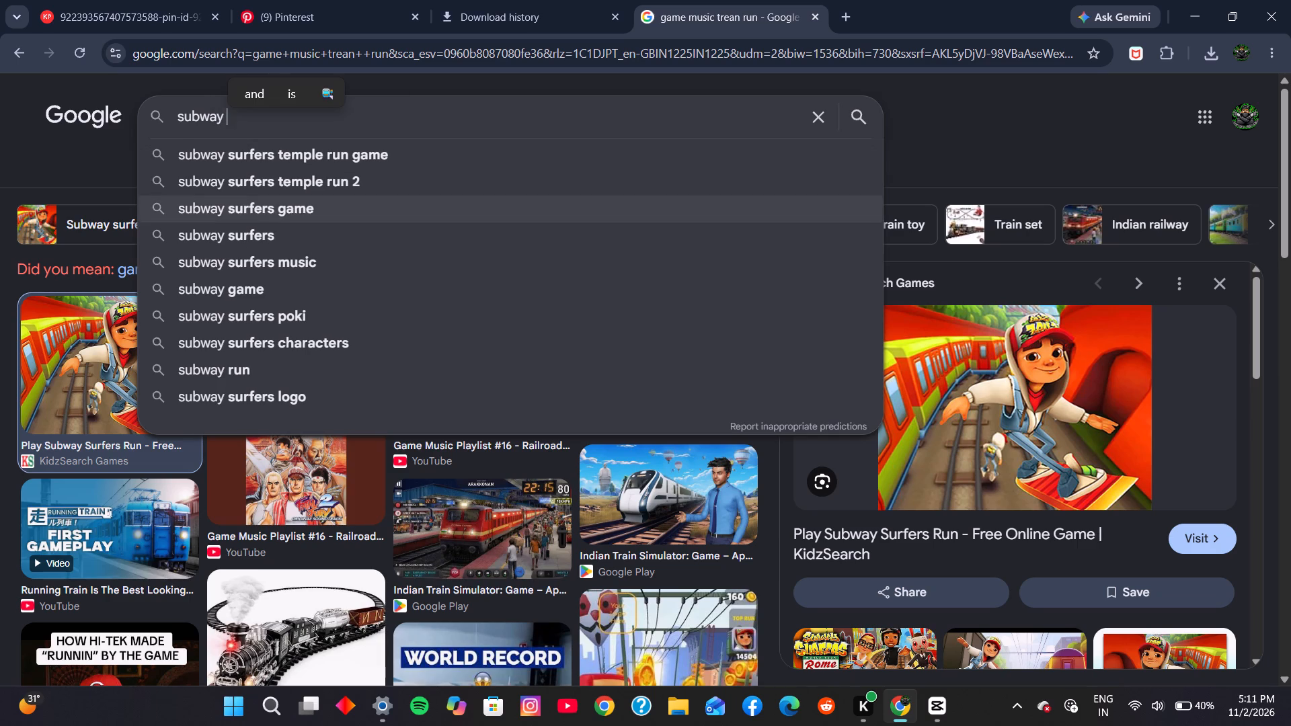
text(su)
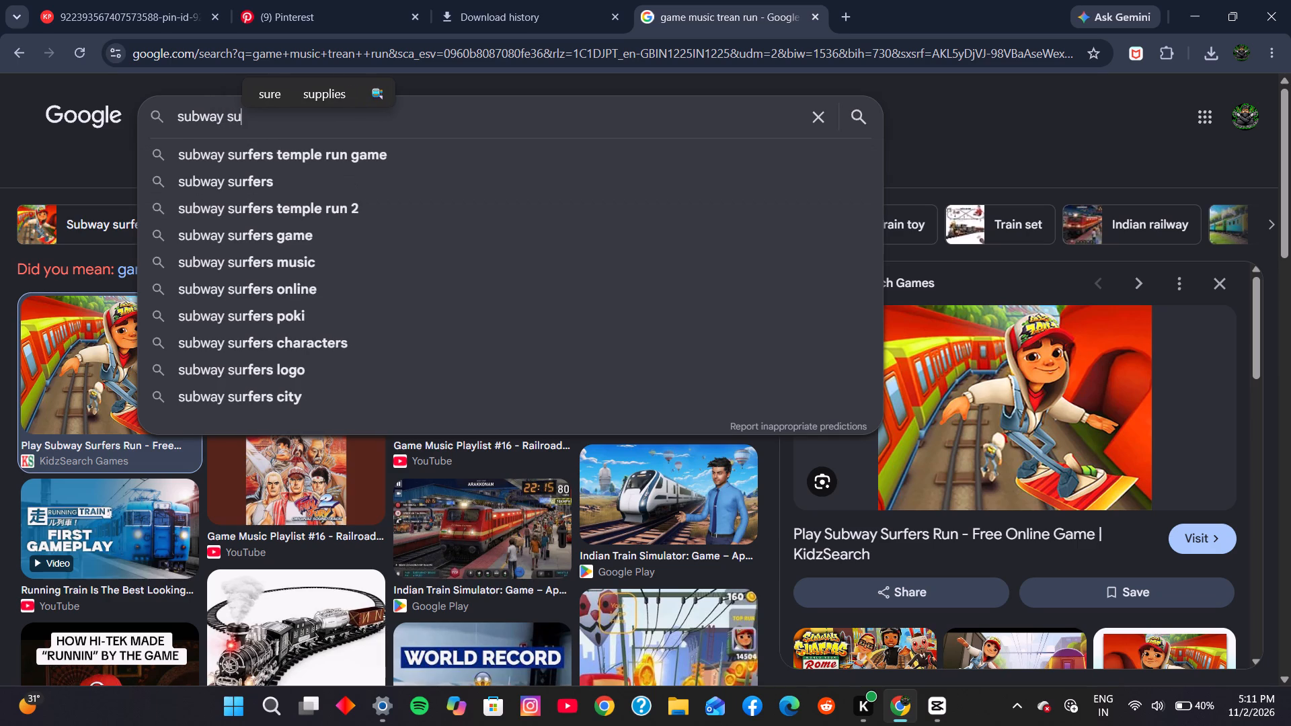
key(r)
key(f)
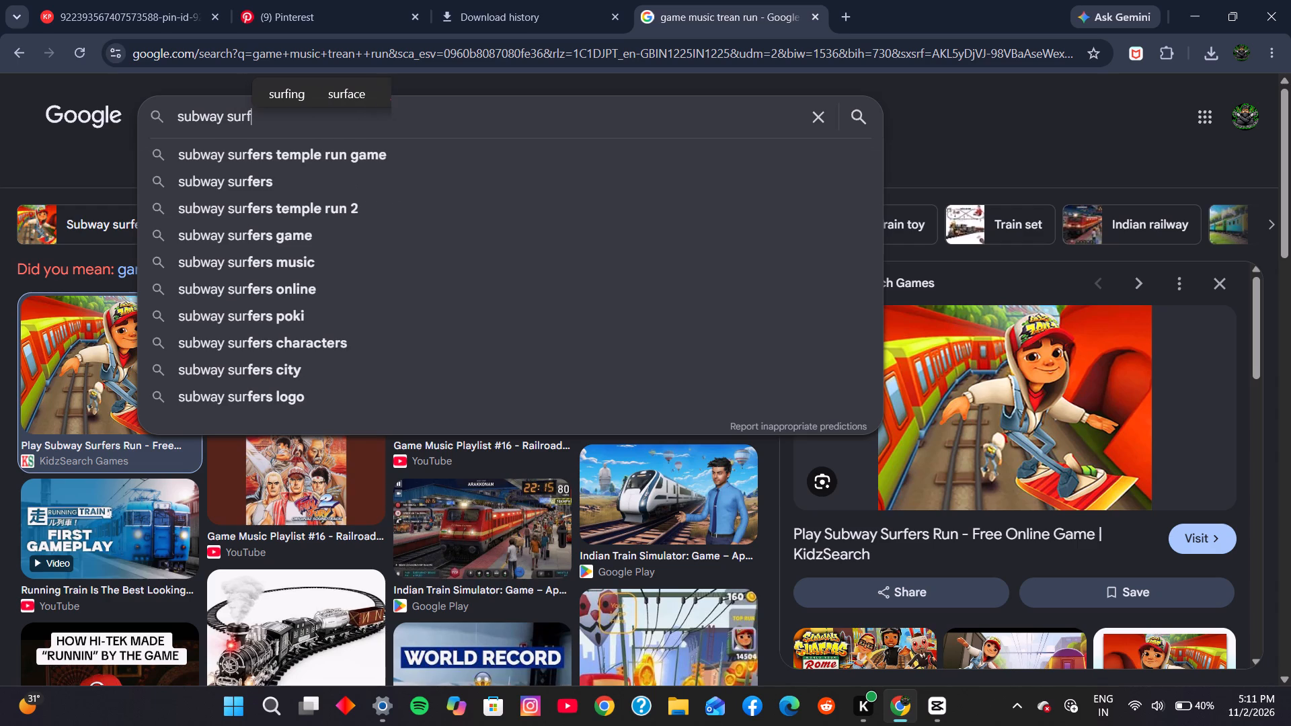
text(er)
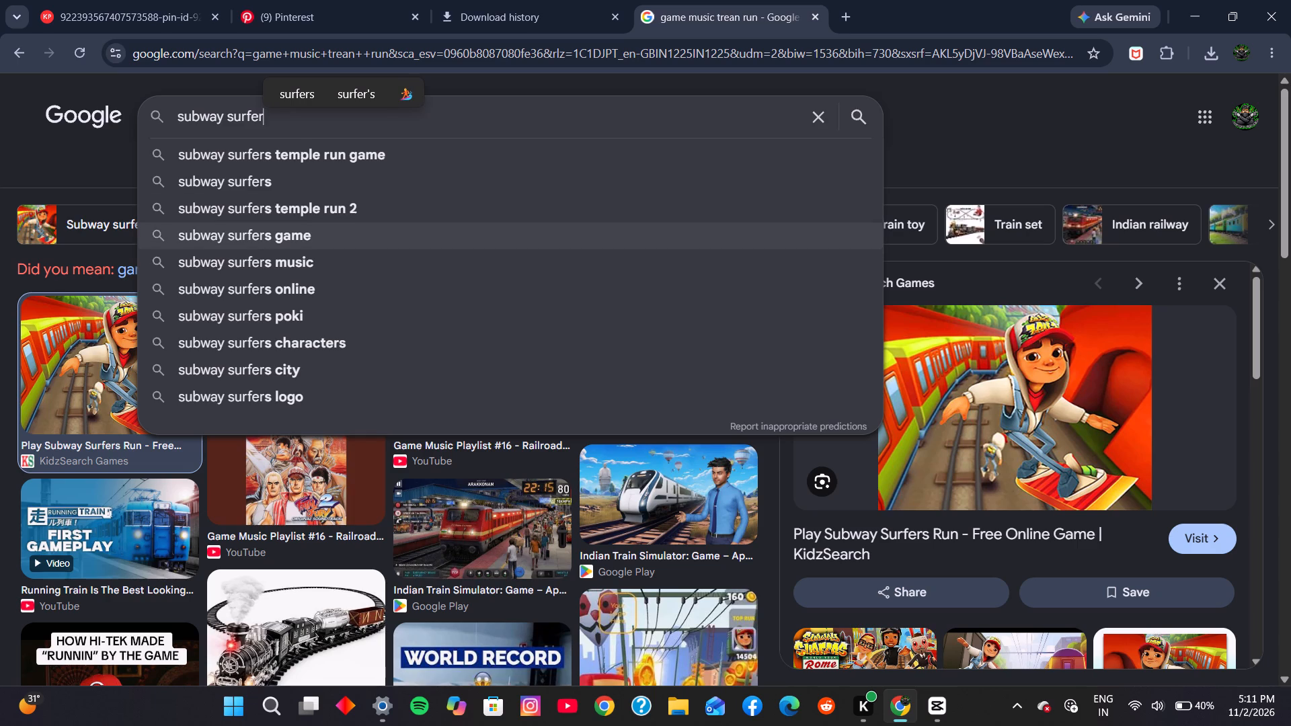
text(s)
key(space)
text(run)
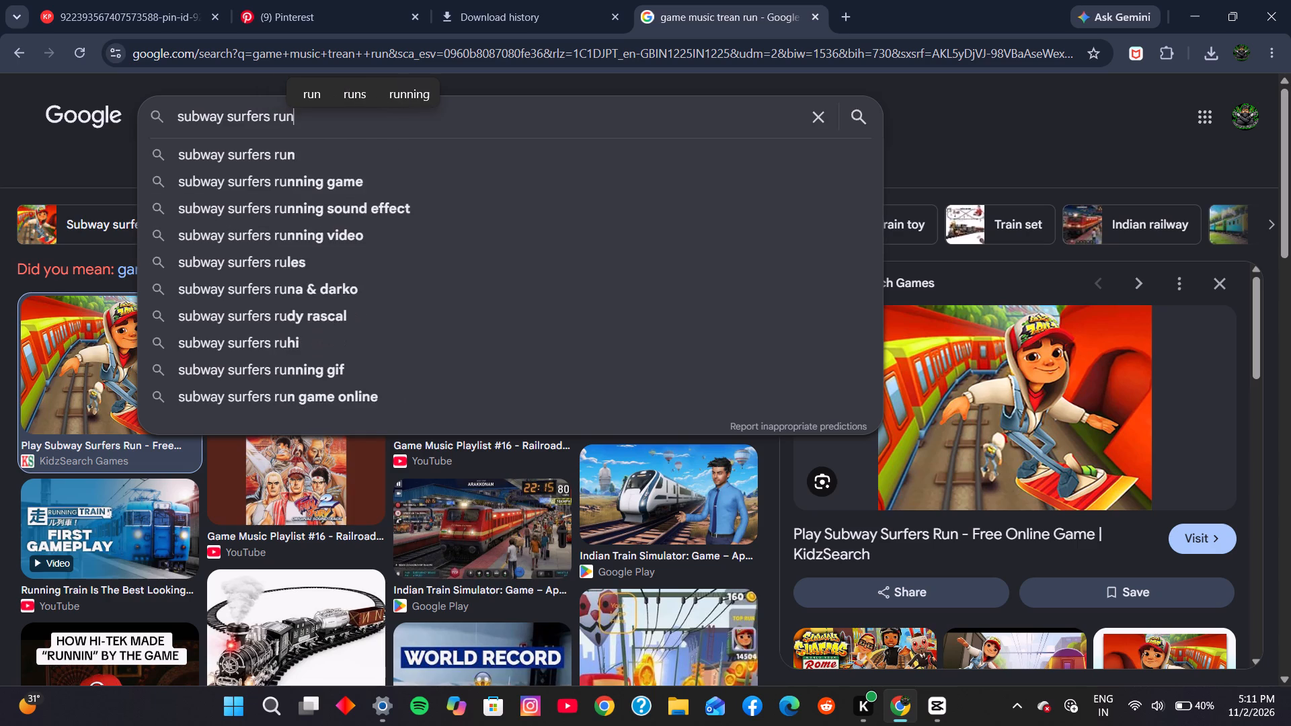
key(space)
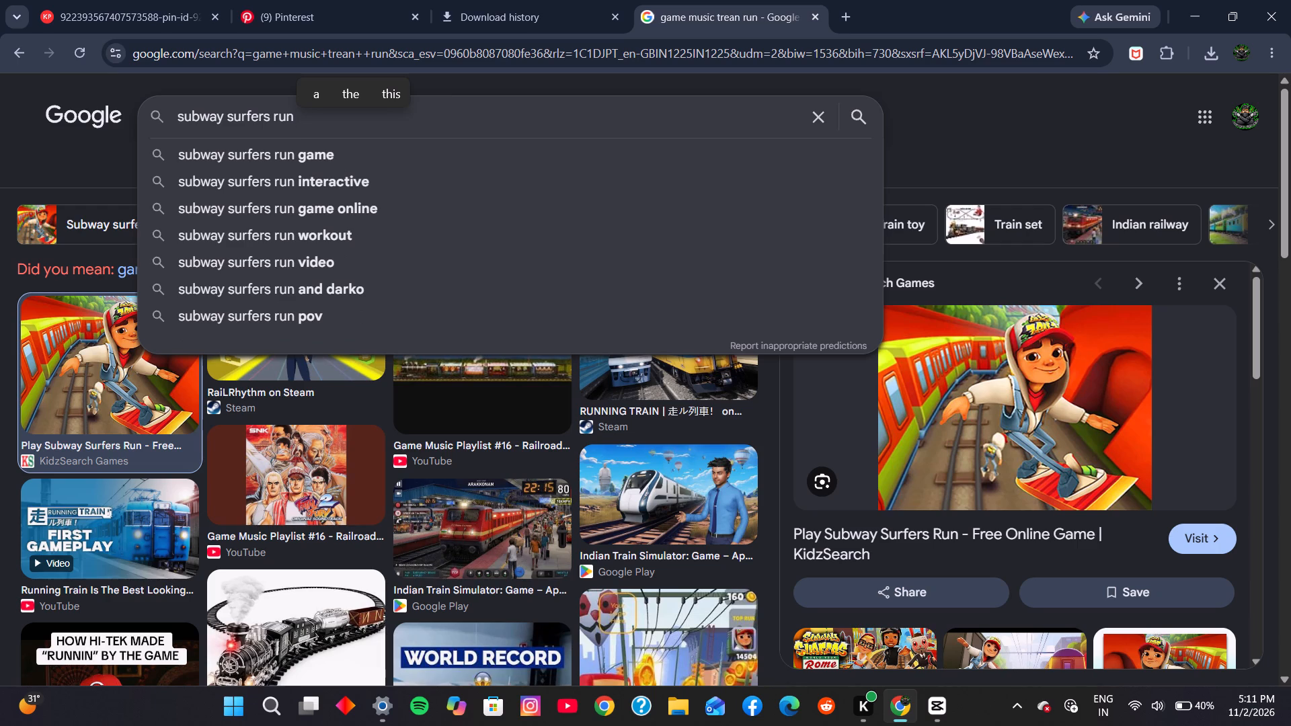
text(musi)
text(k)
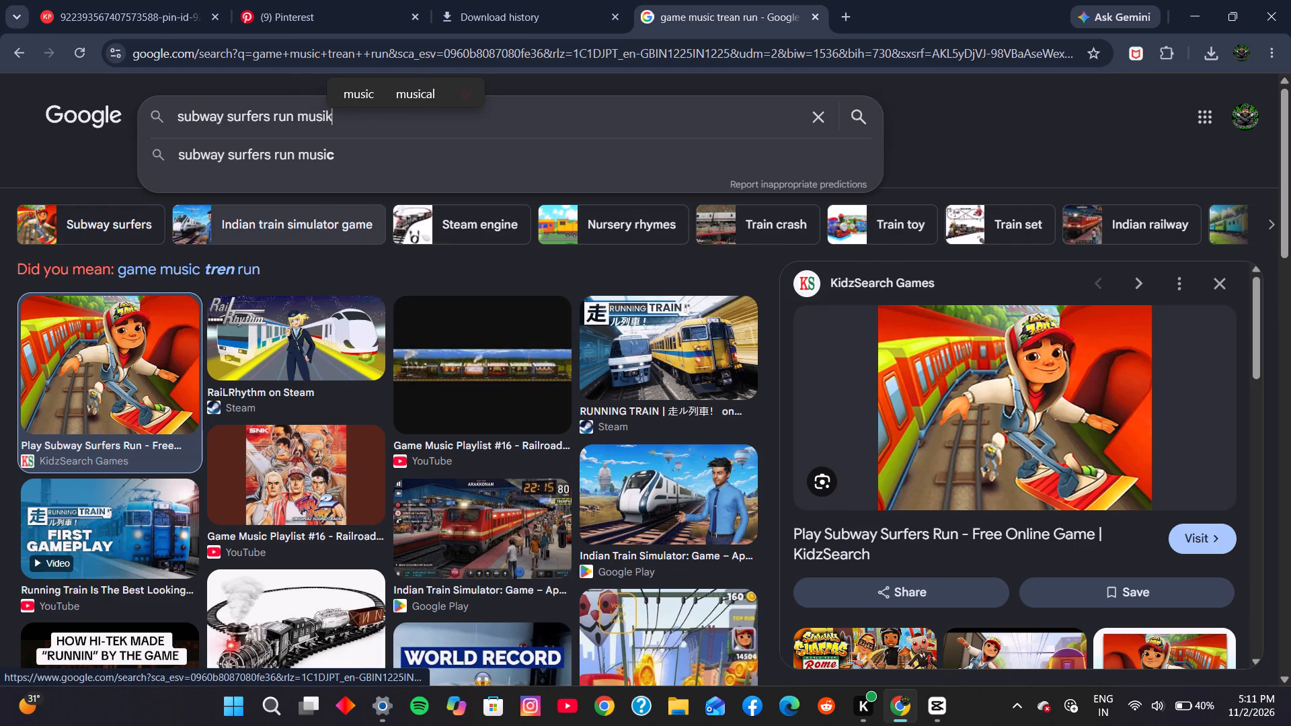
key(space)
key(Return)
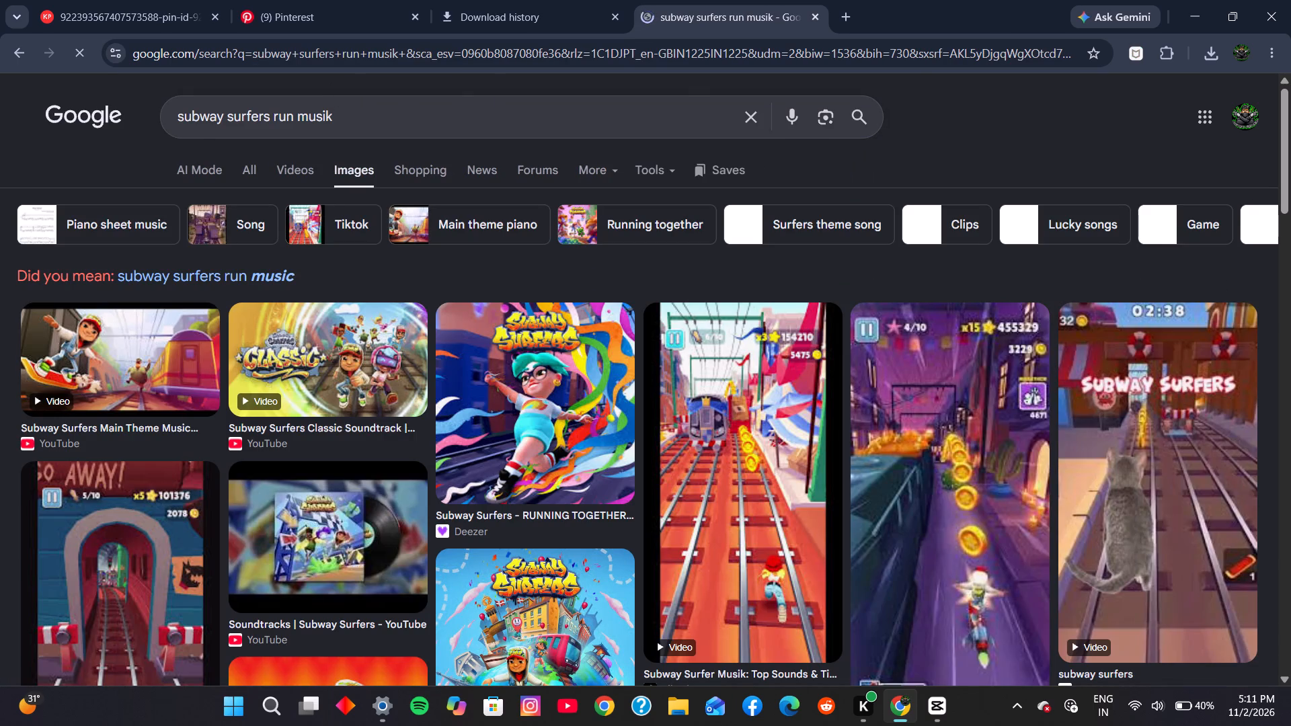
Switch from images to all web results, and correct "musik" so the search reads "subway surfers run music".
click(254, 171)
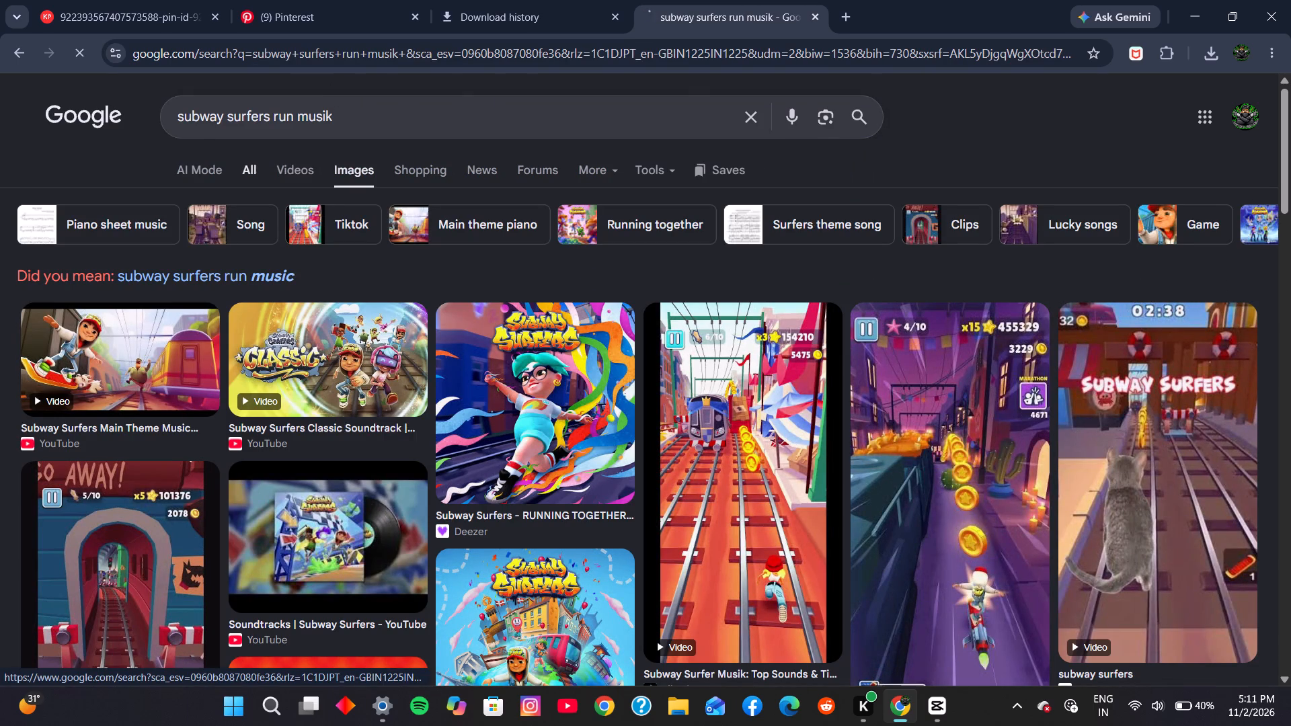
scroll(288, 311, down, 5)
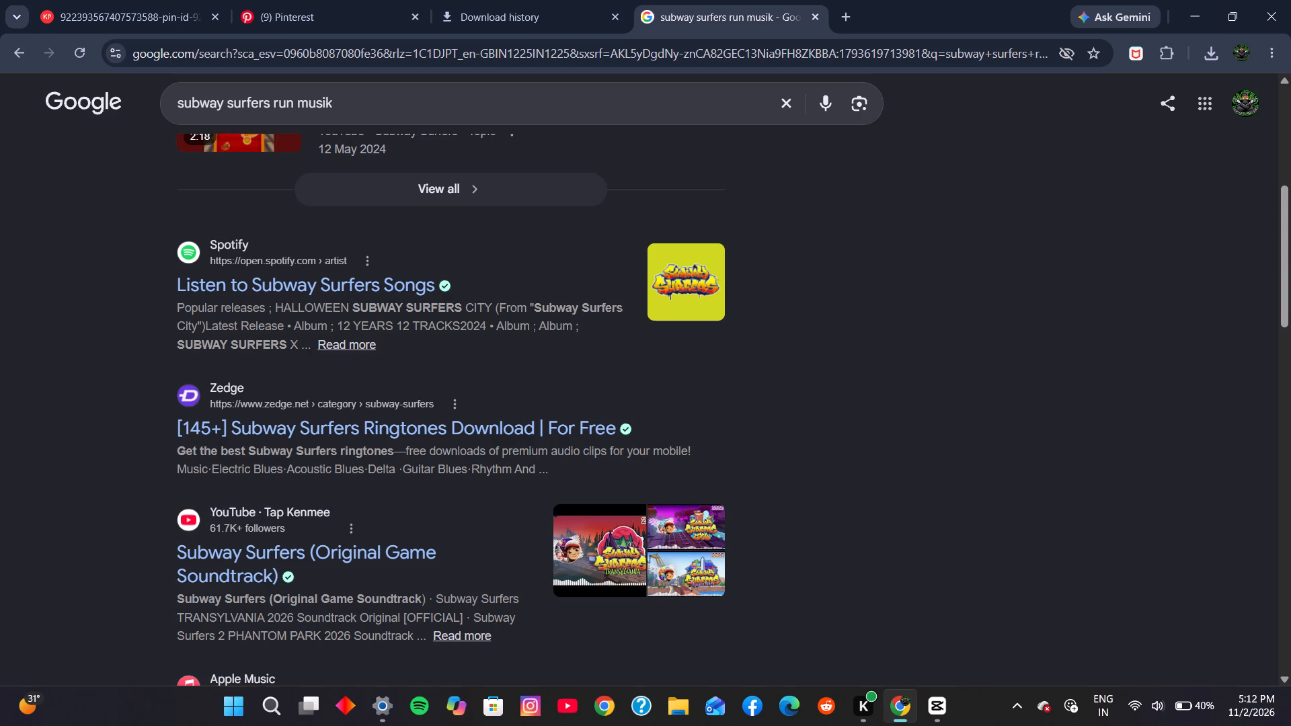
click(356, 114)
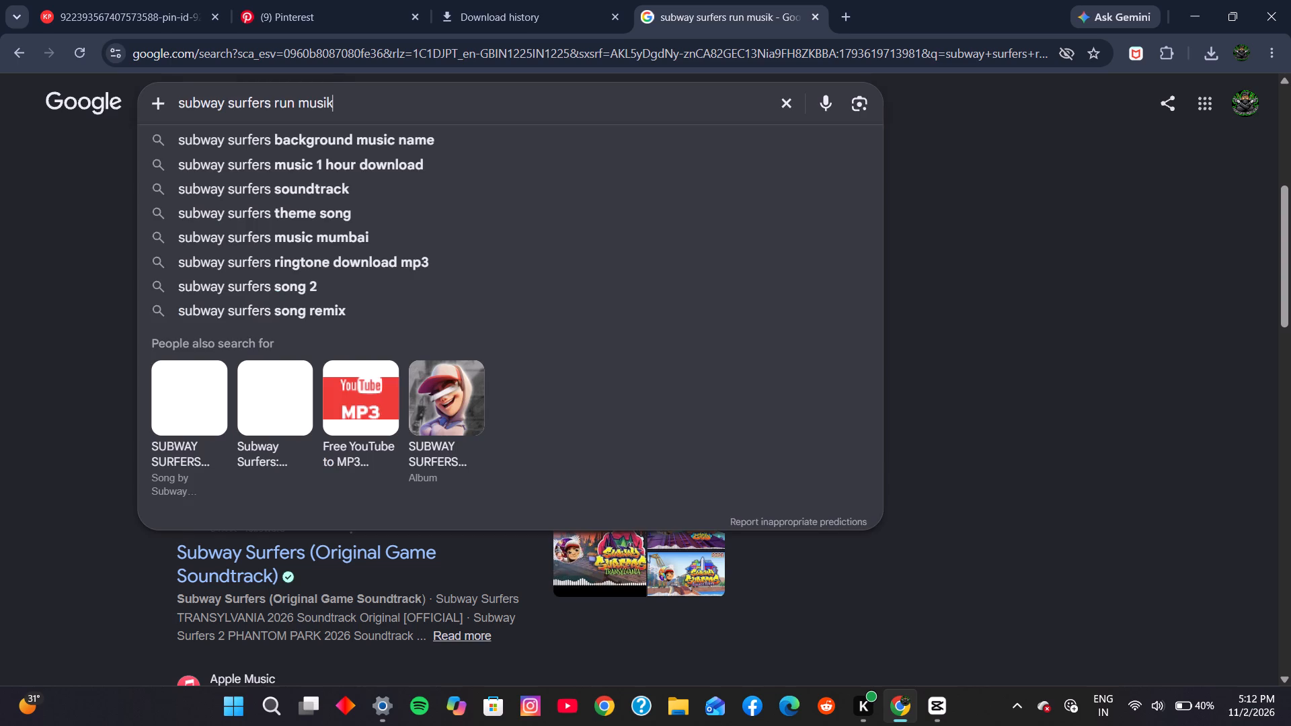
key(BackSpace)
key(BackSpace)
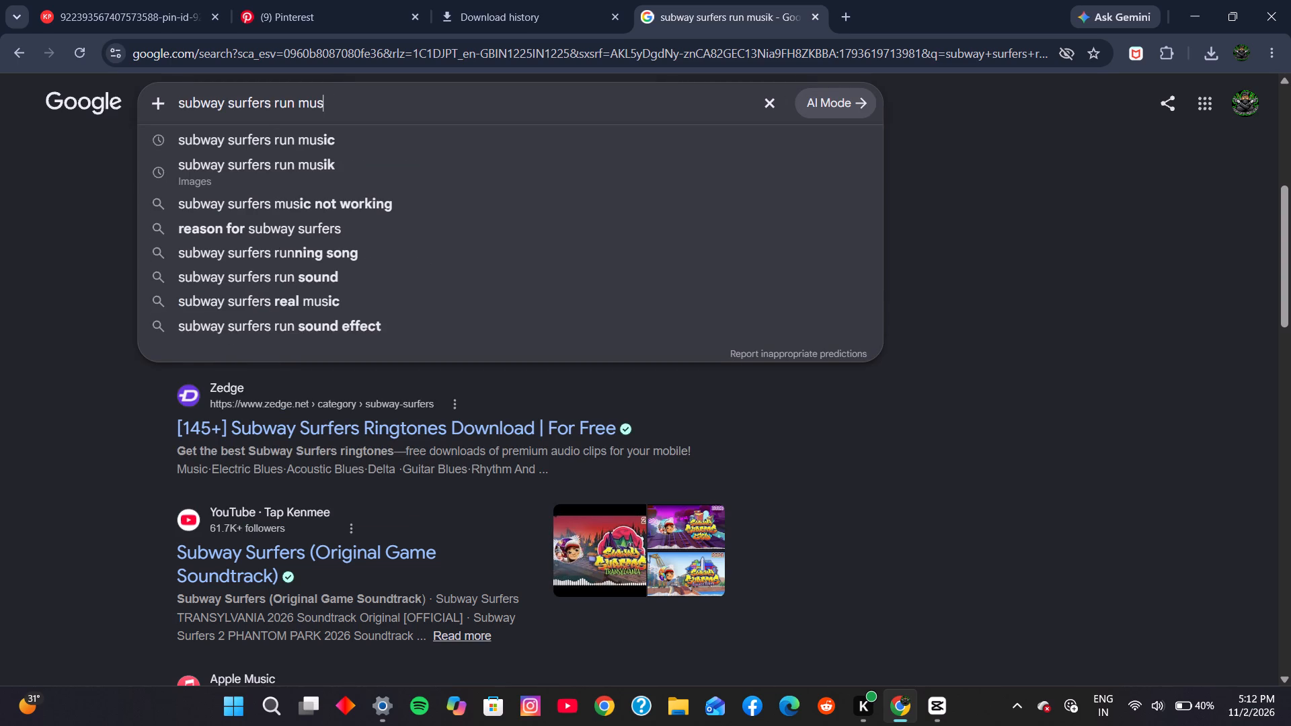
key(i)
key(c)
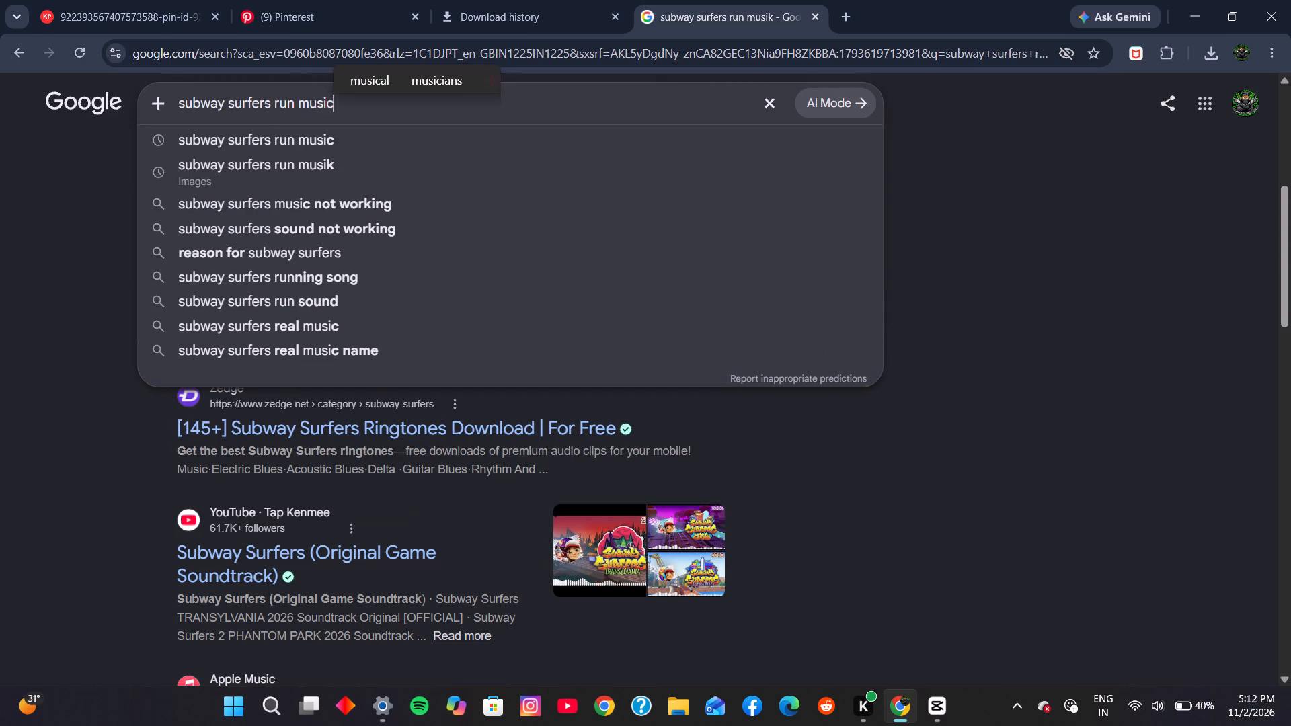
key(Return)
Open Zedge's "Subway Surfers Ringtones Download" result and look through its ringtones for a suitable music track.
scroll(338, 264, down, 5)
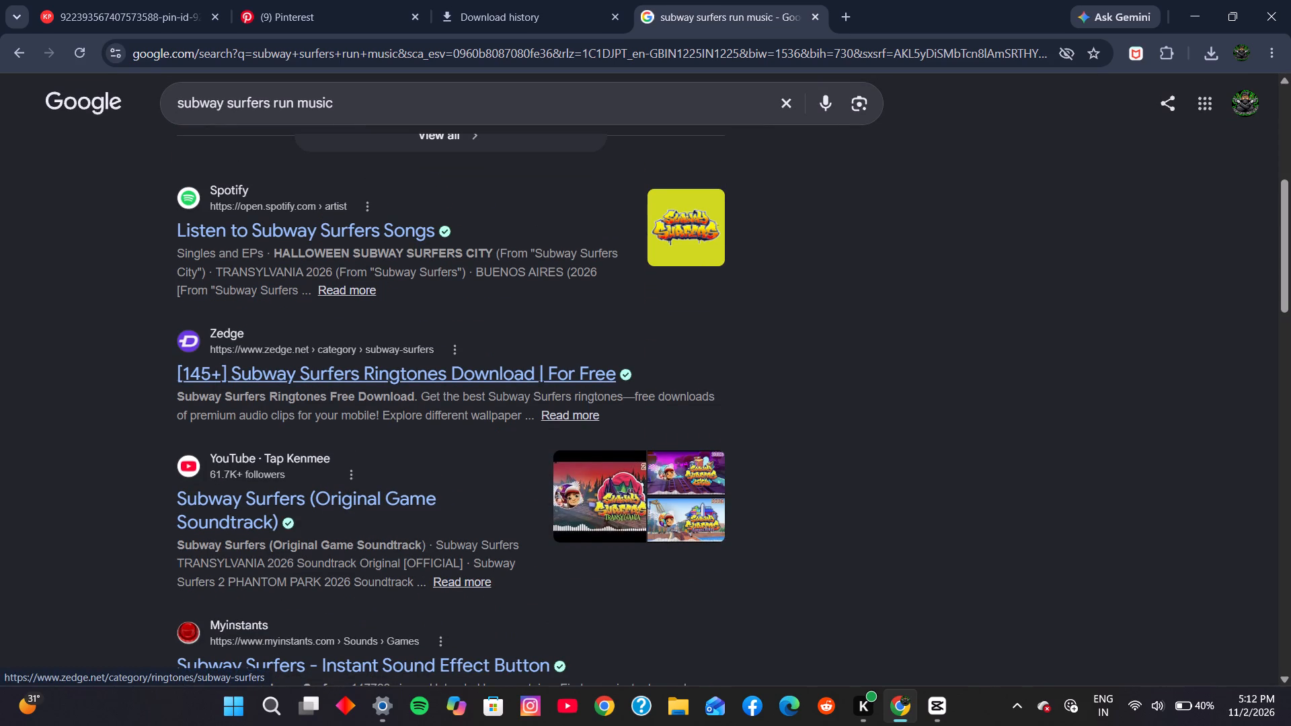
click(306, 380)
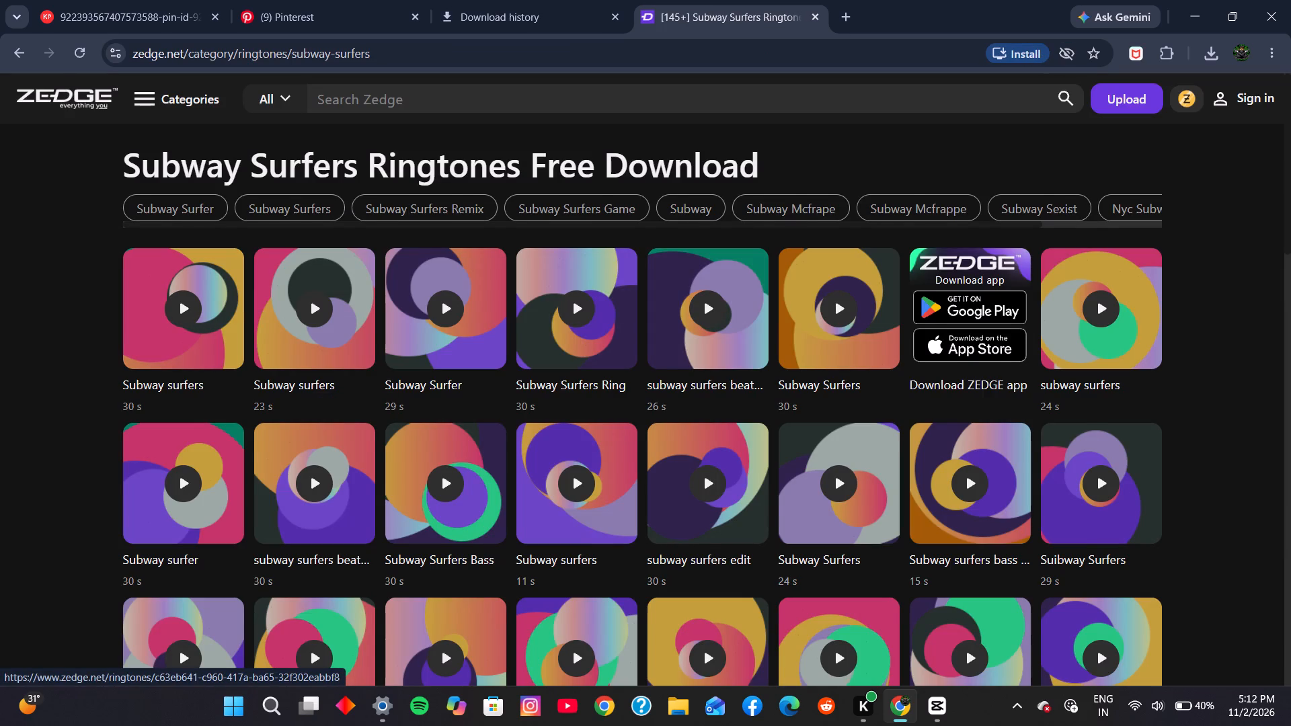
scroll(1001, 489, down, 5)
scroll(584, 491, up, 2)
scroll(584, 491, down, 3)
scroll(584, 491, up, 2)
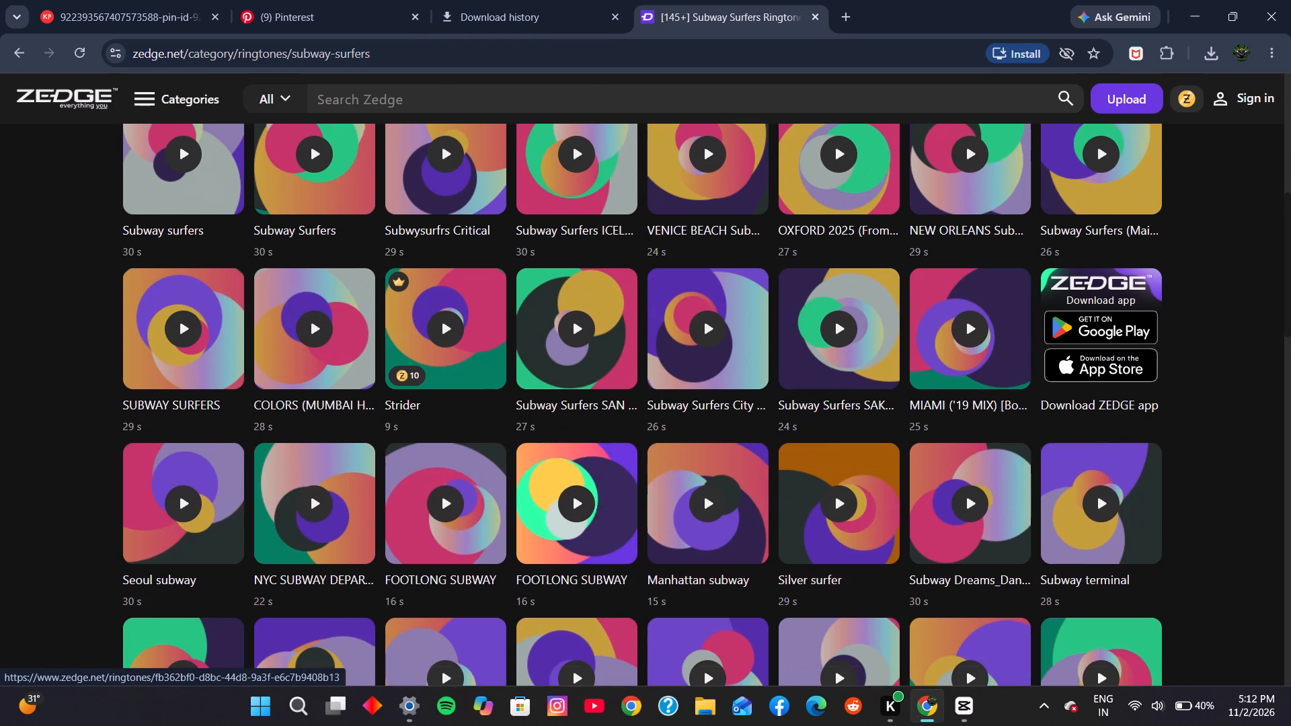
scroll(584, 491, up, 6)
Open the first 30 s "Subway surfers" ringtone in the Zedge list, dismiss the advertisement, and play its preview.
click(192, 305)
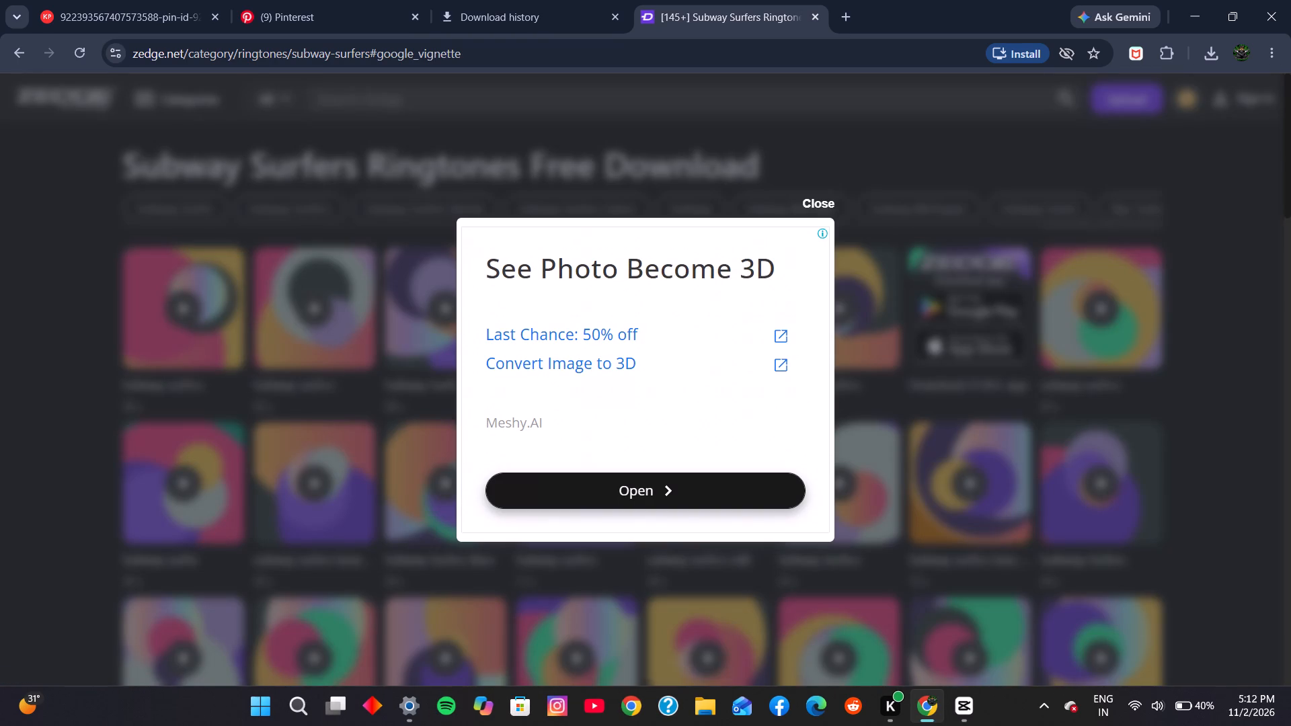
click(820, 211)
click(819, 206)
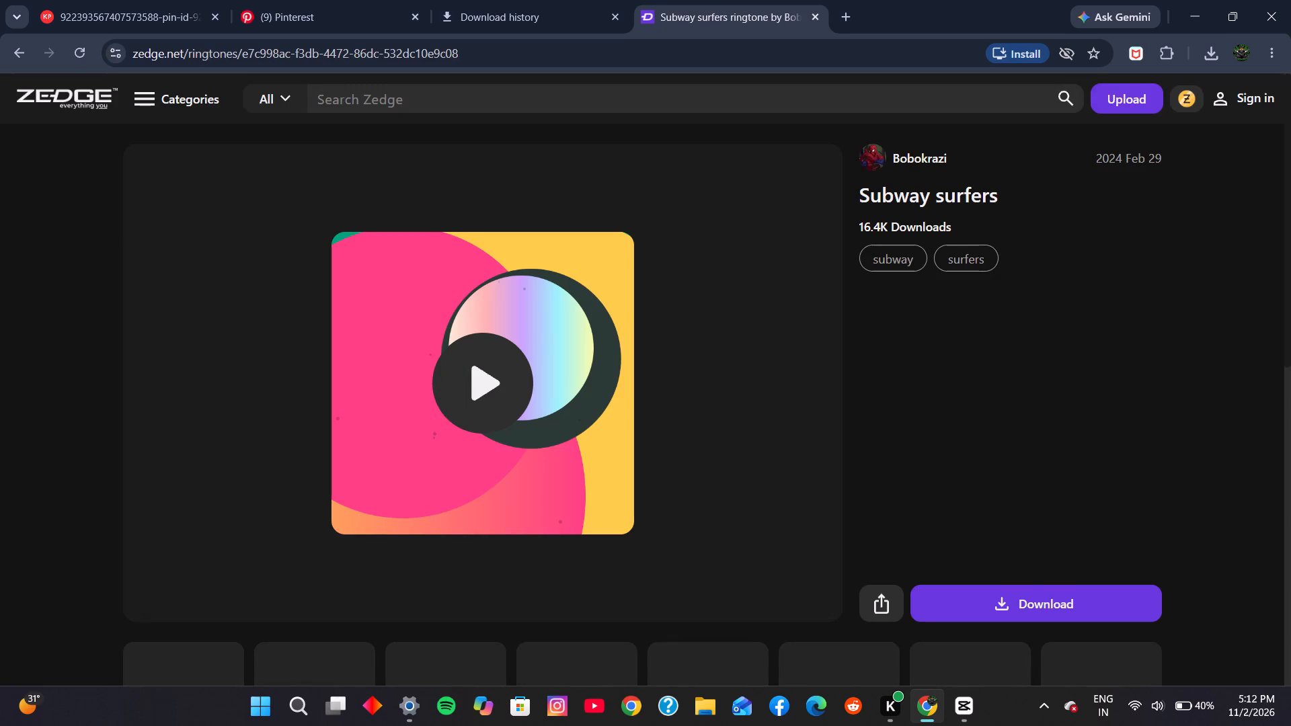
click(500, 380)
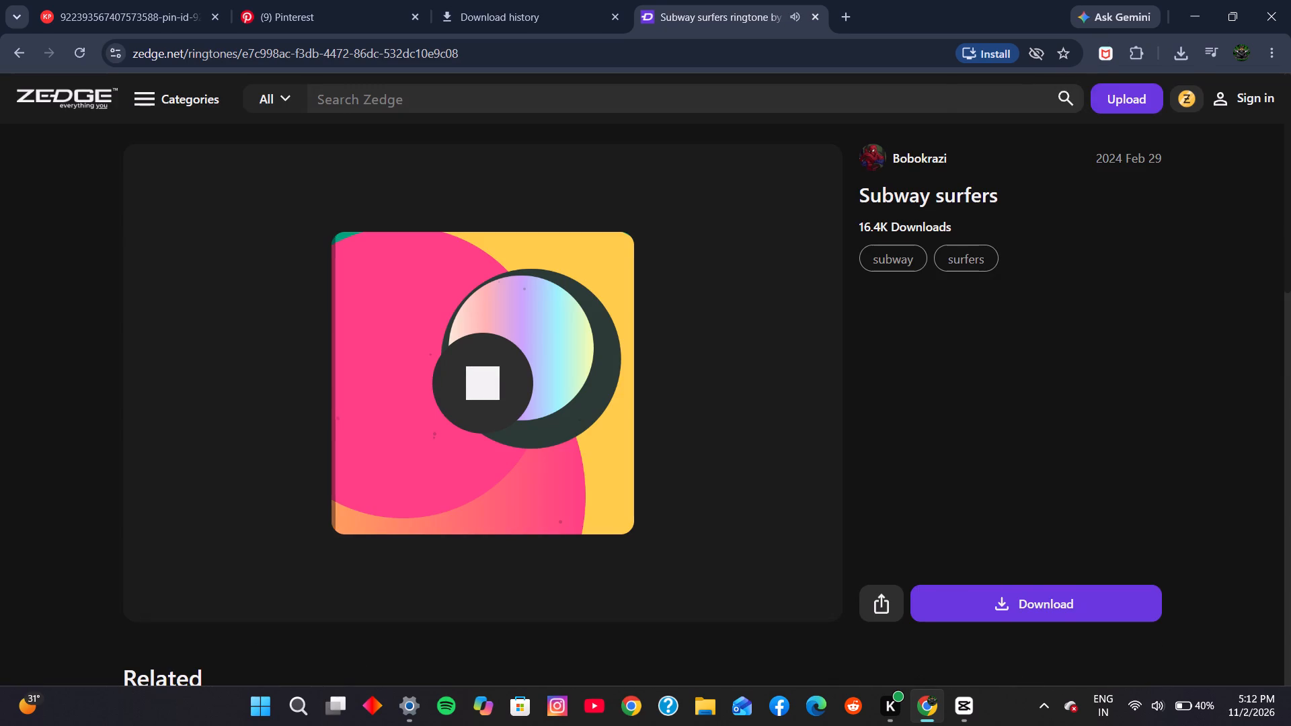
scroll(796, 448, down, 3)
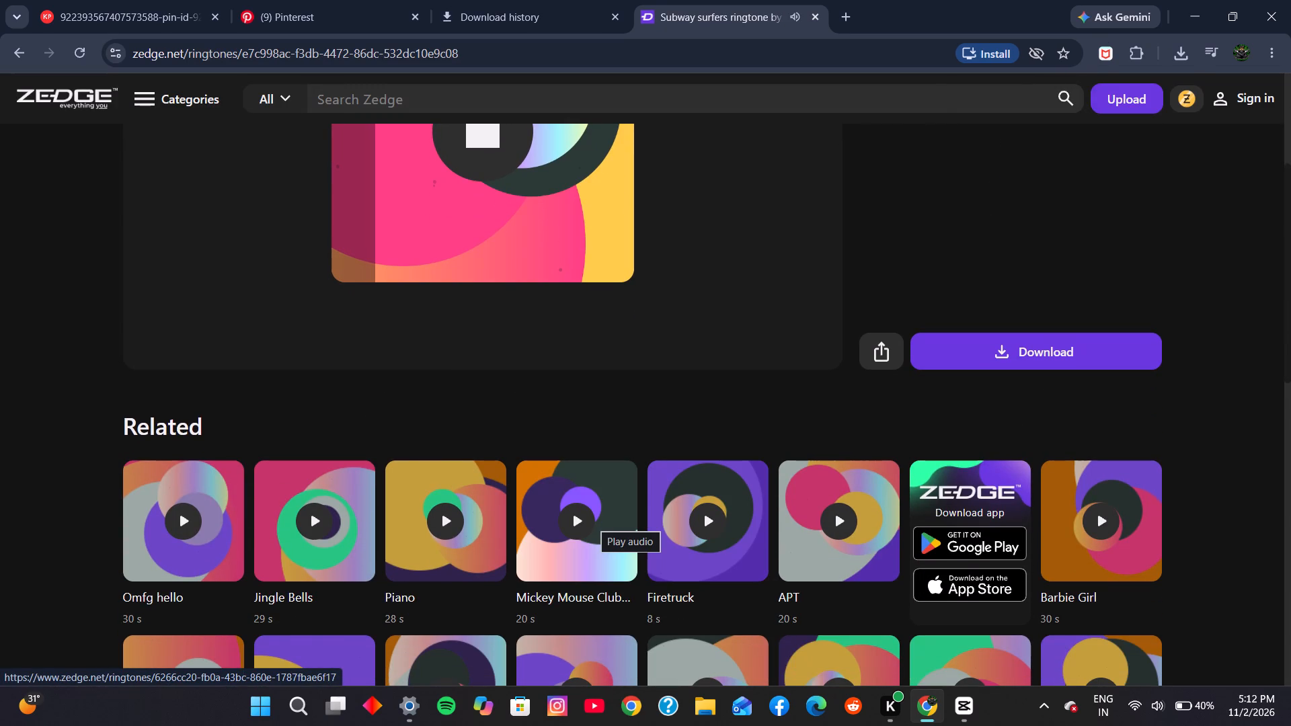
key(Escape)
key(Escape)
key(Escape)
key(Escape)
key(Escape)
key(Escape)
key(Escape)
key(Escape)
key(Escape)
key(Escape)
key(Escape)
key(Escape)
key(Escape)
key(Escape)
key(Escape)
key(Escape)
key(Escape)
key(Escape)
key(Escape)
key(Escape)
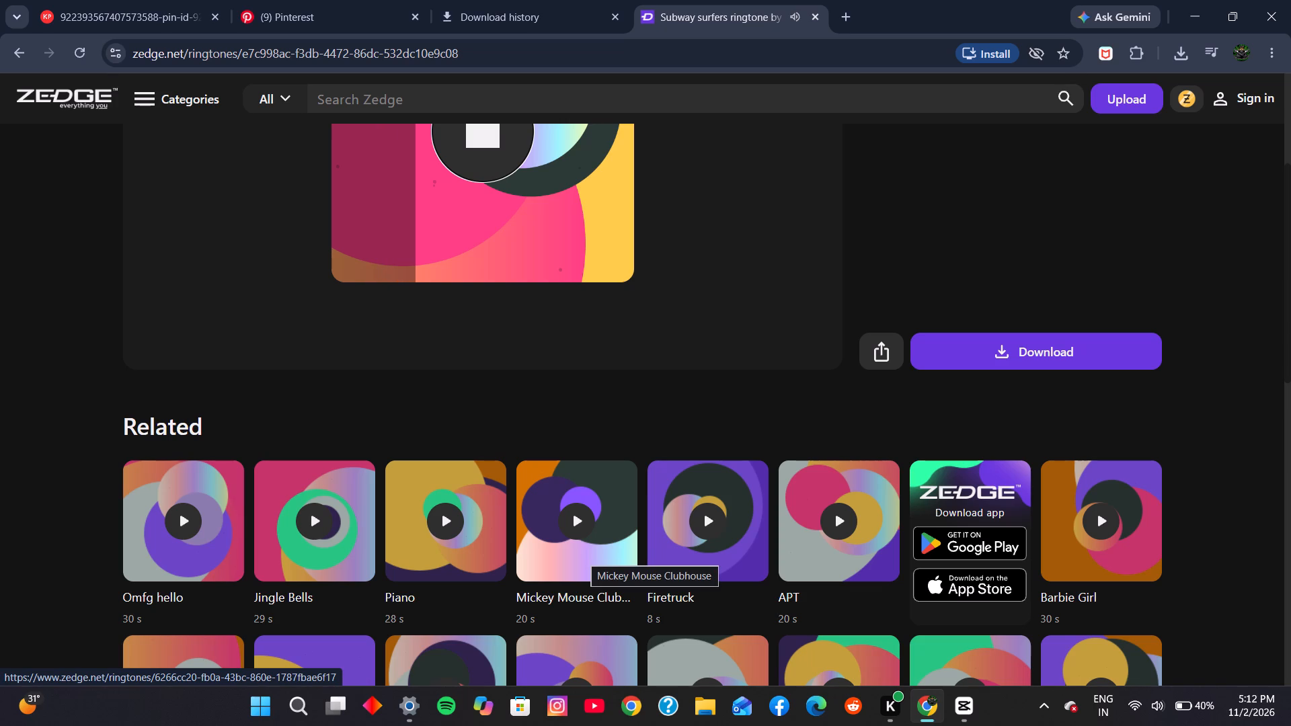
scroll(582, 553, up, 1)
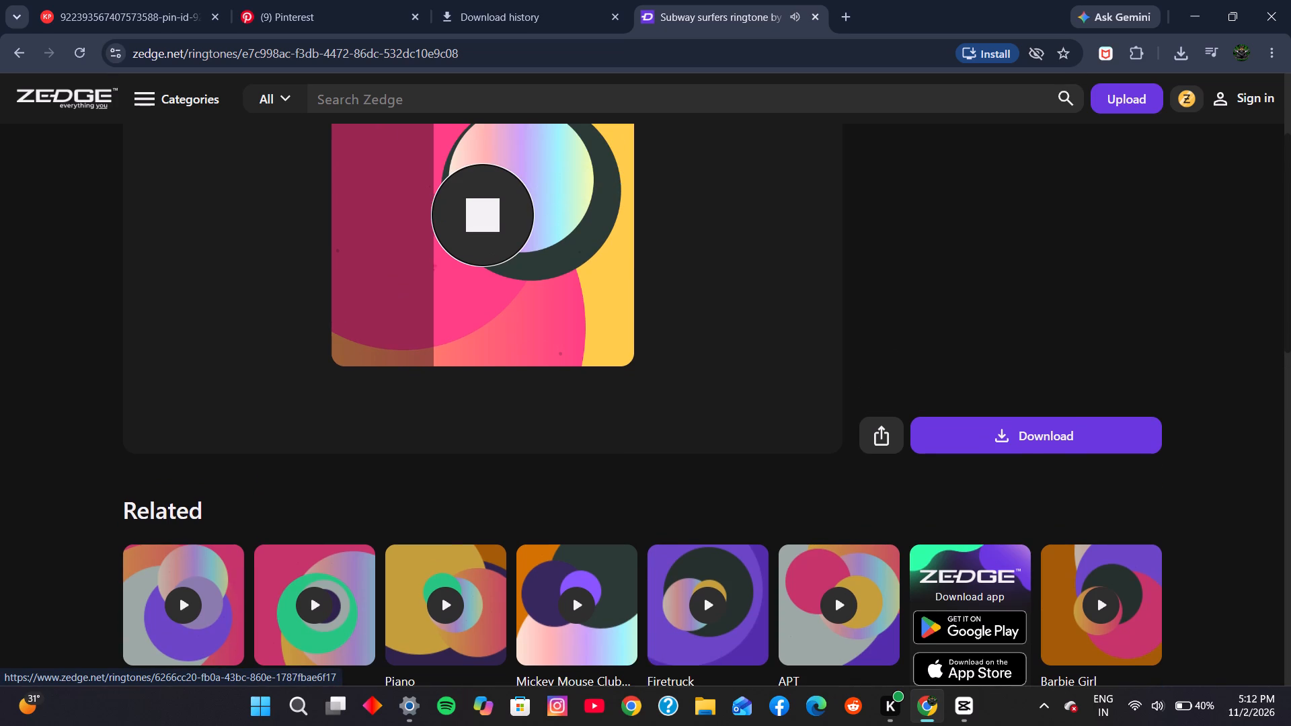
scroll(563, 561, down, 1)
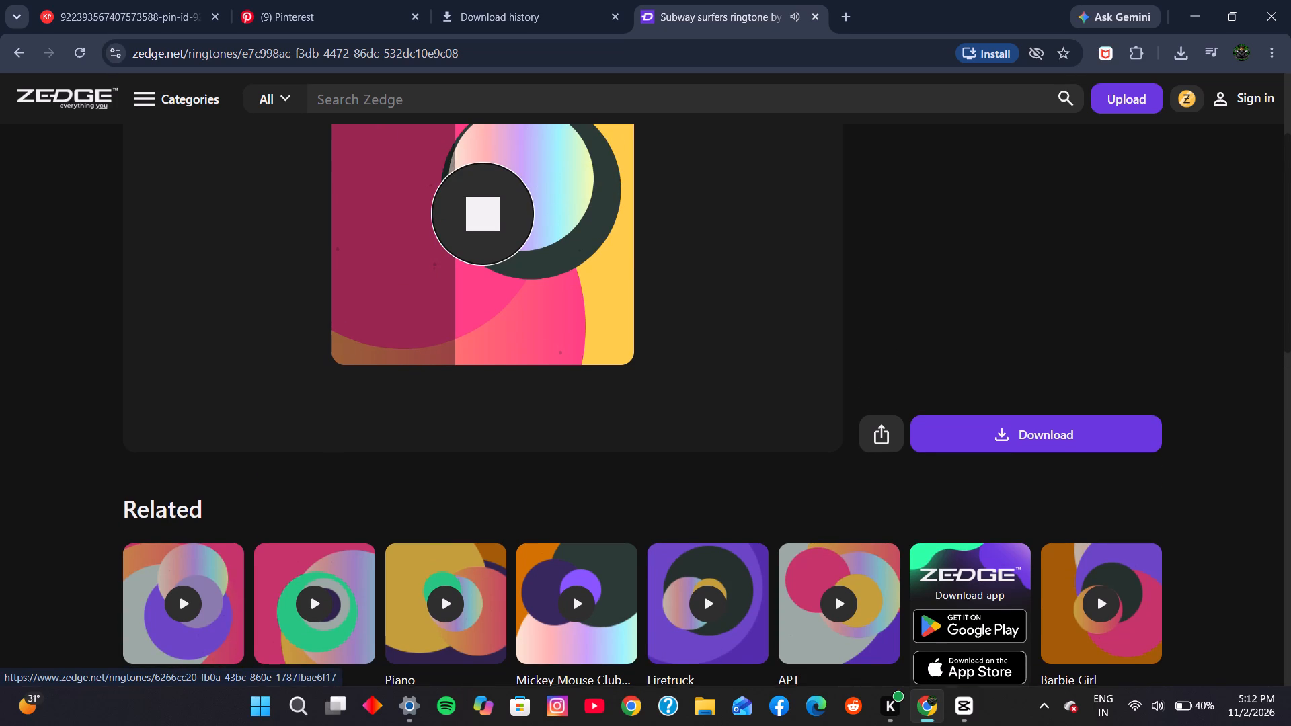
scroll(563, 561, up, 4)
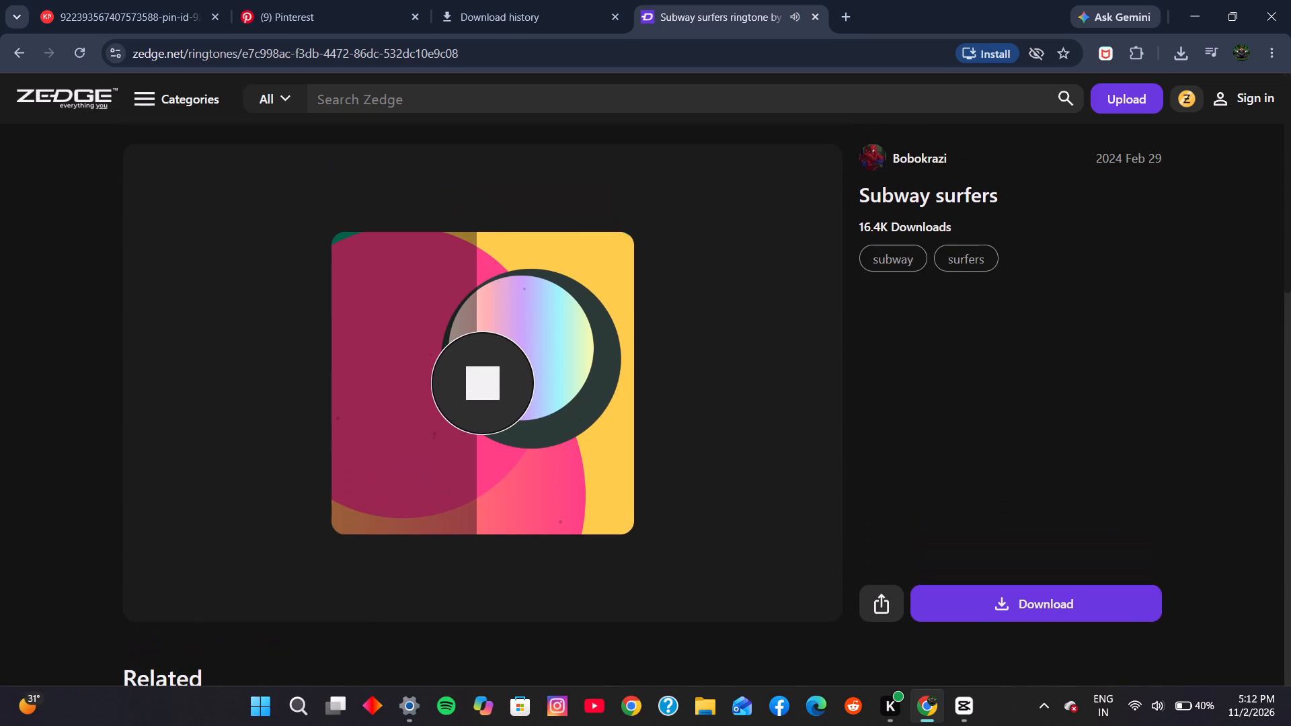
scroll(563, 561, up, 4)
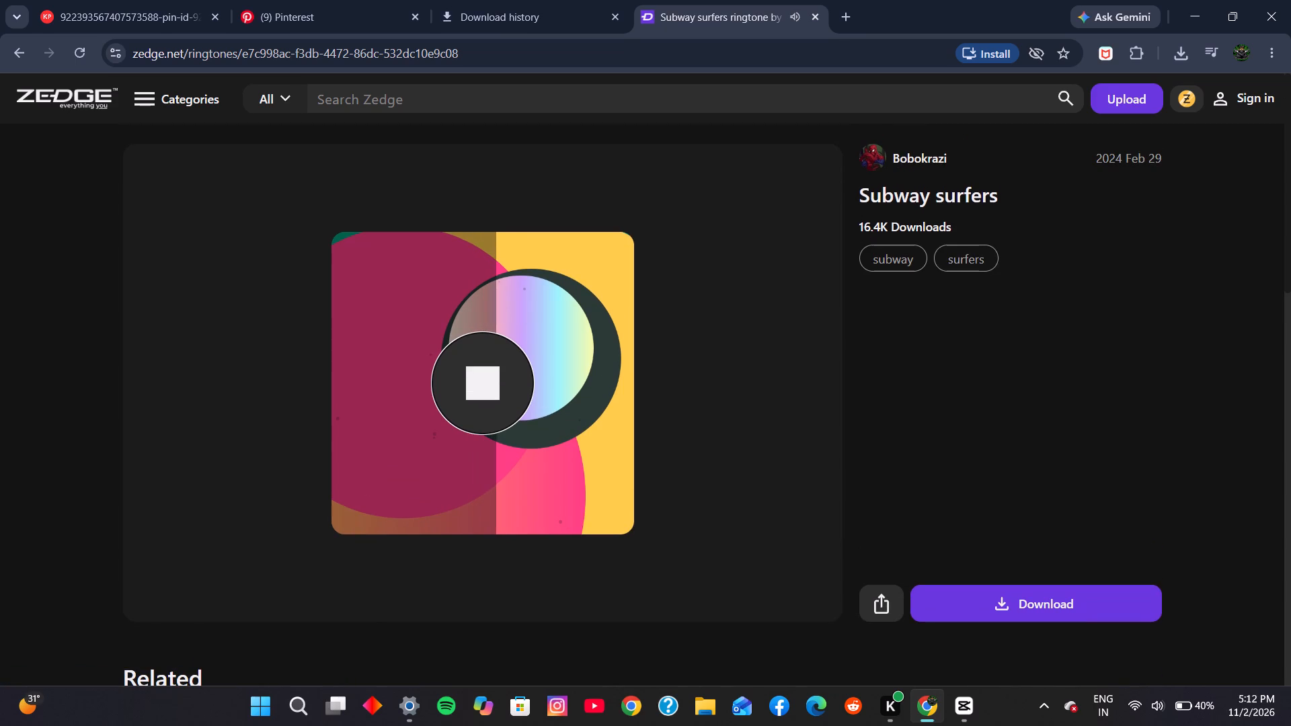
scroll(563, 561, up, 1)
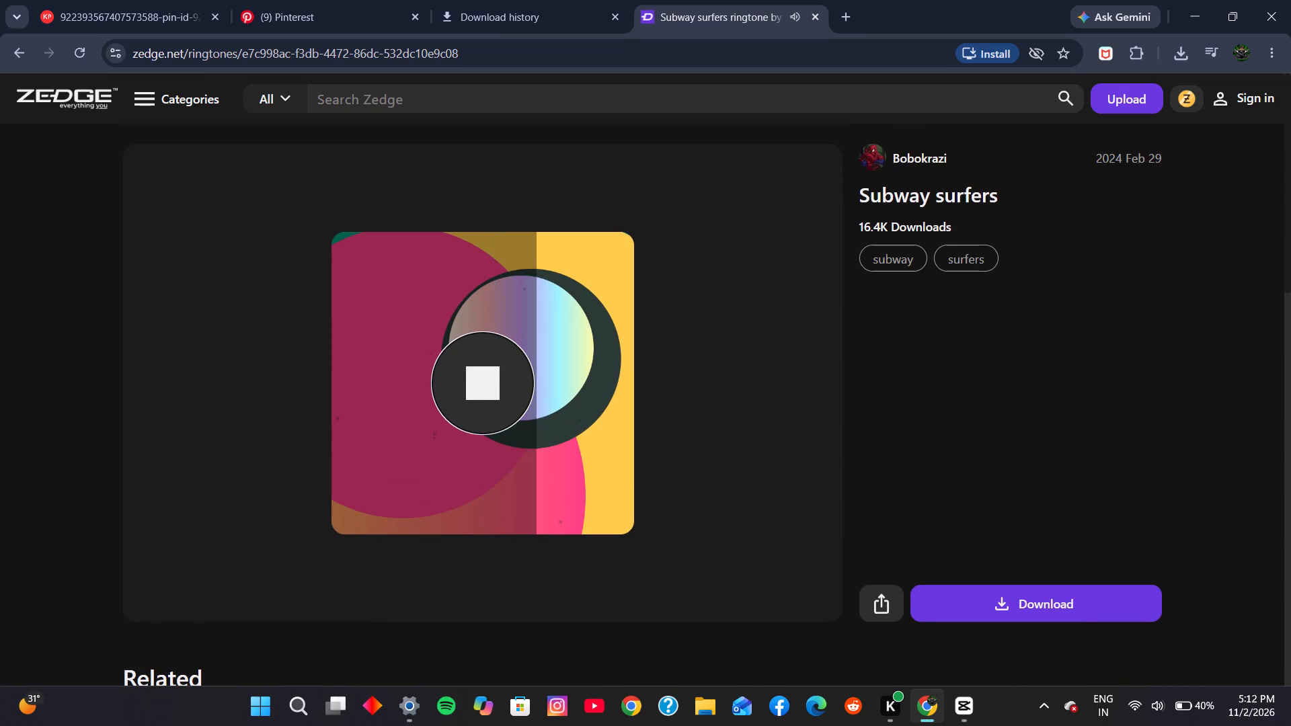
Look through the related ringtones on the Subway surfers ringtone page for other possible music tracks.
scroll(491, 407, down, 5)
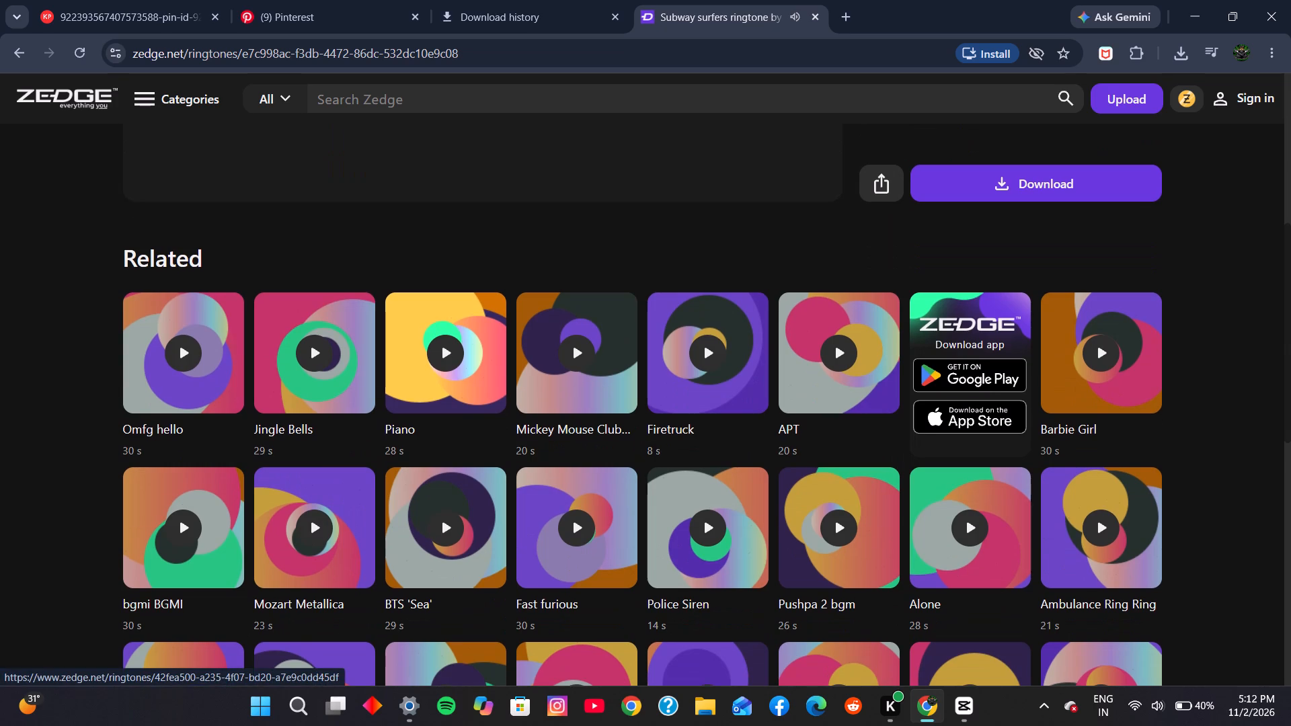
scroll(491, 407, down, 6)
scroll(487, 421, up, 4)
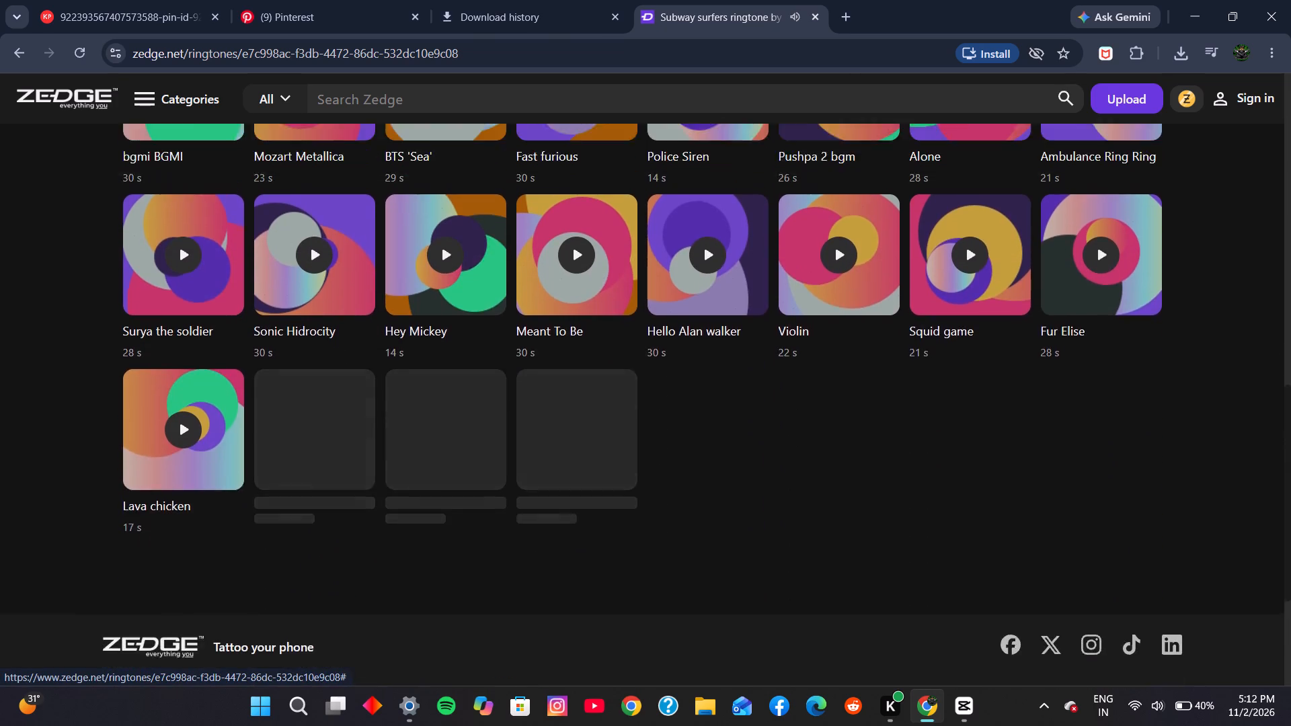
scroll(487, 421, up, 13)
scroll(487, 421, down, 3)
scroll(487, 421, up, 2)
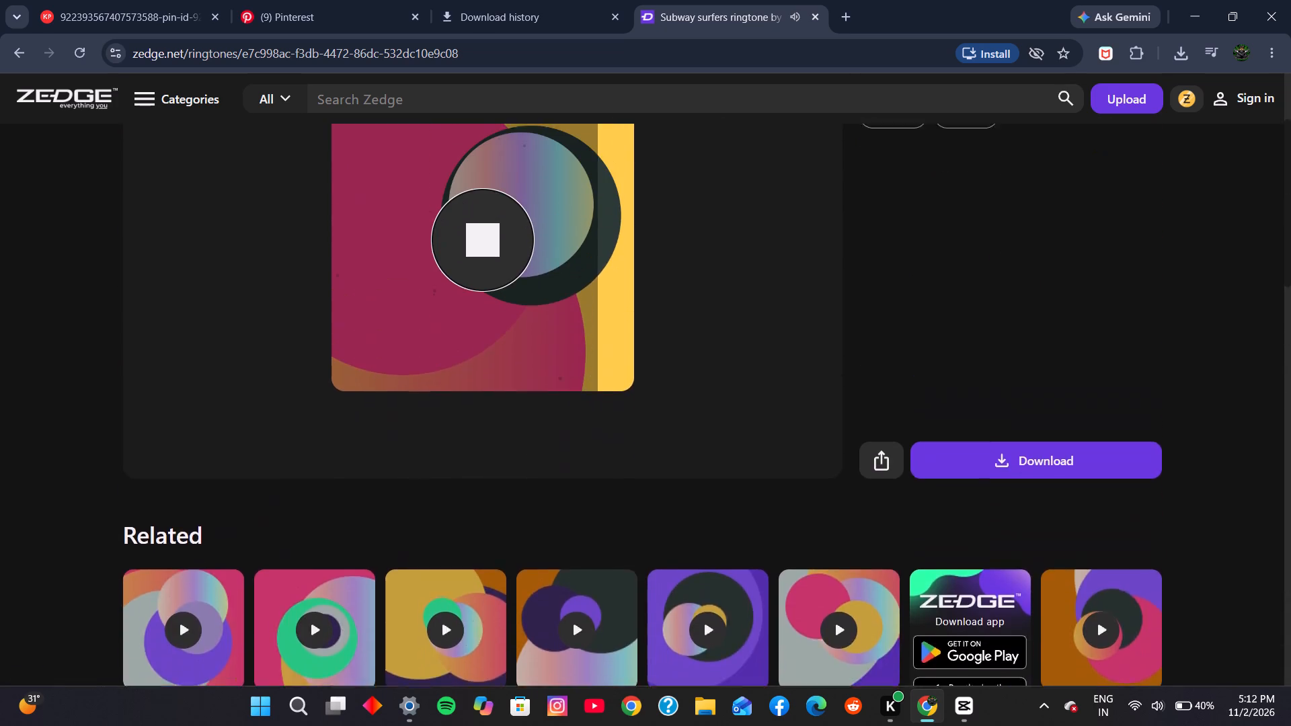
scroll(487, 421, up, 6)
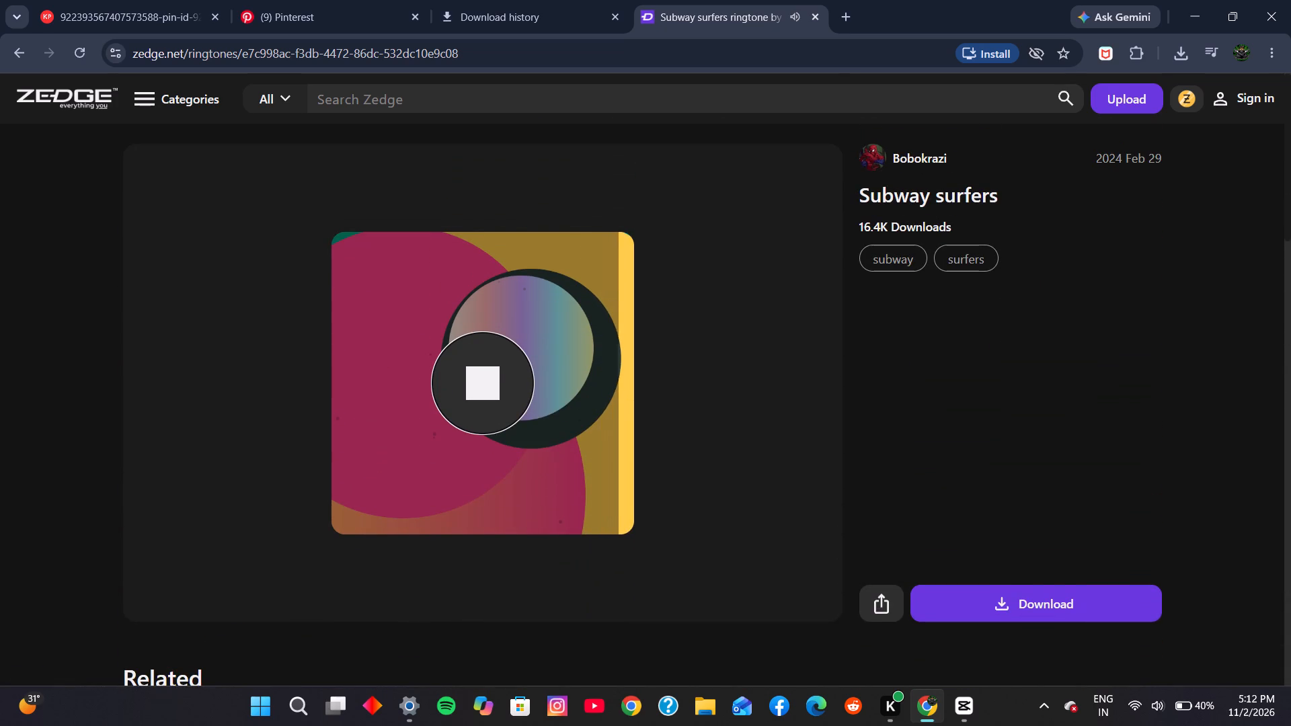
scroll(487, 421, up, 2)
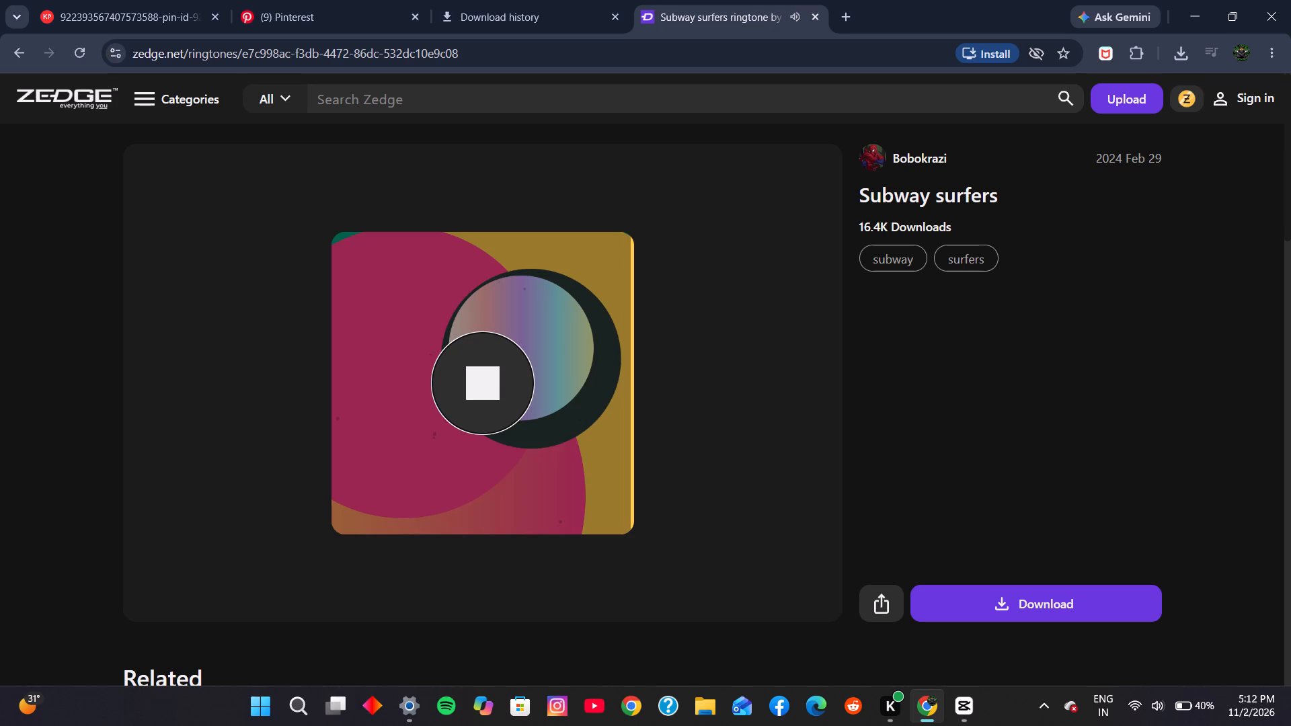
Replay the Subway surfers ringtone preview, download the track as an MP3, and stop the playback.
click(487, 411)
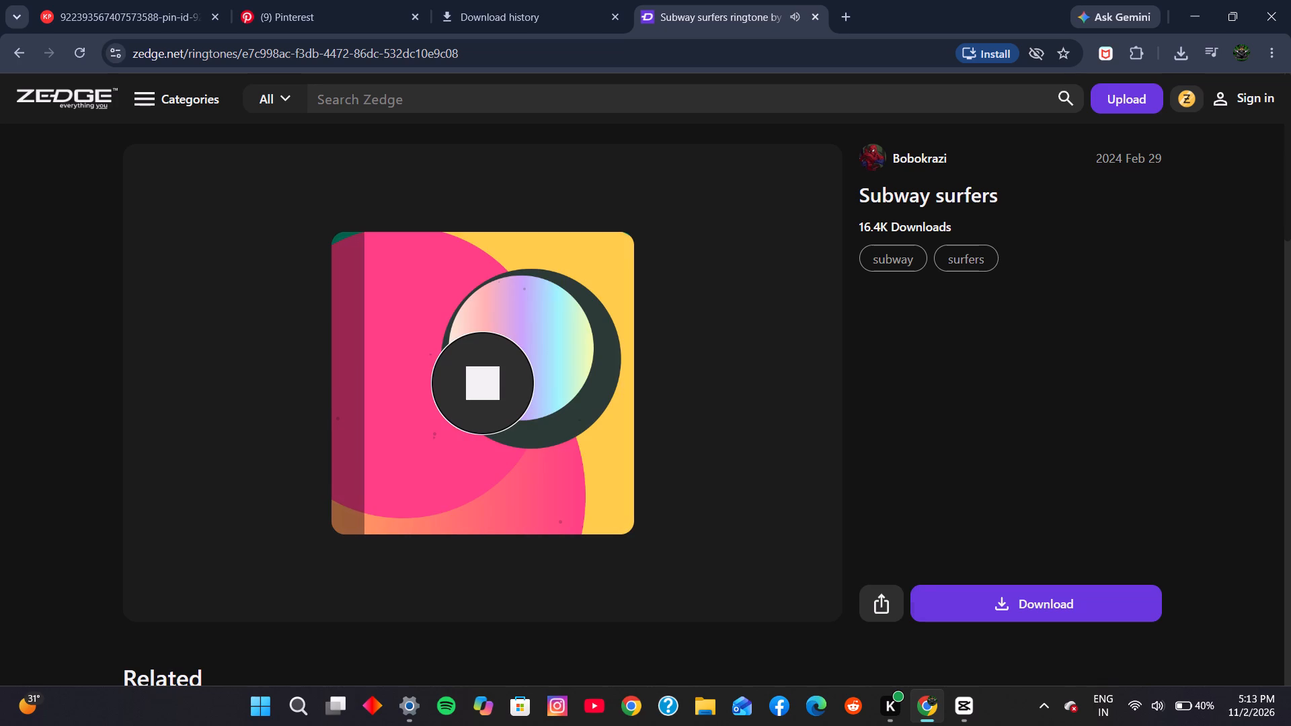
click(1001, 605)
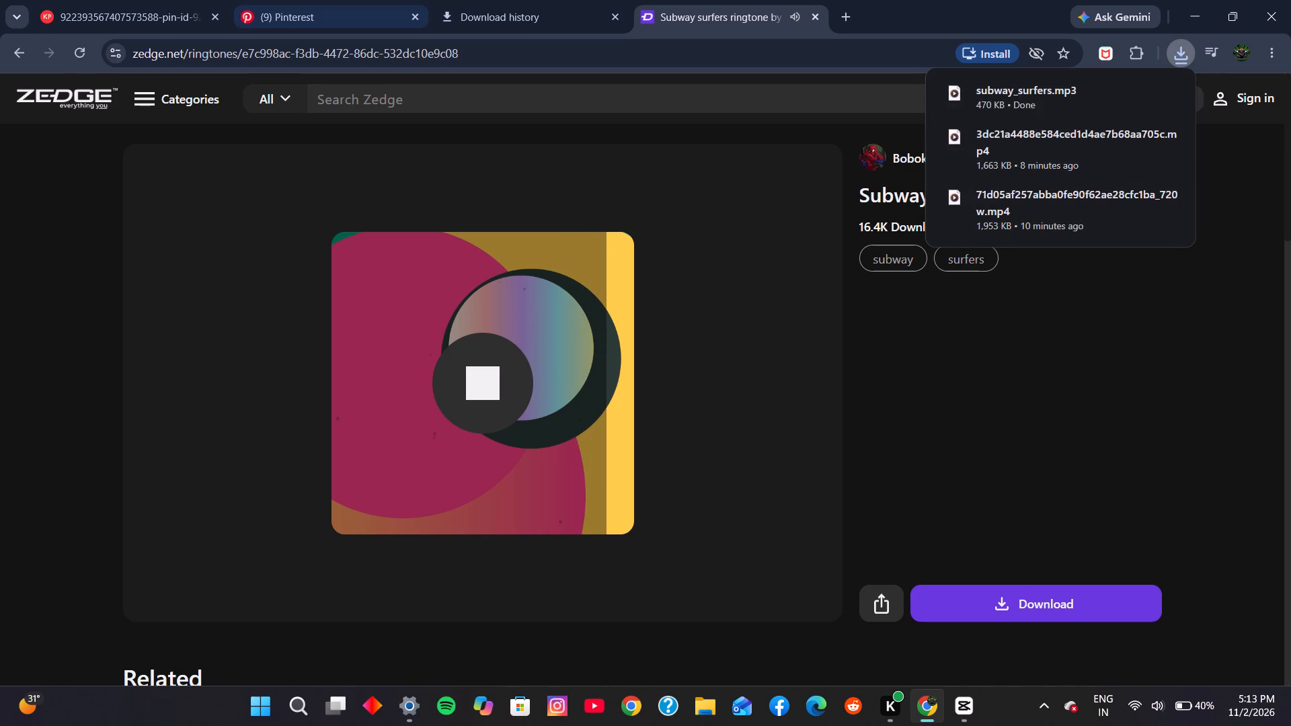
click(496, 378)
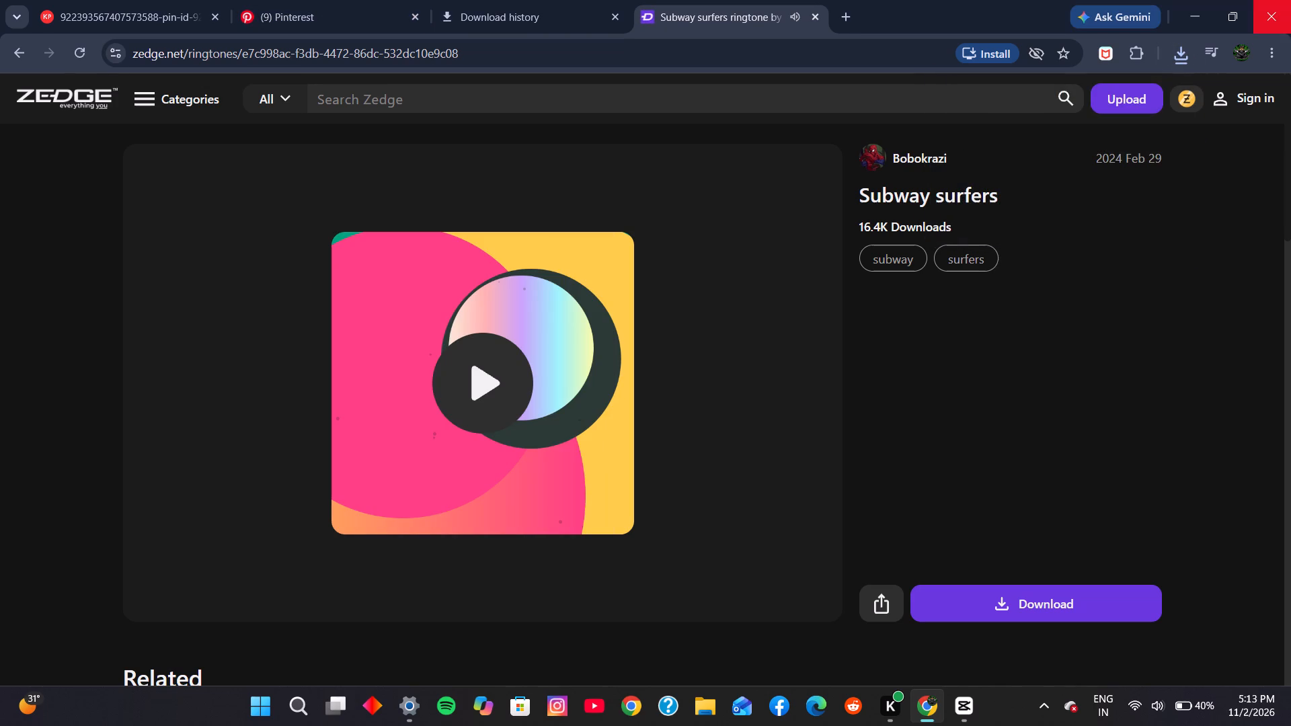
Switch to CapCut and import the subway_surfers audio file from the Downloads folder into the project media.
click(974, 702)
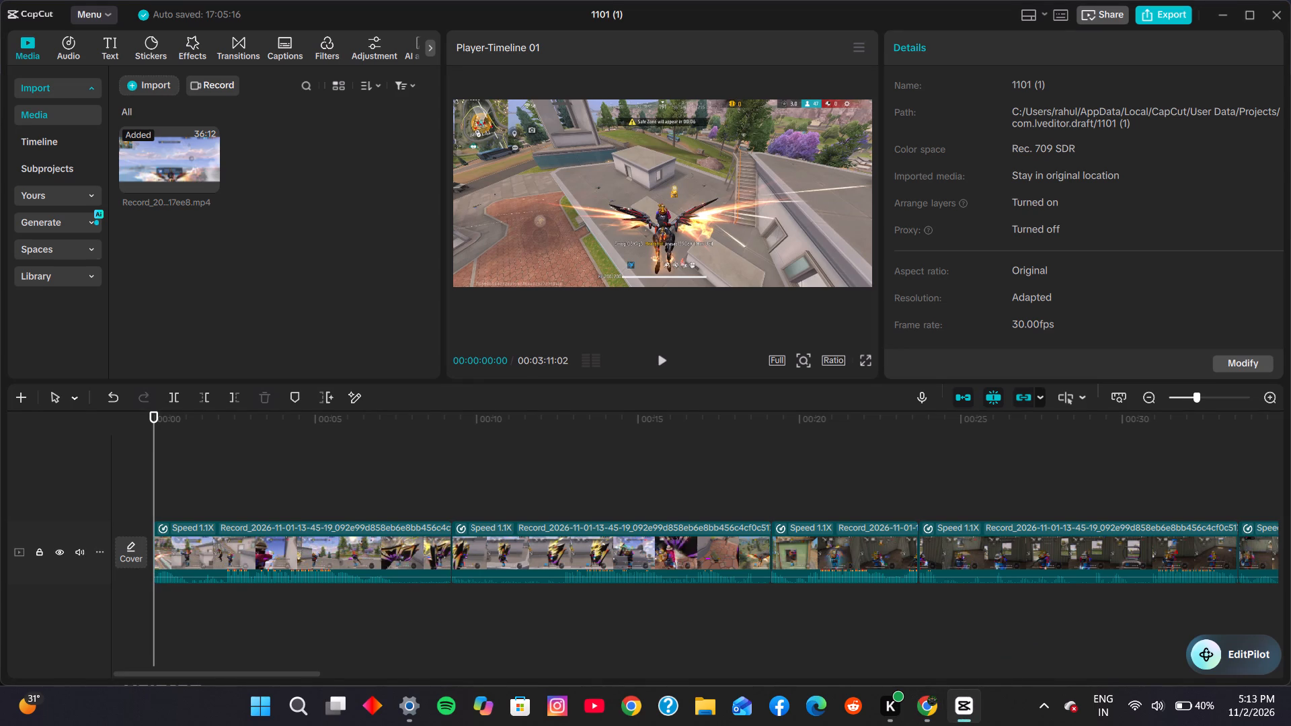
click(140, 83)
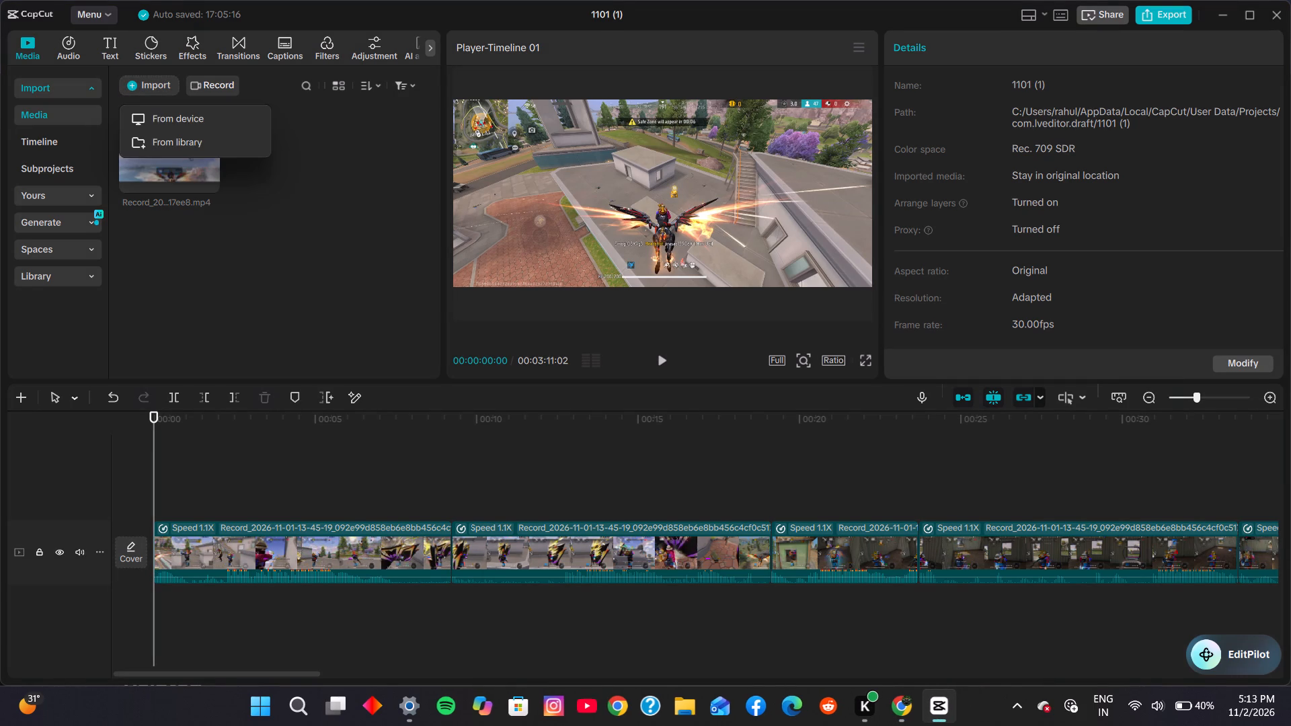
click(184, 125)
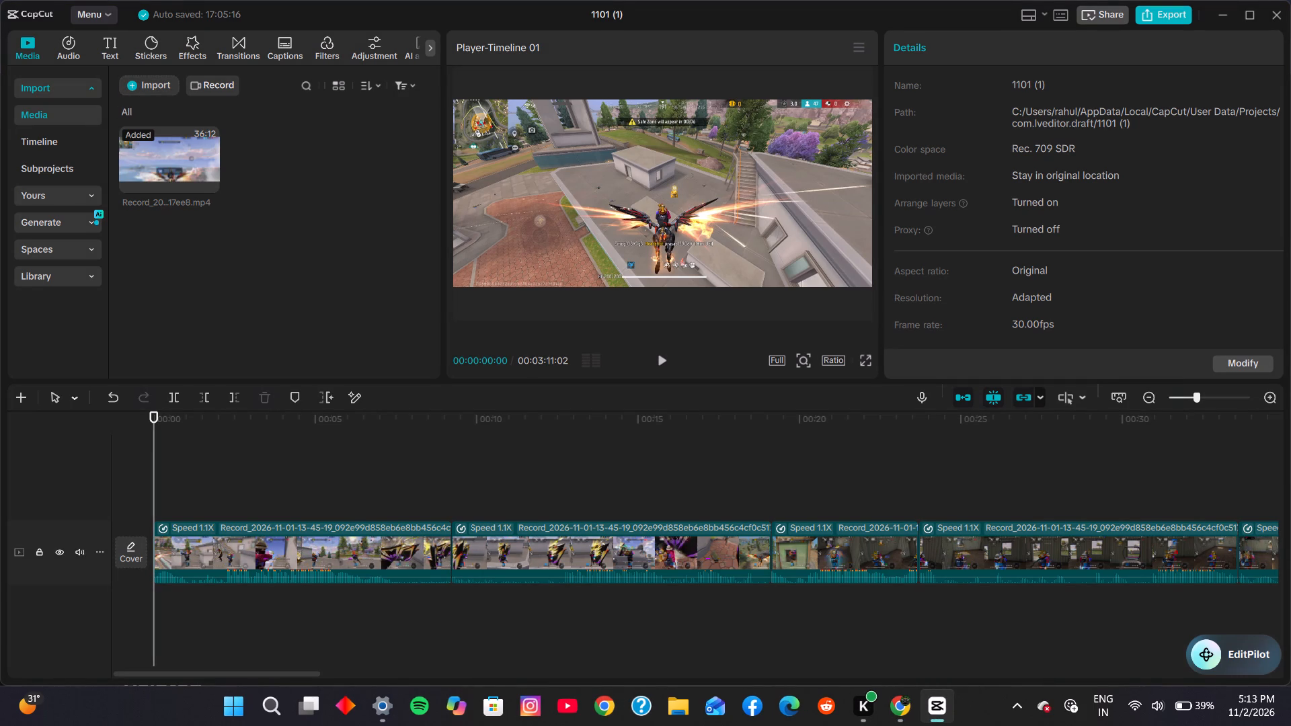
click(85, 145)
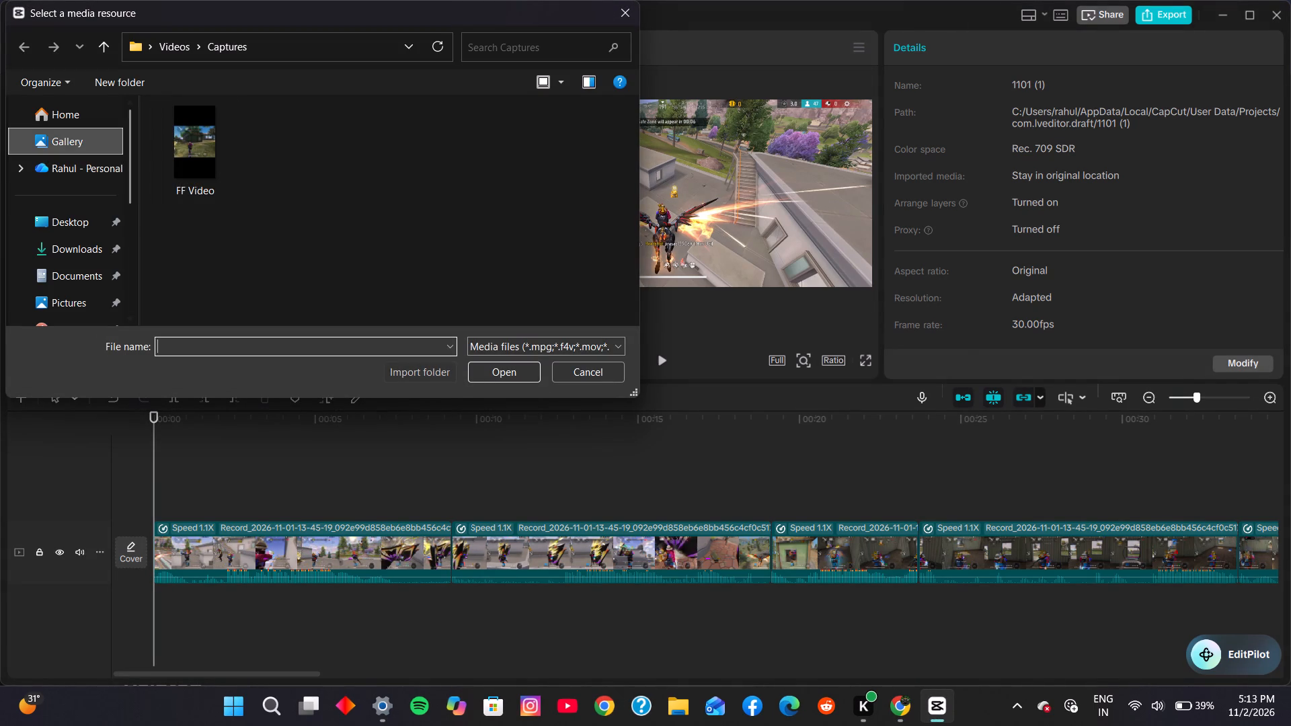
click(71, 243)
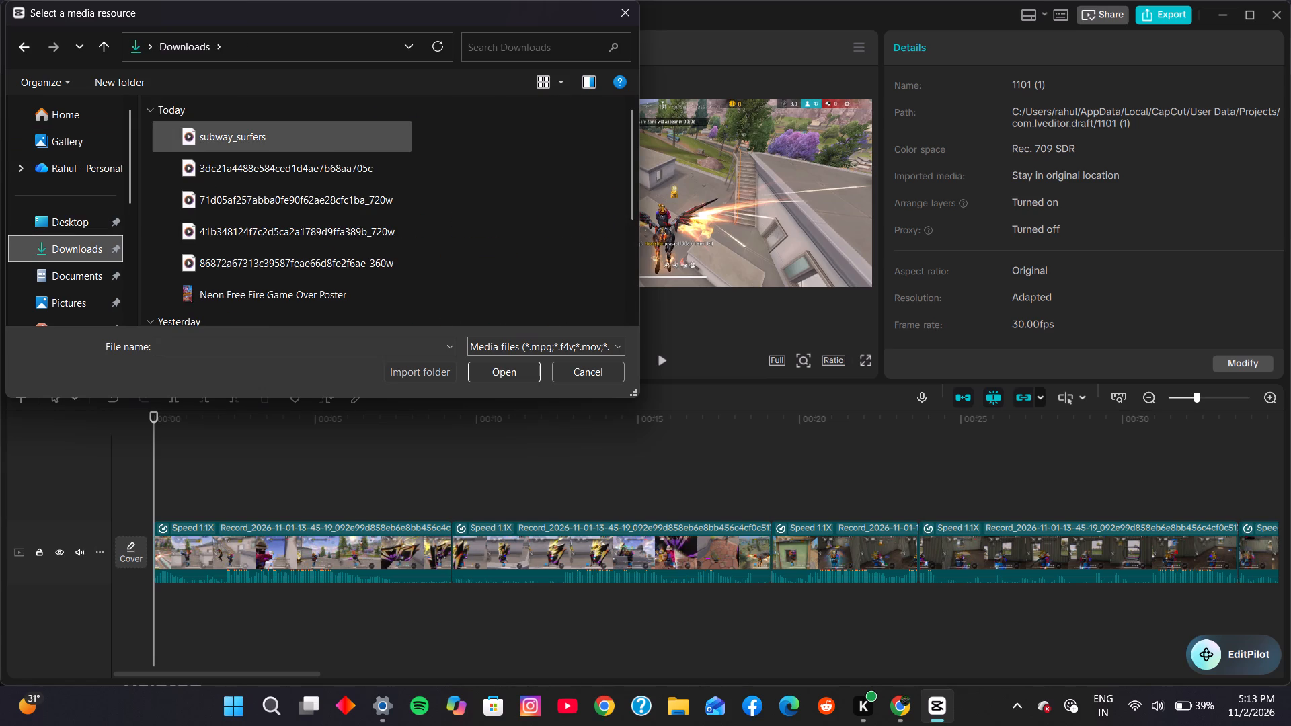
double_click(202, 137)
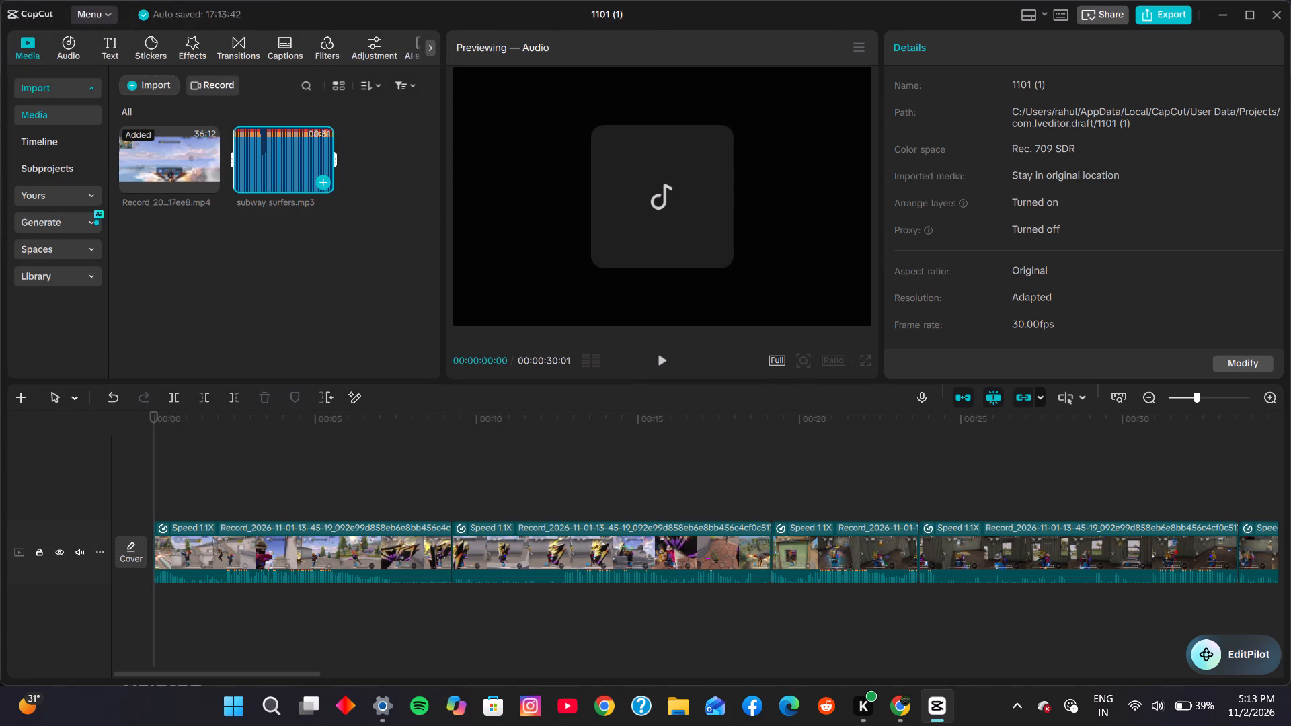
Add subway_surfers.mp3 to the timeline beneath the gameplay clips, starting at 00:00.
click(325, 184)
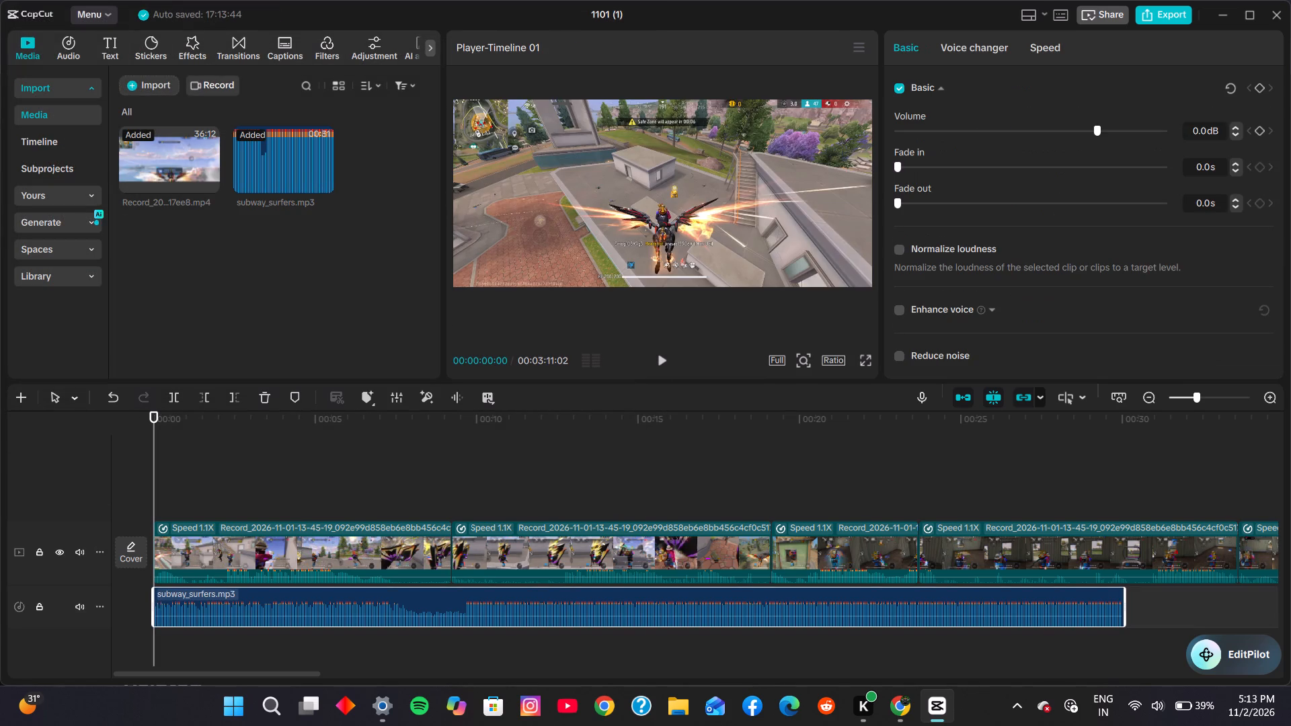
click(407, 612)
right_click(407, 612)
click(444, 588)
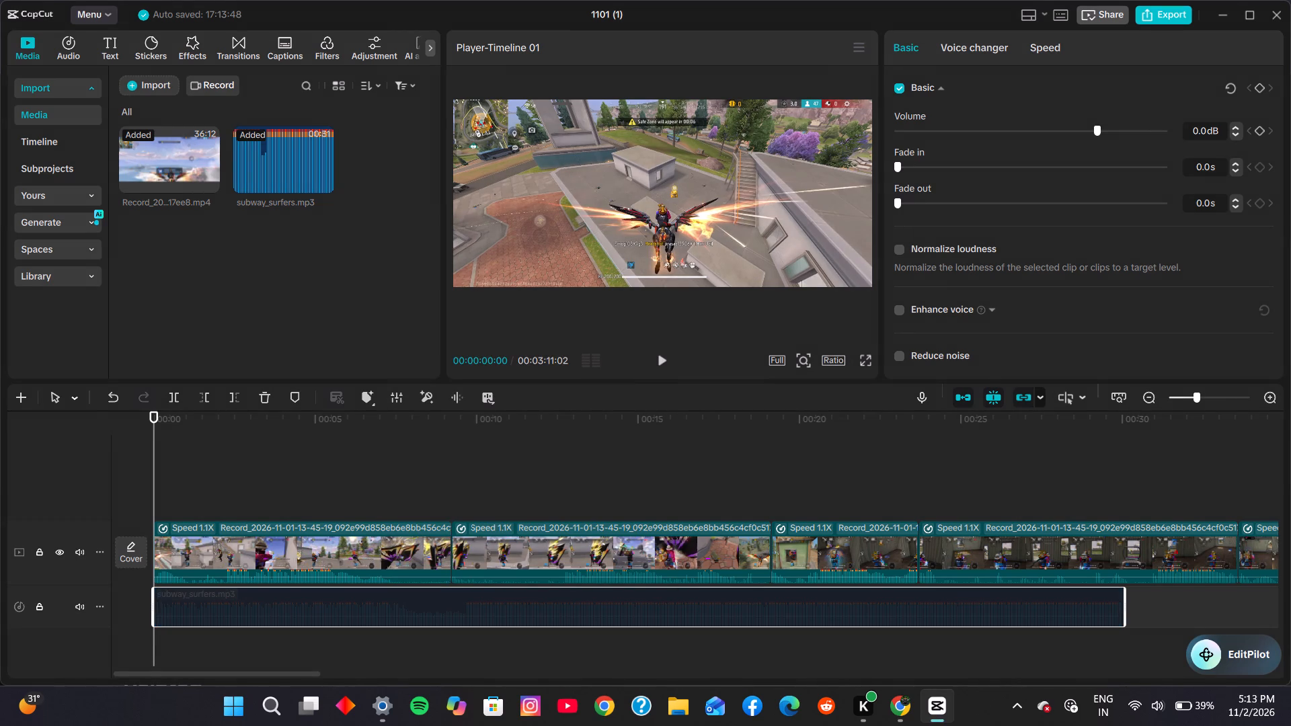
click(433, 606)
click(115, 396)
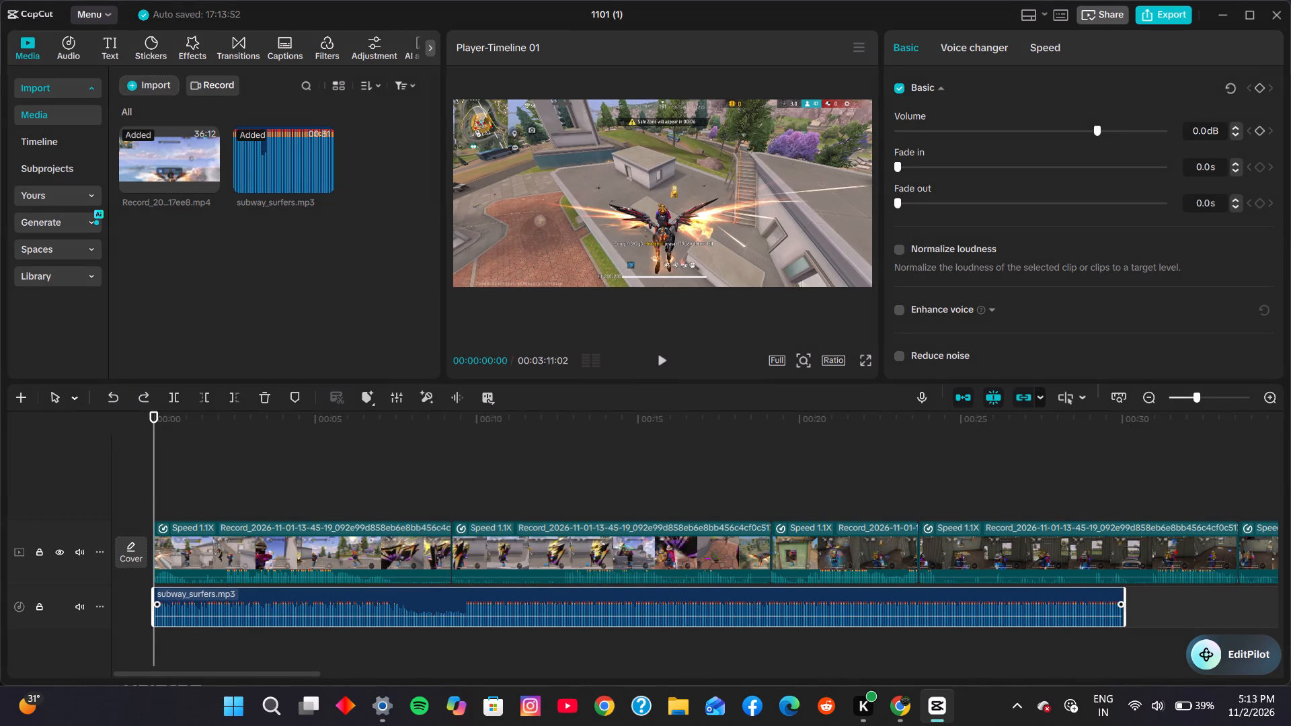
Copy the subway_surfers.mp3 timeline clip and paste a second copy on the audio track at about 34 s.
click(251, 594)
right_click(251, 594)
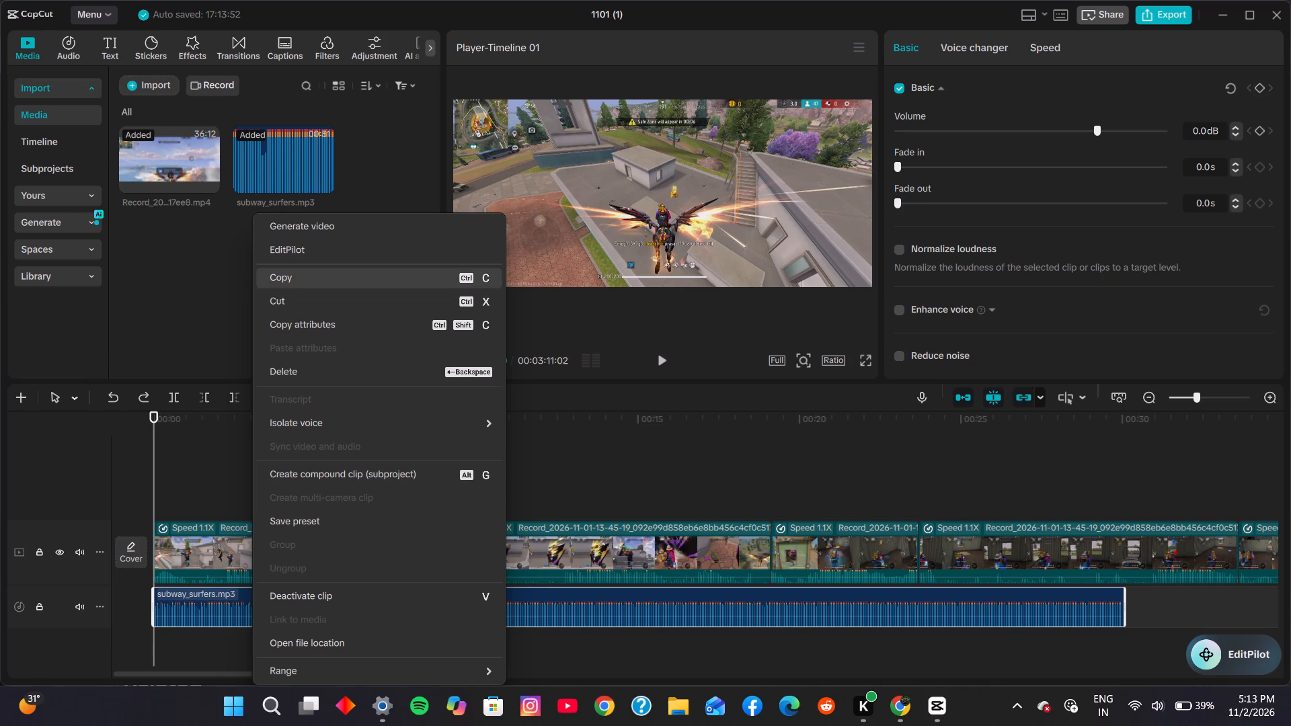
click(319, 282)
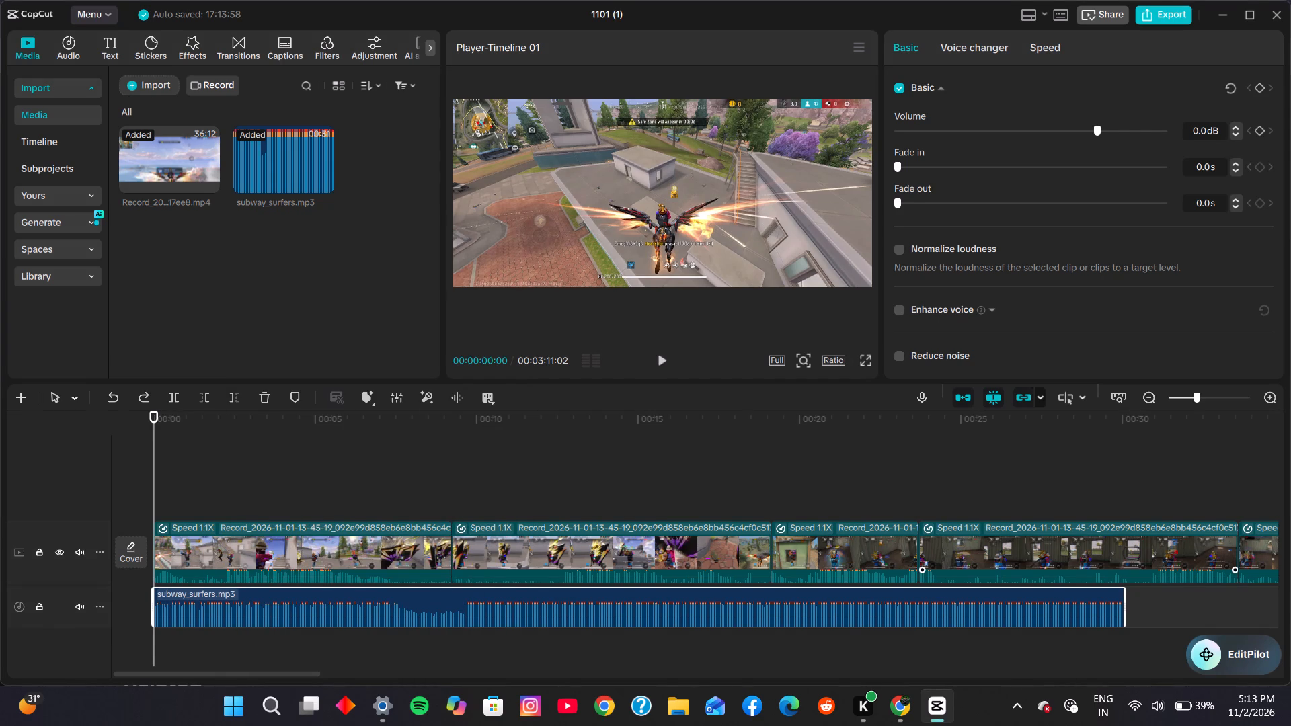
drag(1120, 489, 1290, 454)
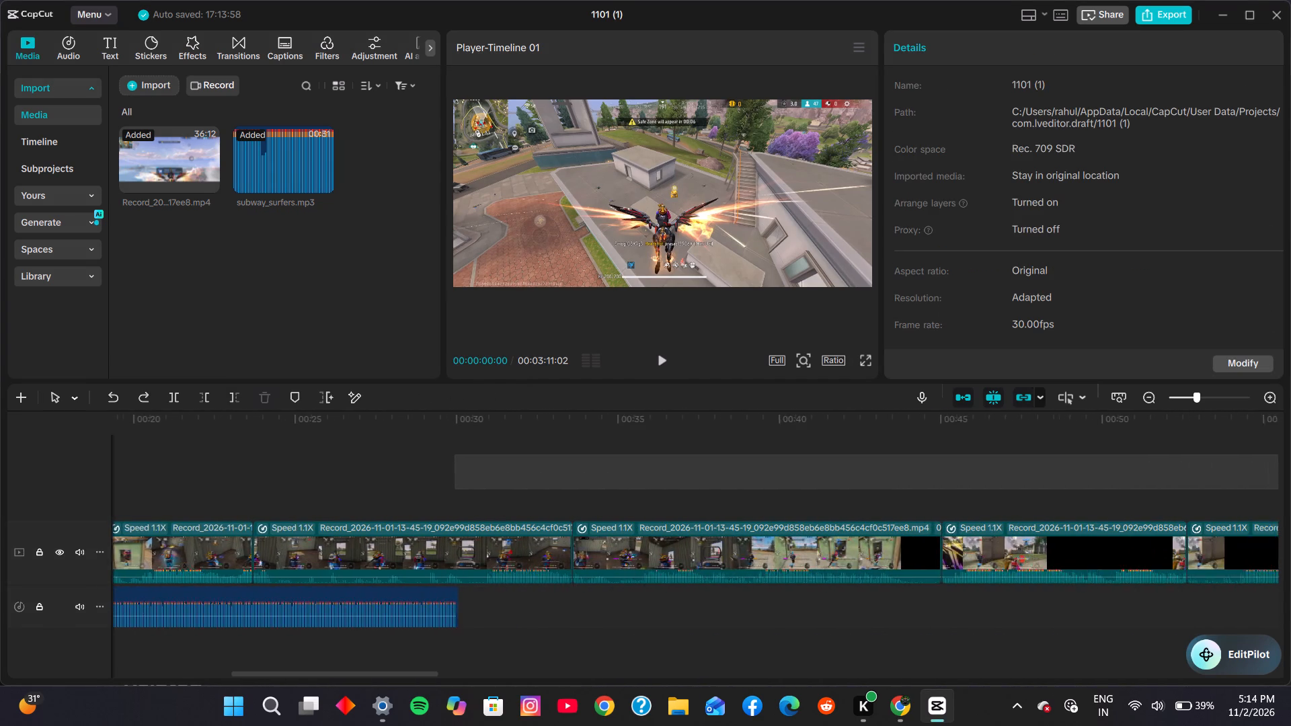
drag(1290, 454, 1135, 475)
click(415, 597)
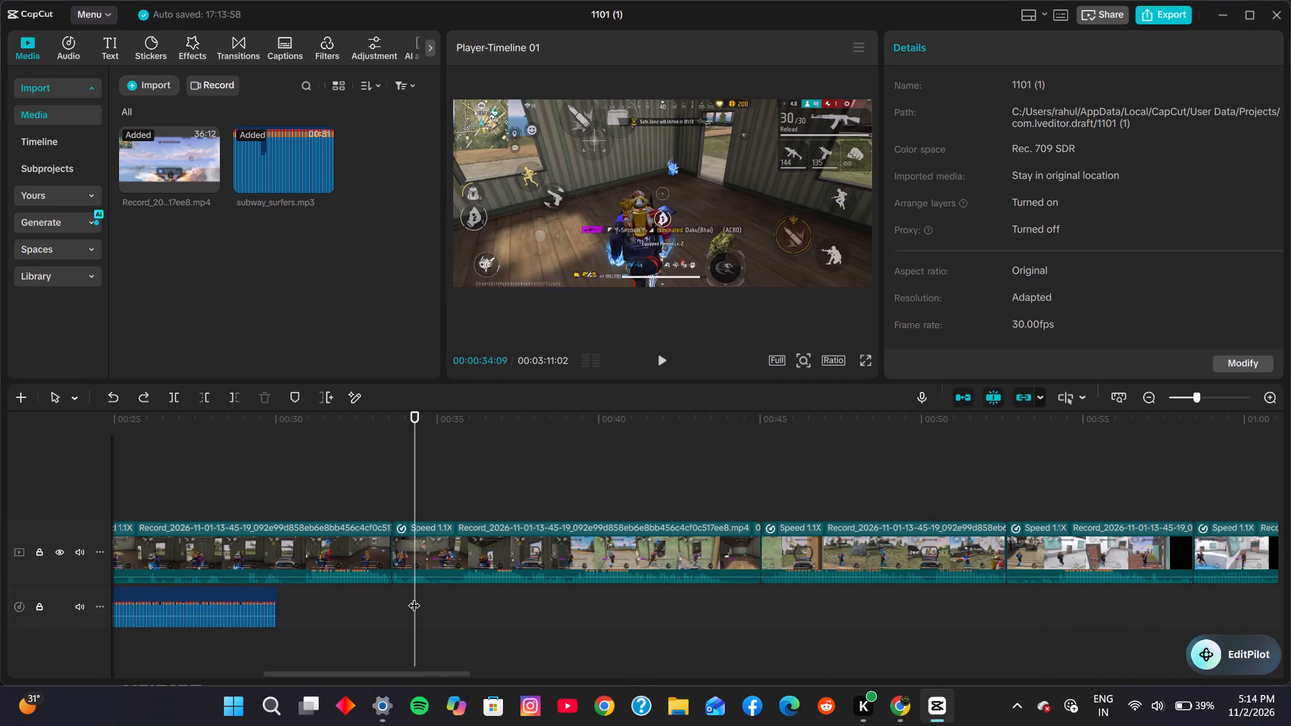
right_click(414, 597)
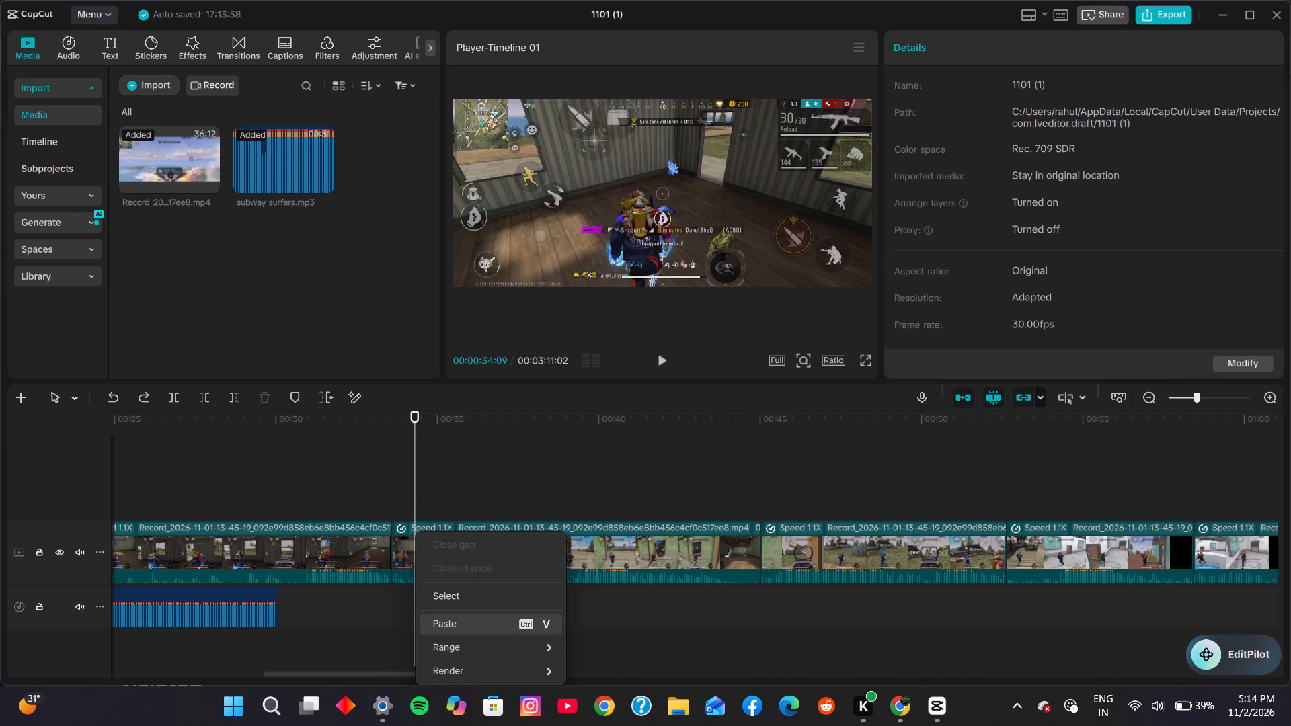
click(487, 626)
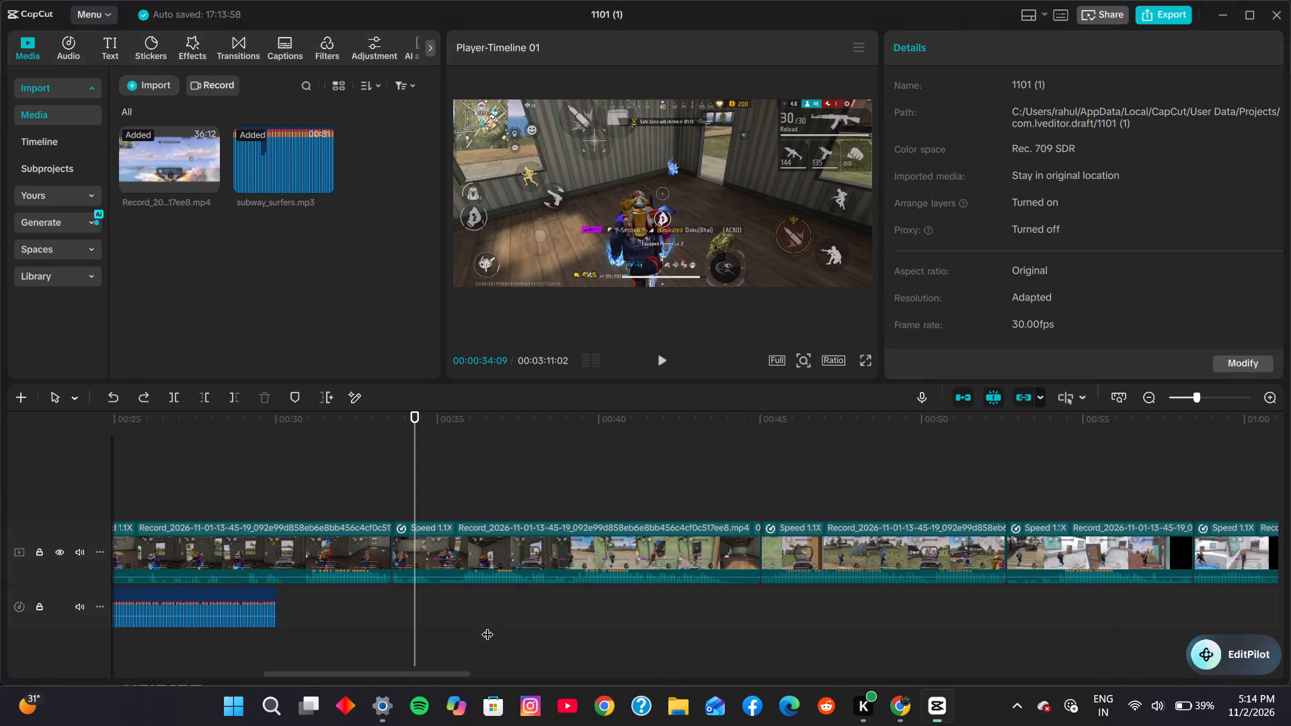
Move the pasted subway_surfers.mp3 copy against the end of the first music clip, at about 30 s.
drag(512, 583, 497, 592)
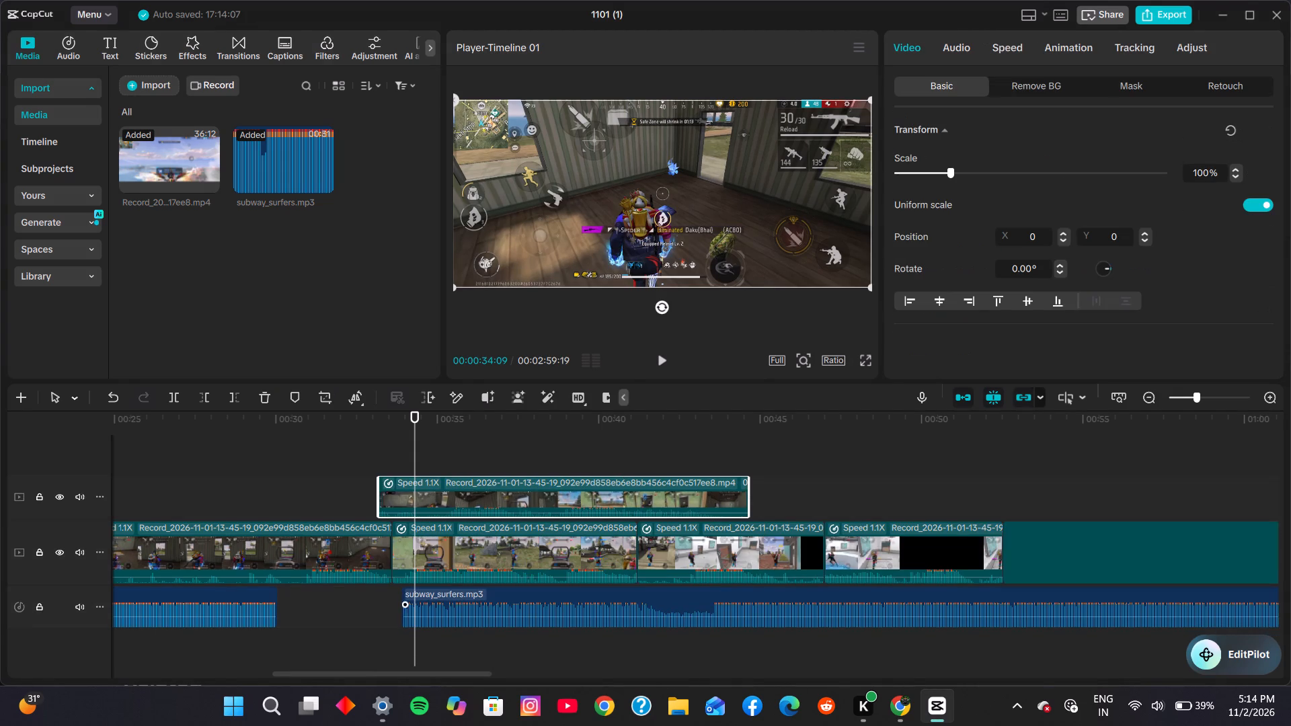
click(118, 397)
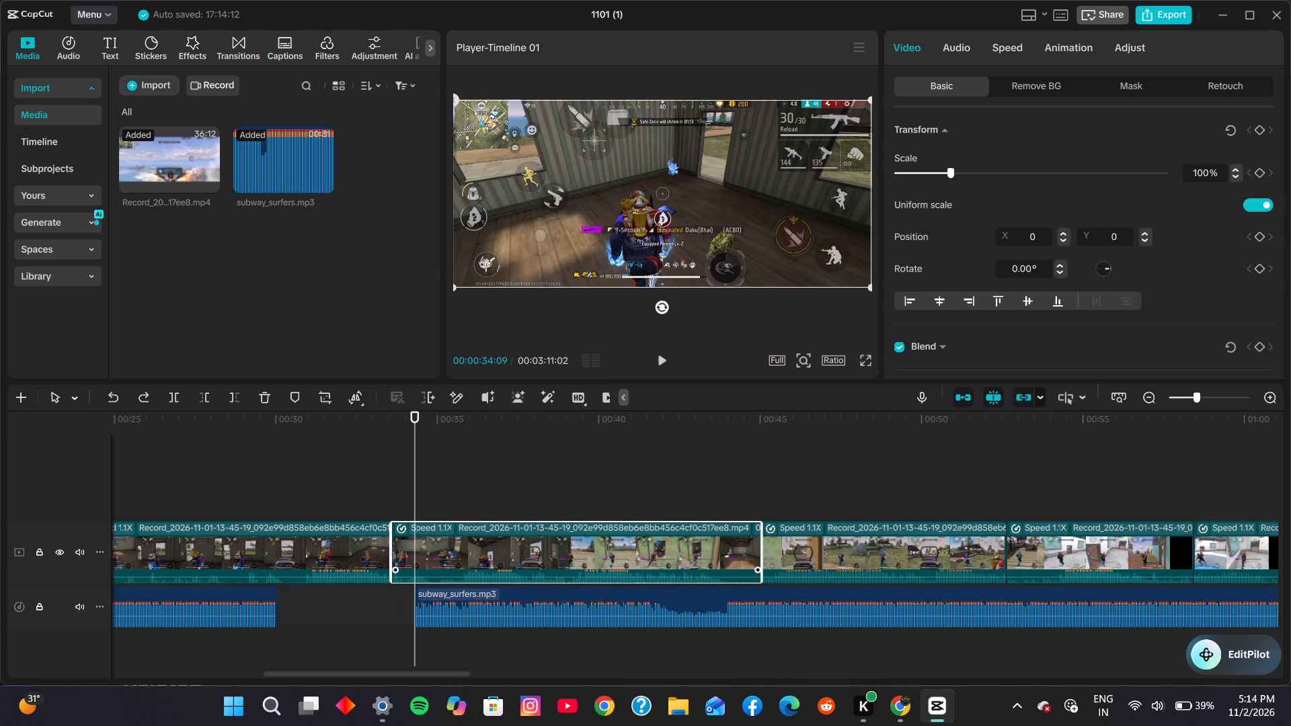
drag(526, 590, 393, 624)
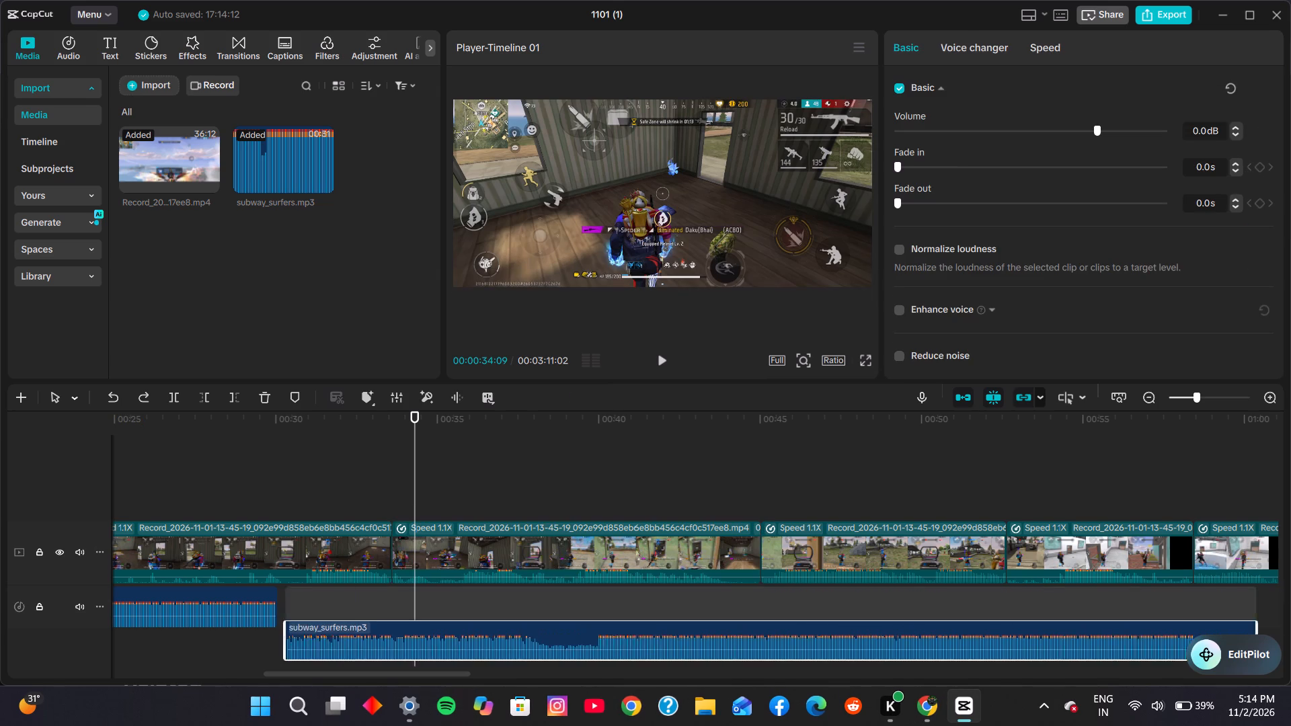
drag(393, 624, 391, 594)
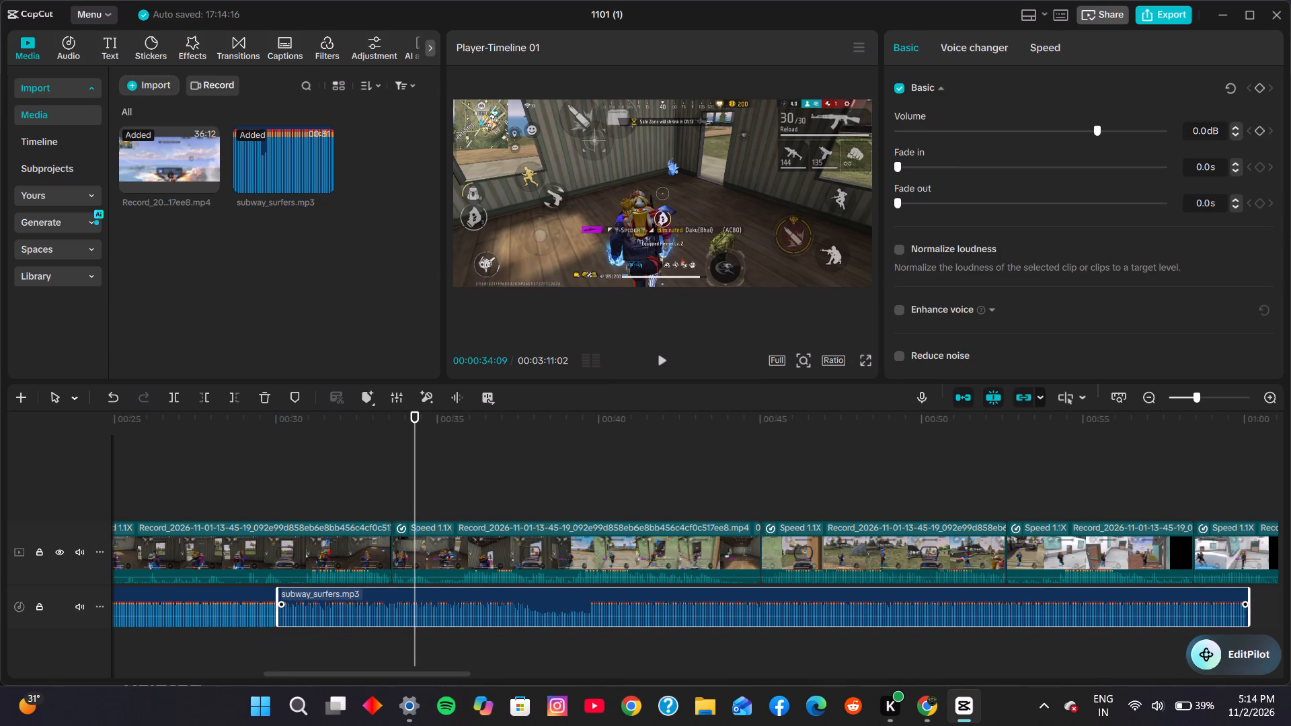
Scrub through the timeline beyond the end of the second music clip and back to about 25 s to review the footage.
drag(1218, 431, 1228, 475)
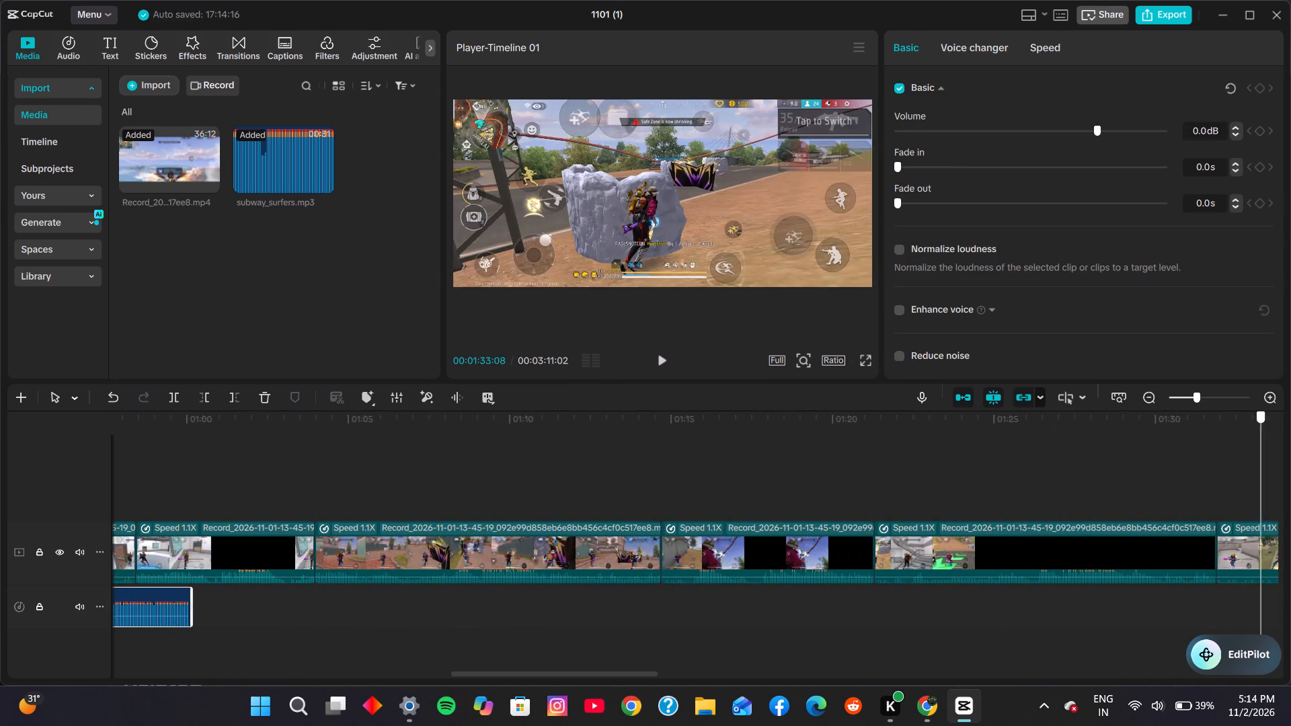
drag(1228, 475, 545, 512)
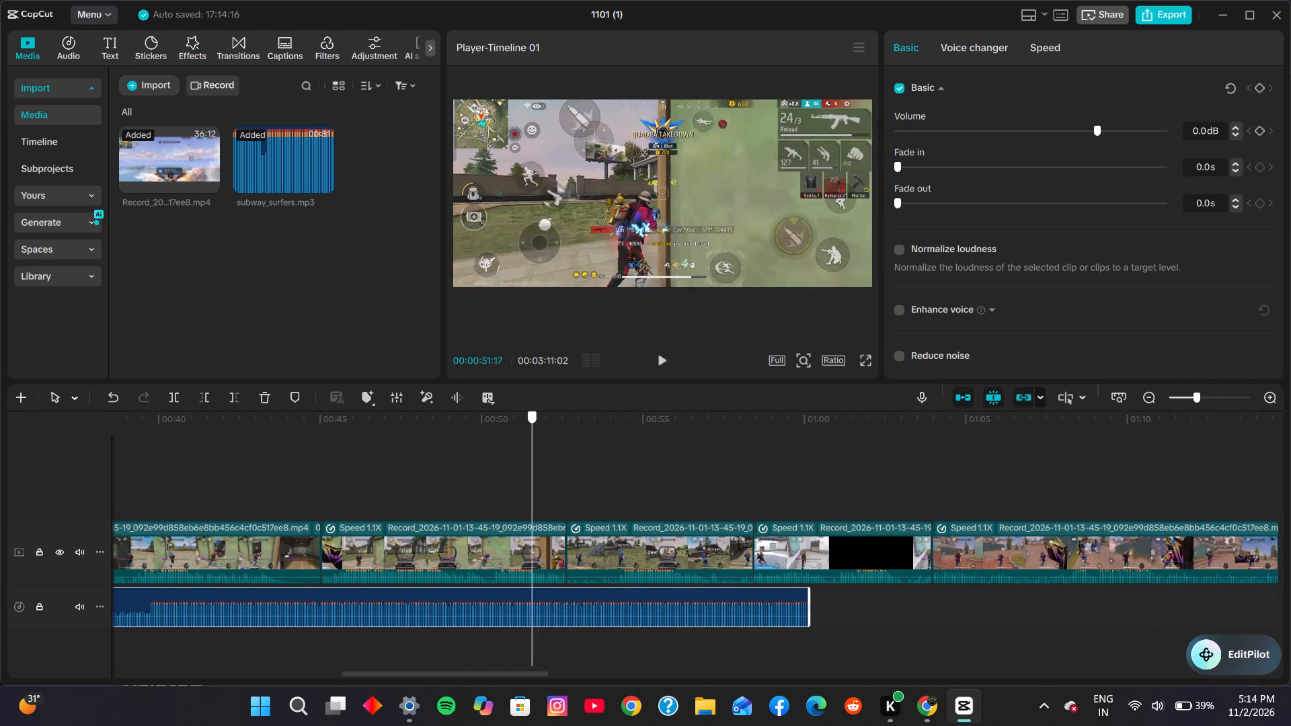
drag(545, 512, 824, 486)
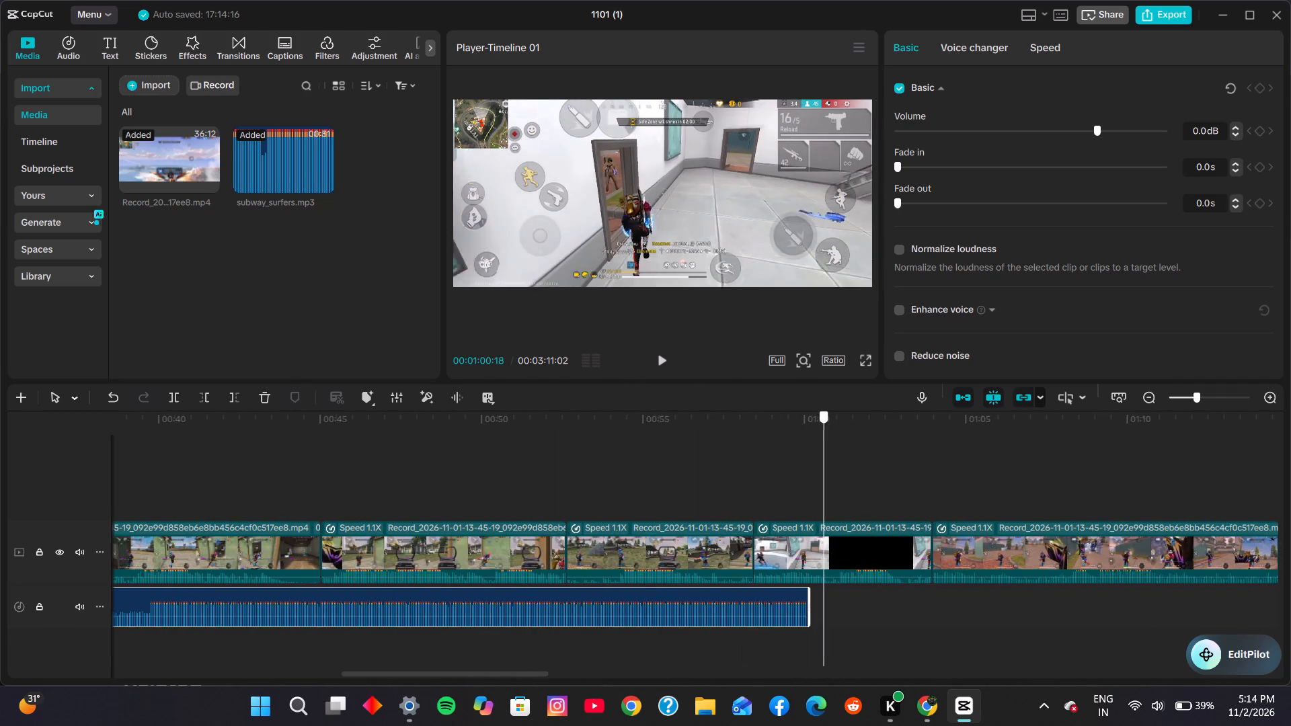
drag(824, 486, 898, 479)
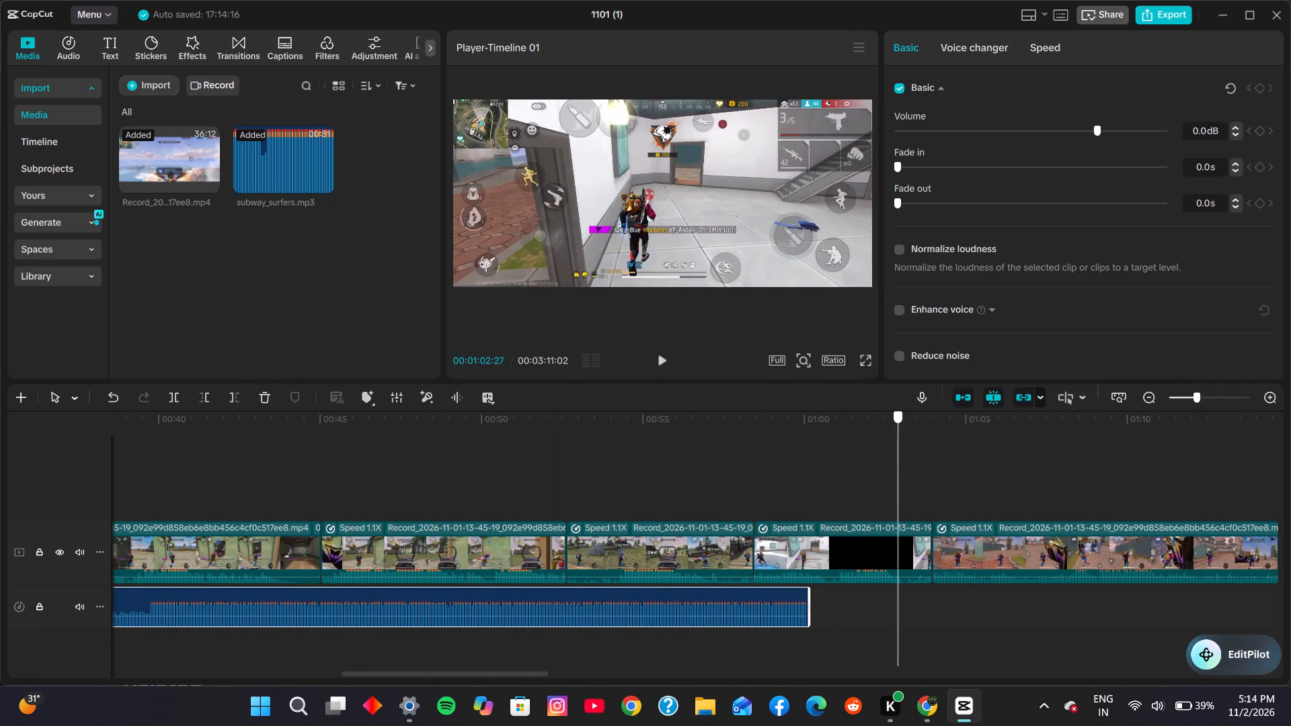
drag(898, 479, 968, 477)
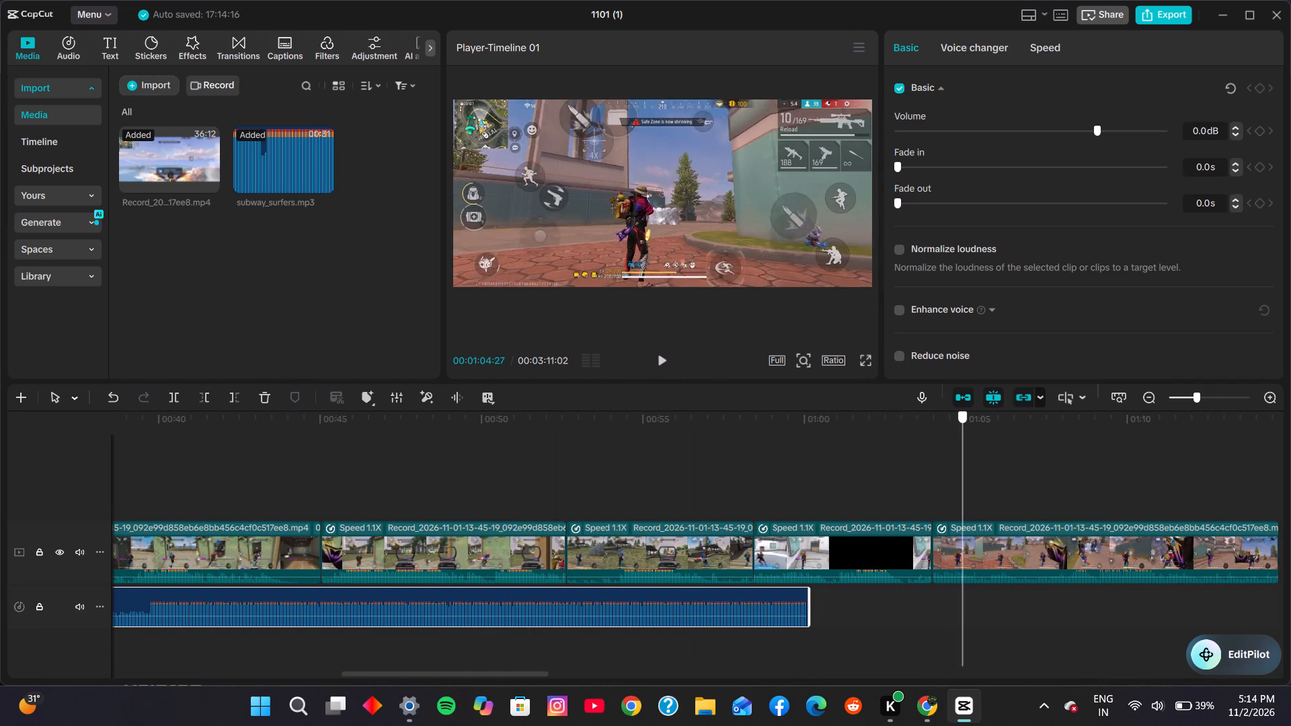
drag(968, 477, 1050, 481)
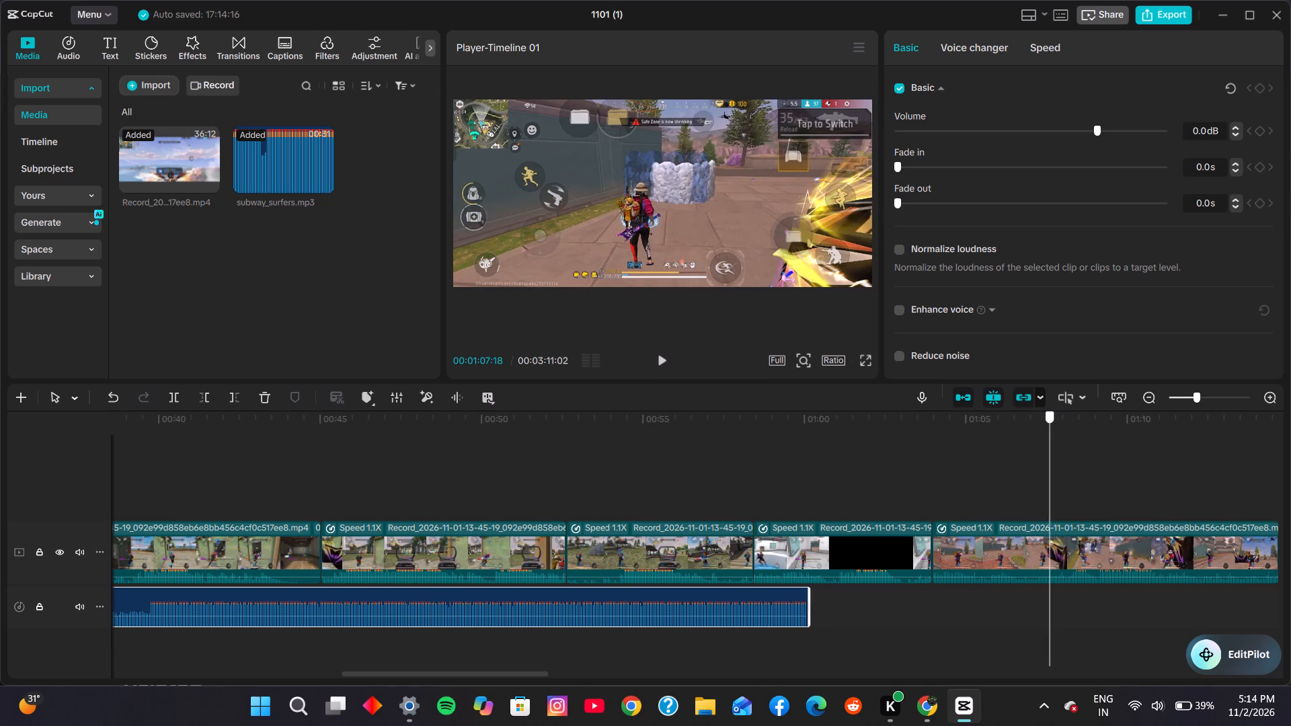
drag(1050, 481, 50, 603)
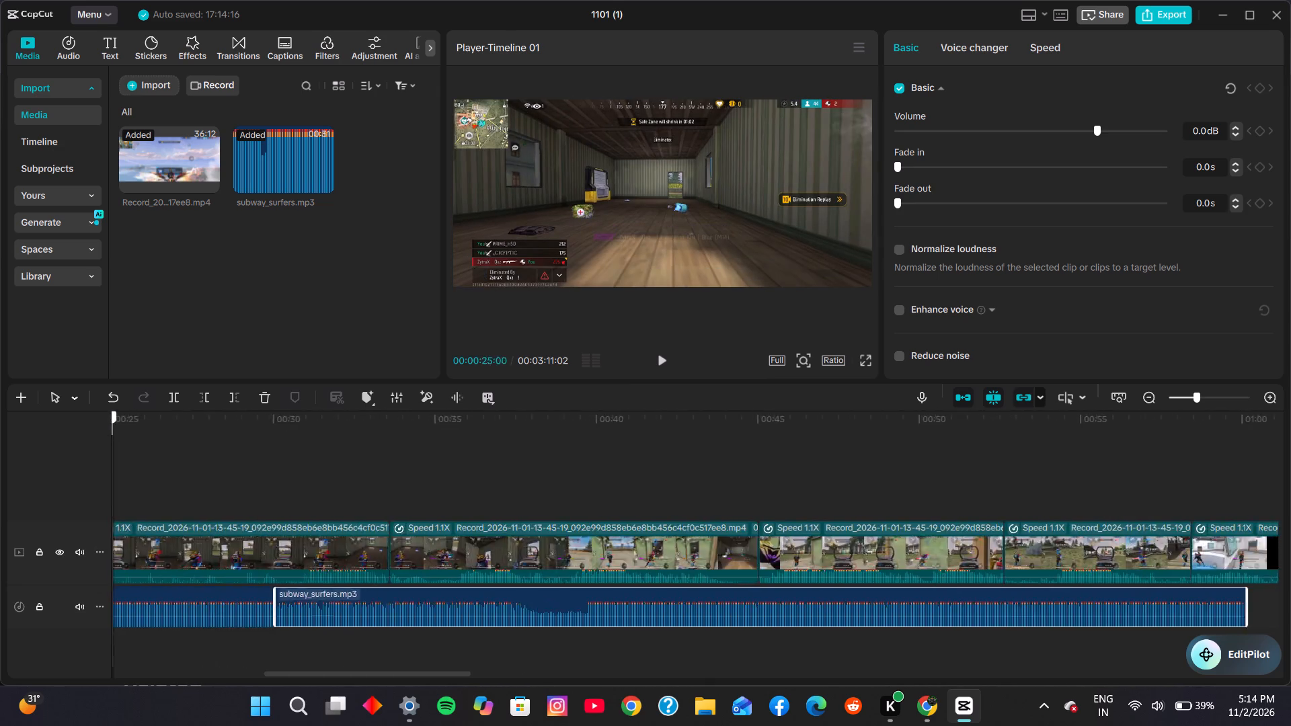
Scrub back and forth through the first 34 s of the gameplay footage to review the clips.
drag(50, 603, 244, 579)
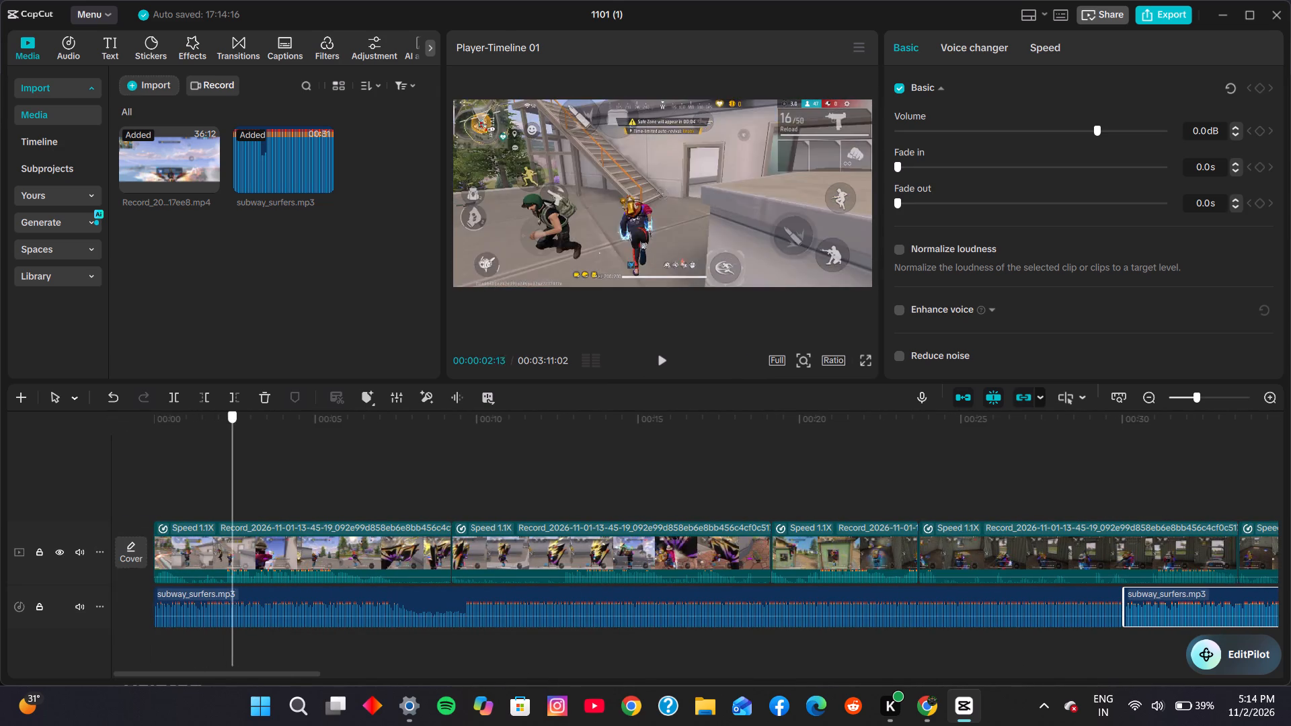
drag(244, 579, 548, 544)
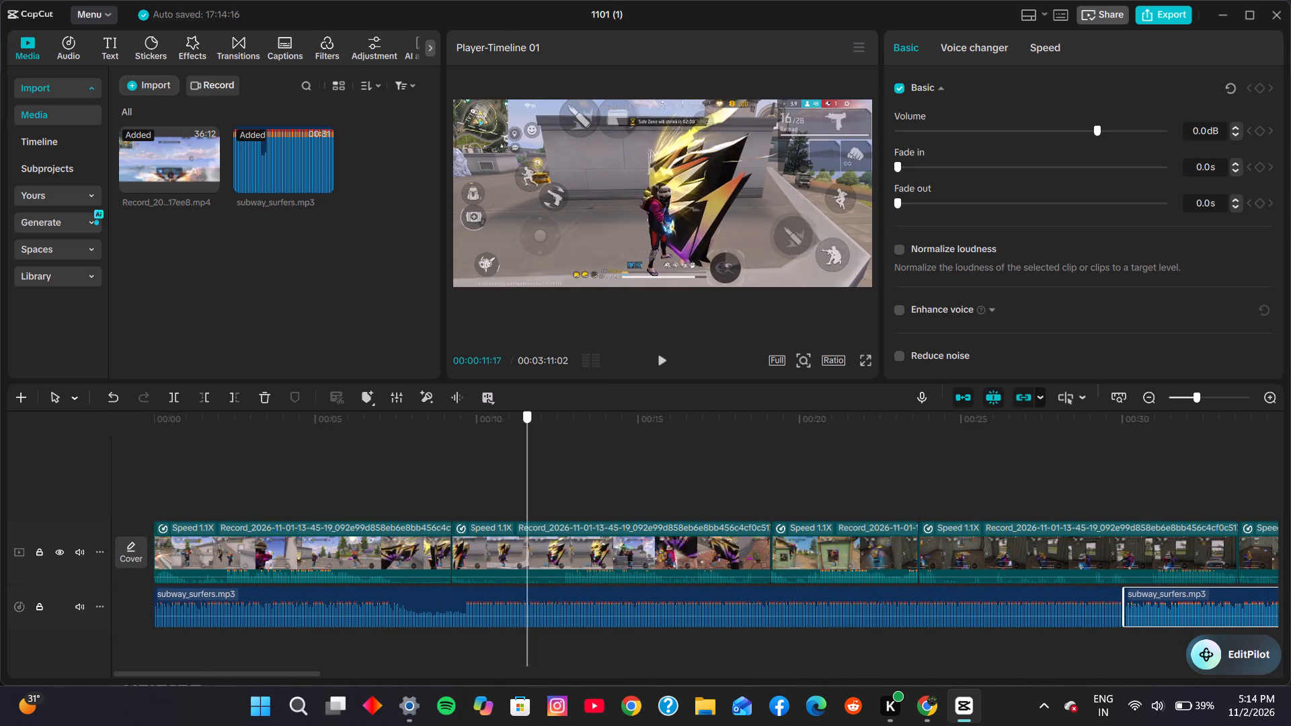
drag(548, 544, 559, 563)
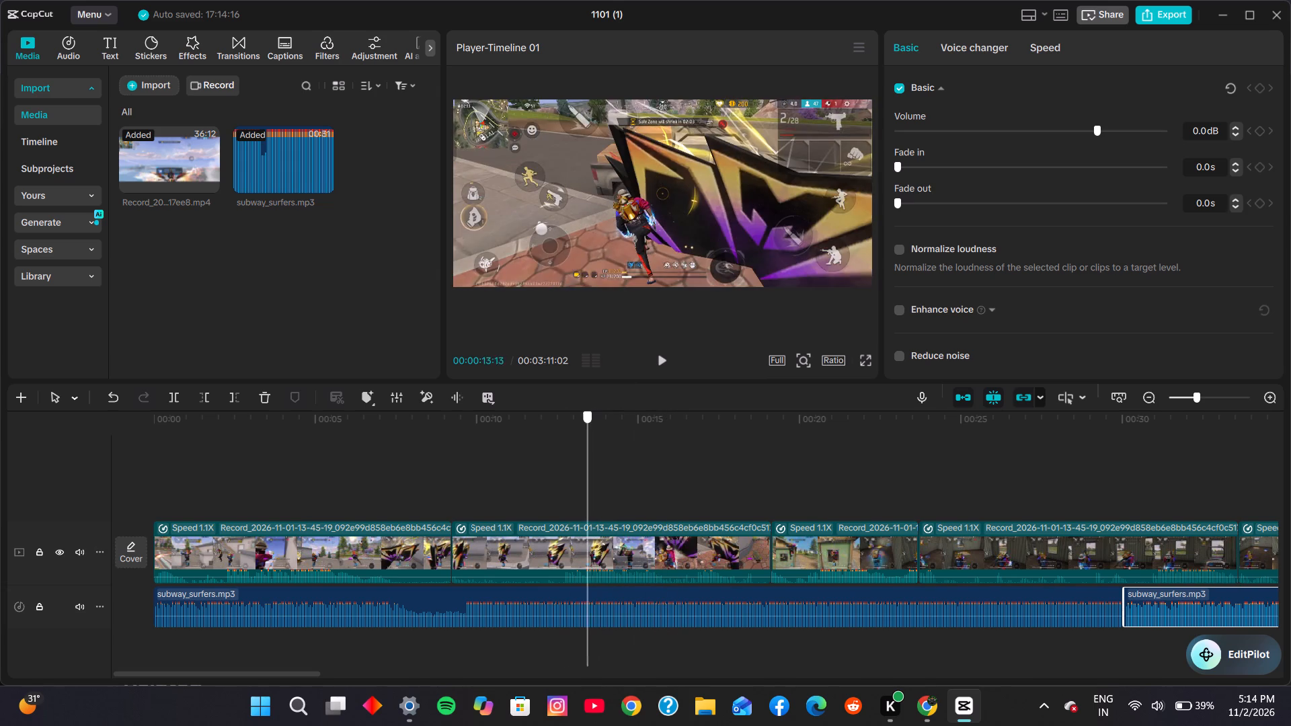
drag(559, 563, 267, 565)
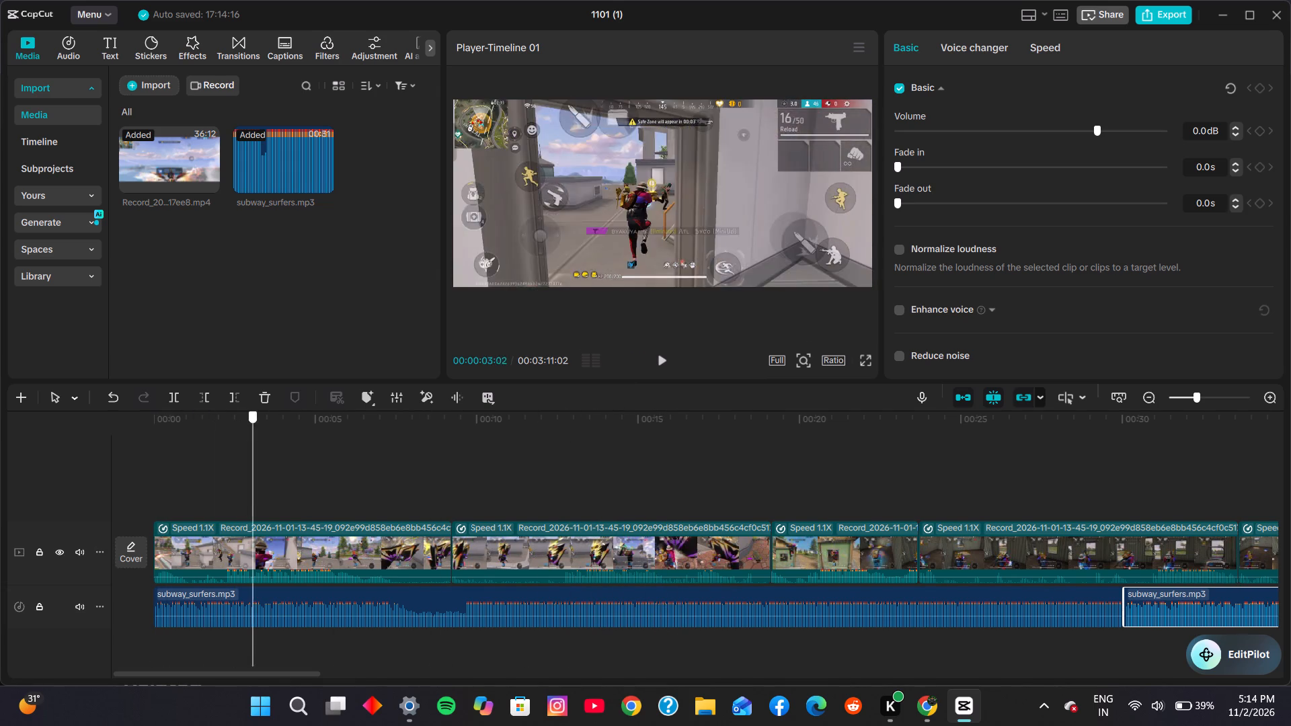
drag(267, 565, 363, 553)
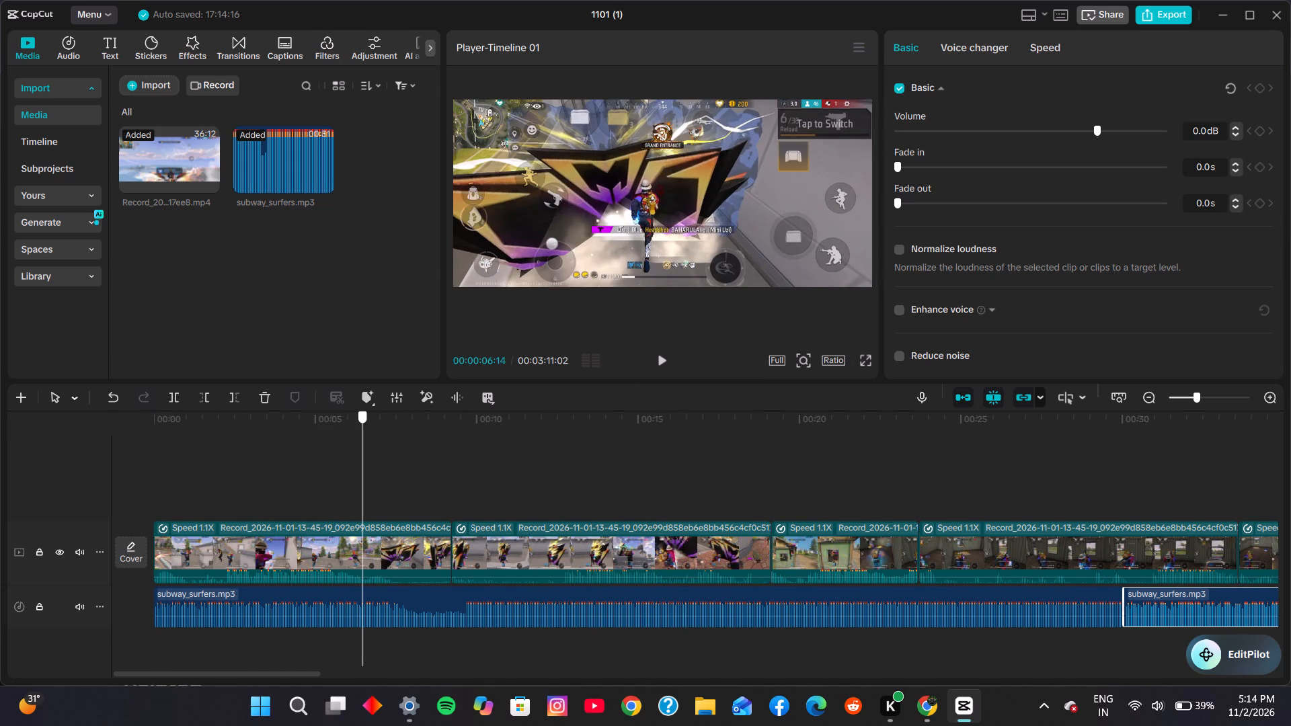
drag(363, 553, 389, 541)
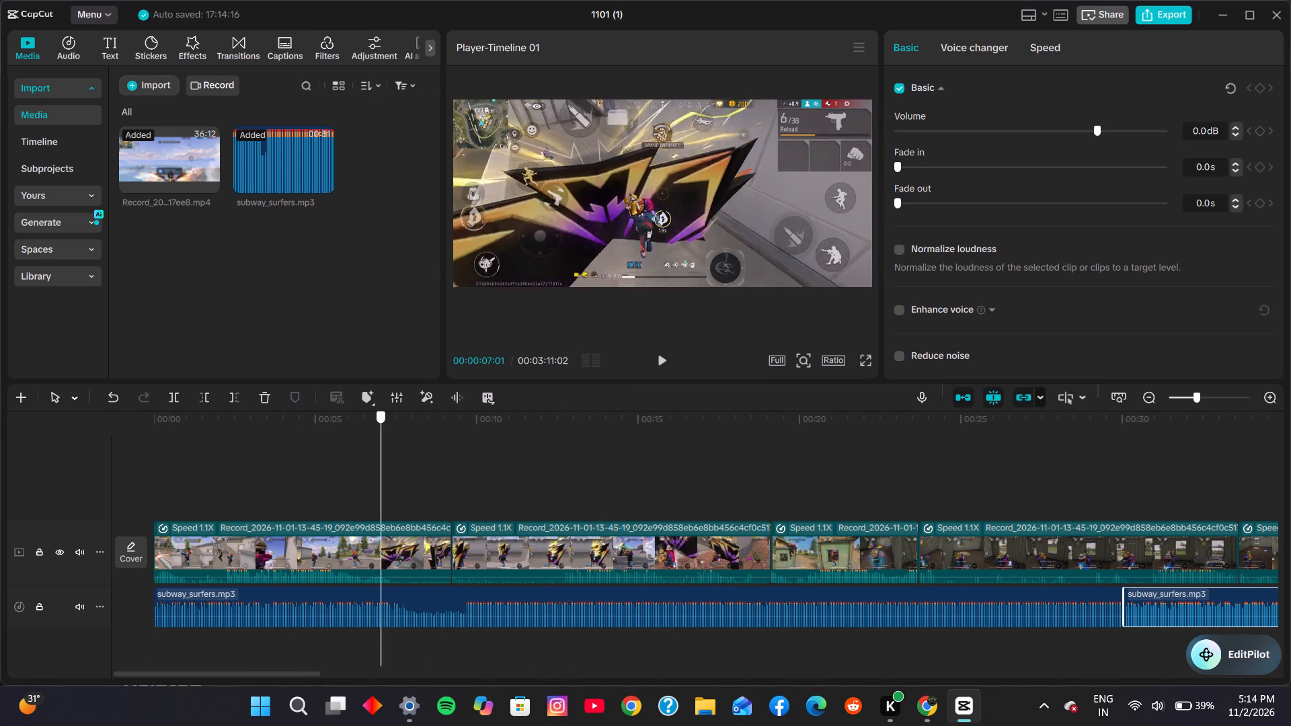
drag(389, 541, 540, 531)
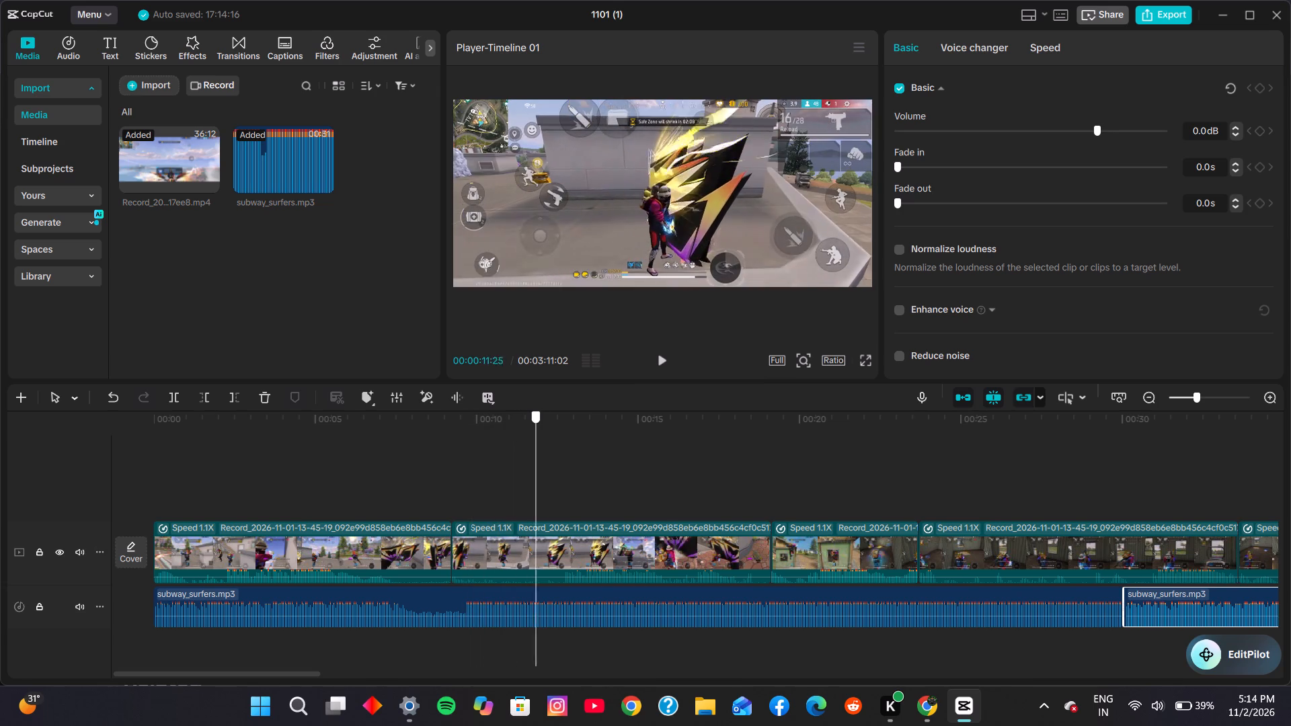
drag(540, 531, 672, 513)
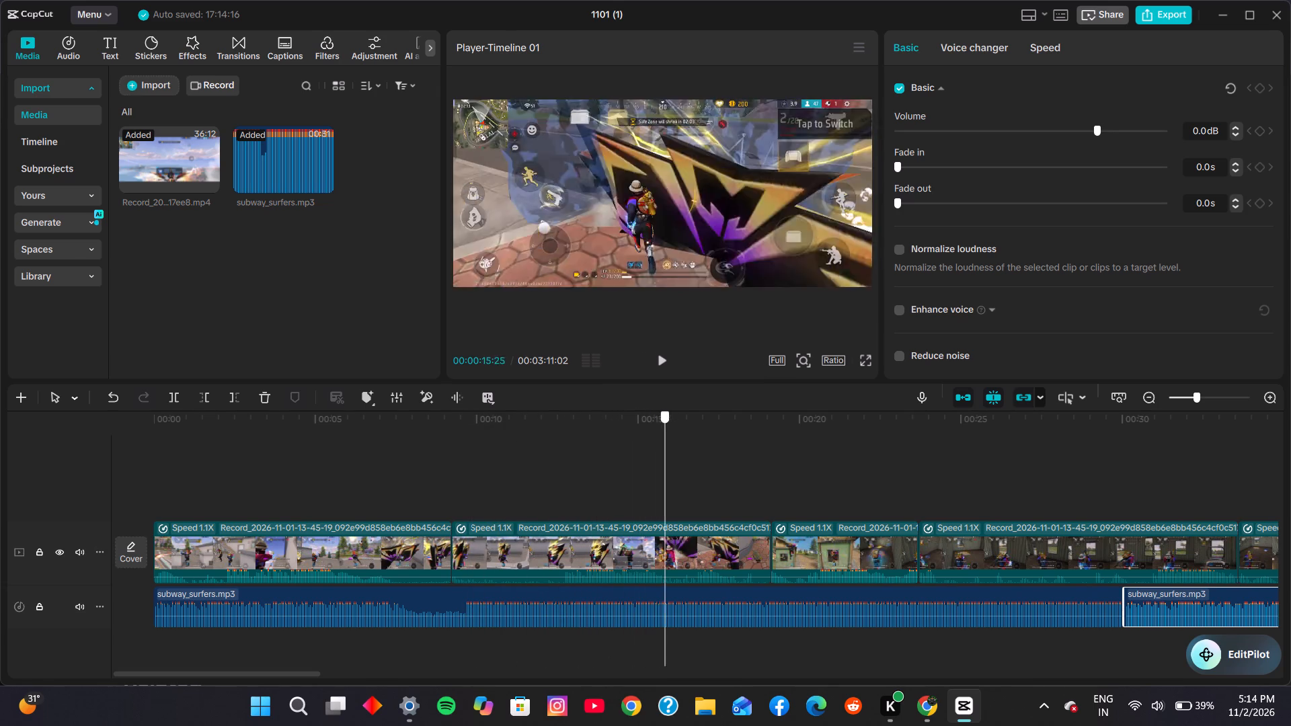
drag(672, 513, 800, 497)
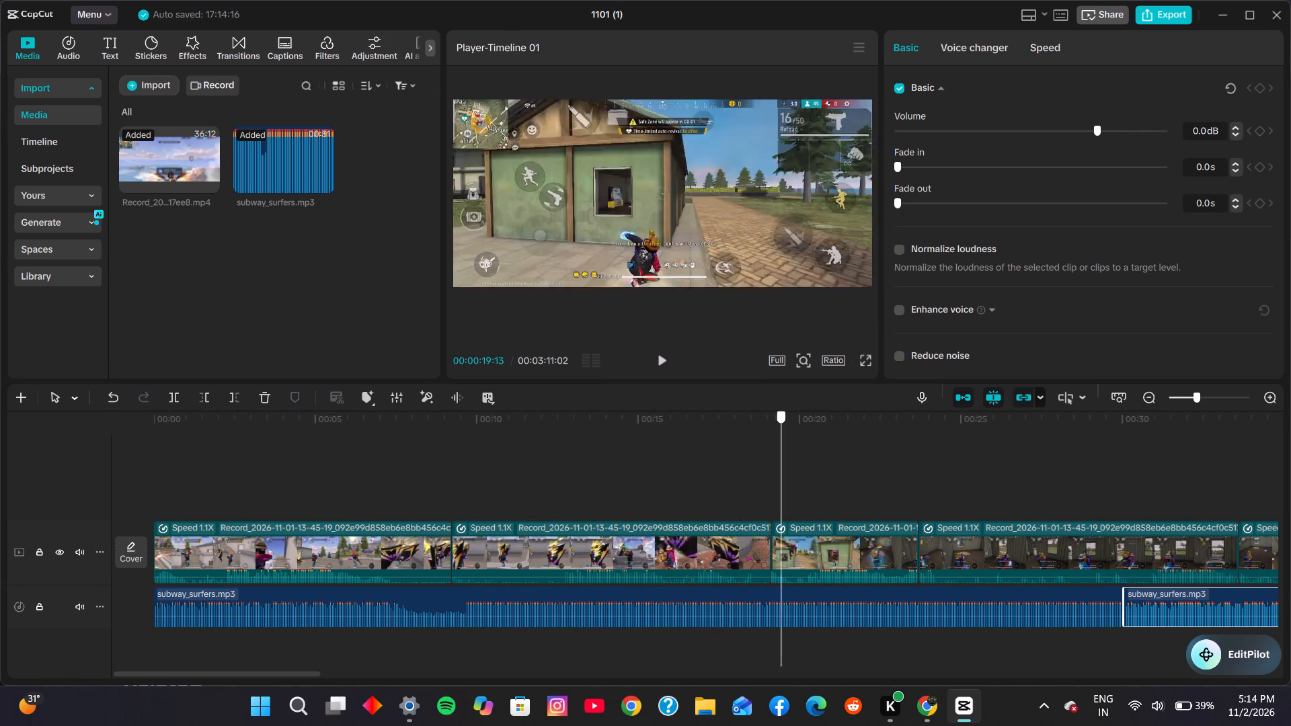
drag(800, 497, 951, 480)
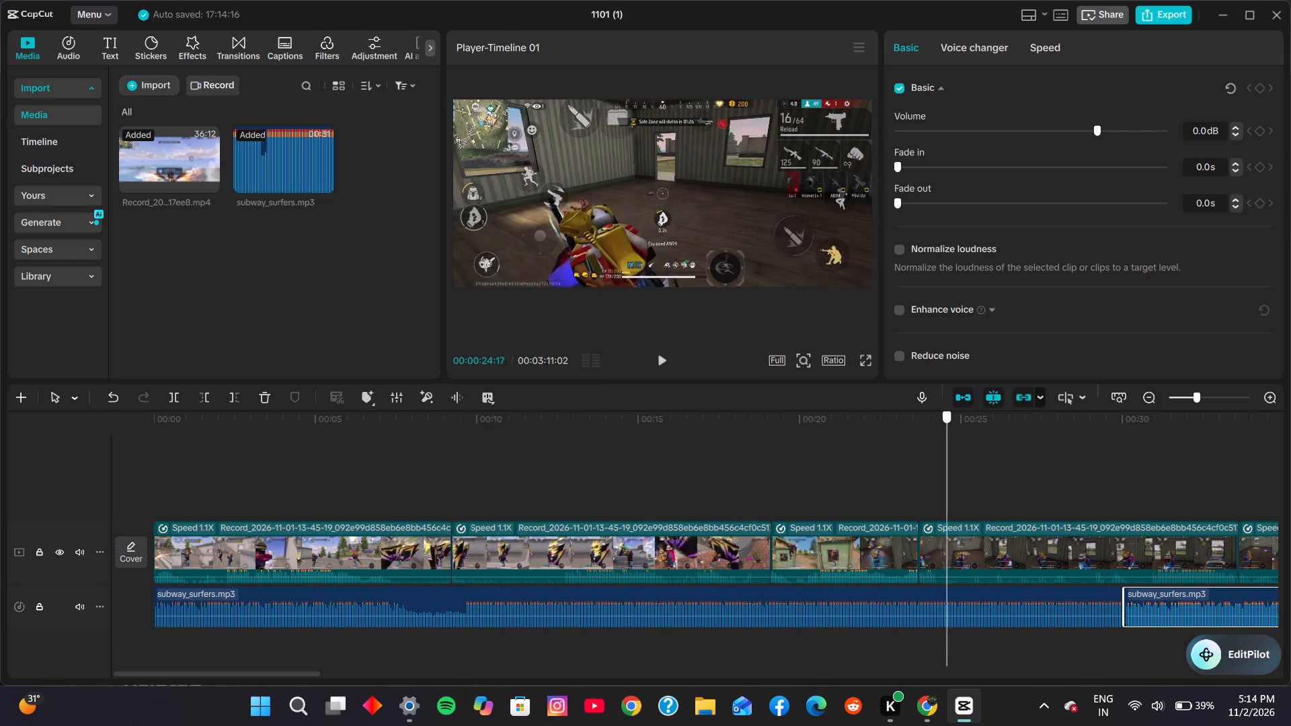
drag(951, 480, 1135, 471)
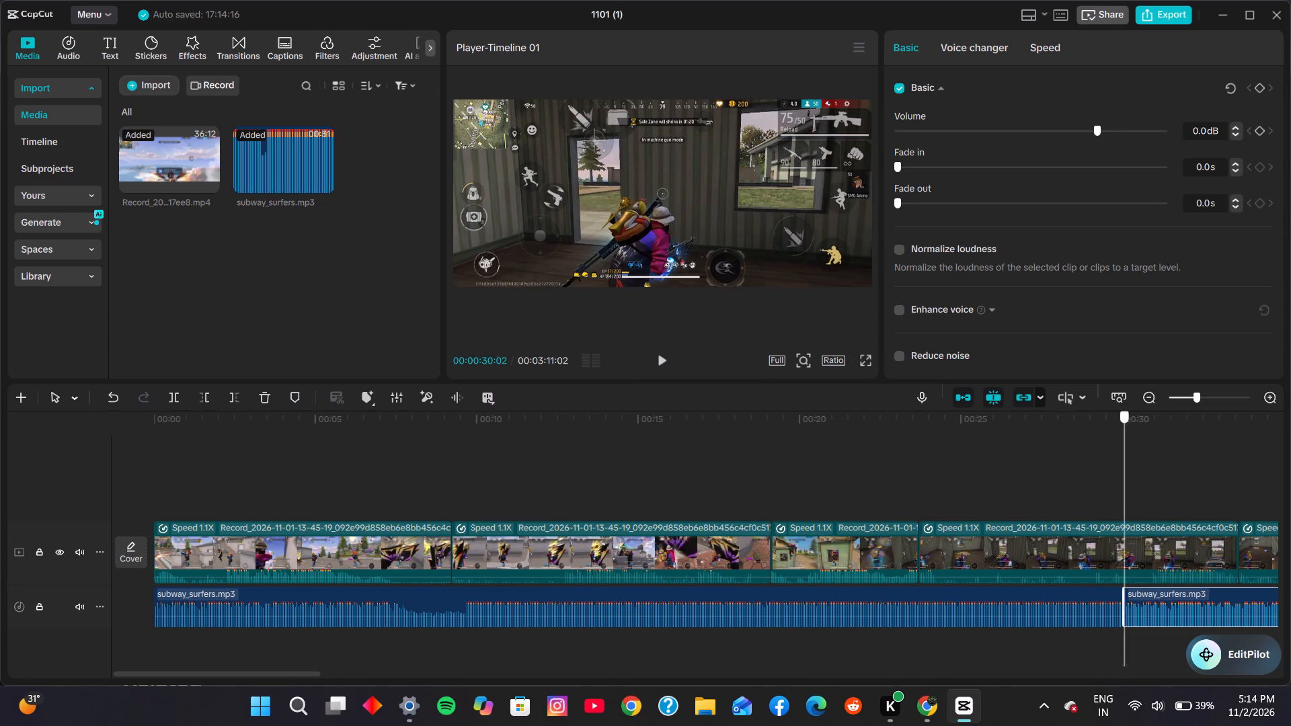
drag(1135, 471, 1198, 439)
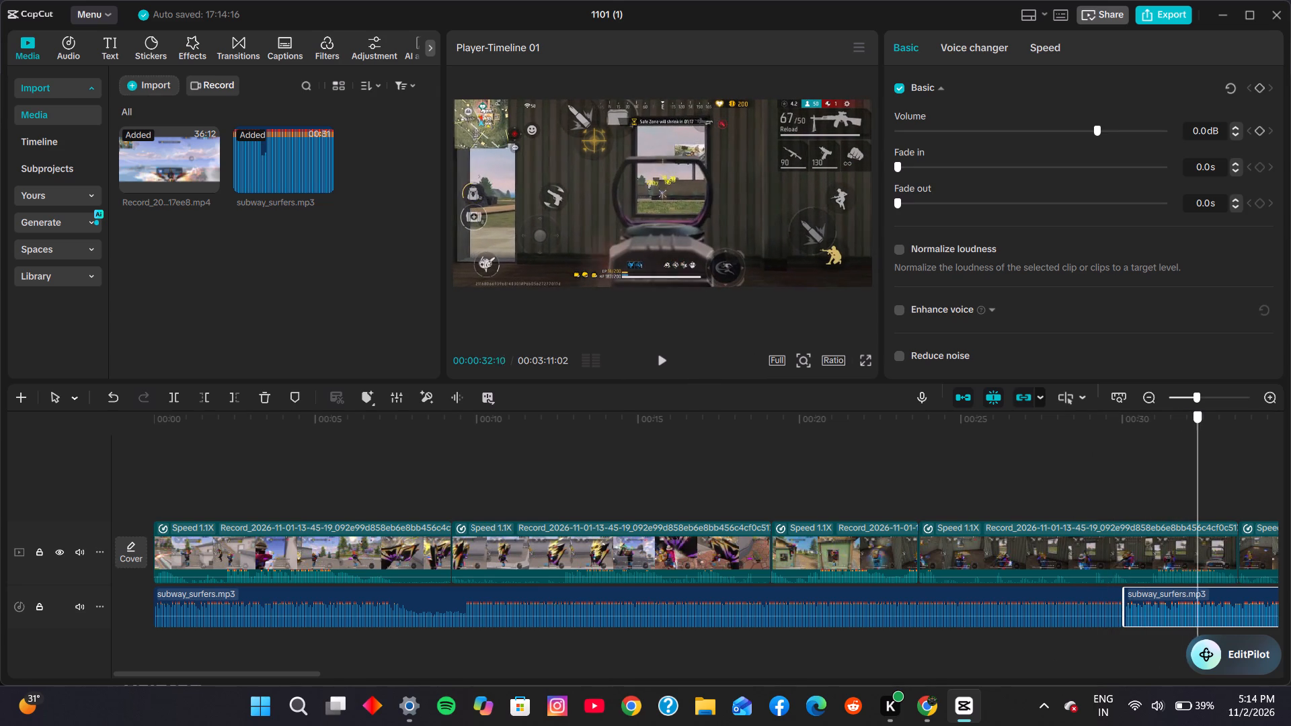
drag(1198, 439, 1238, 432)
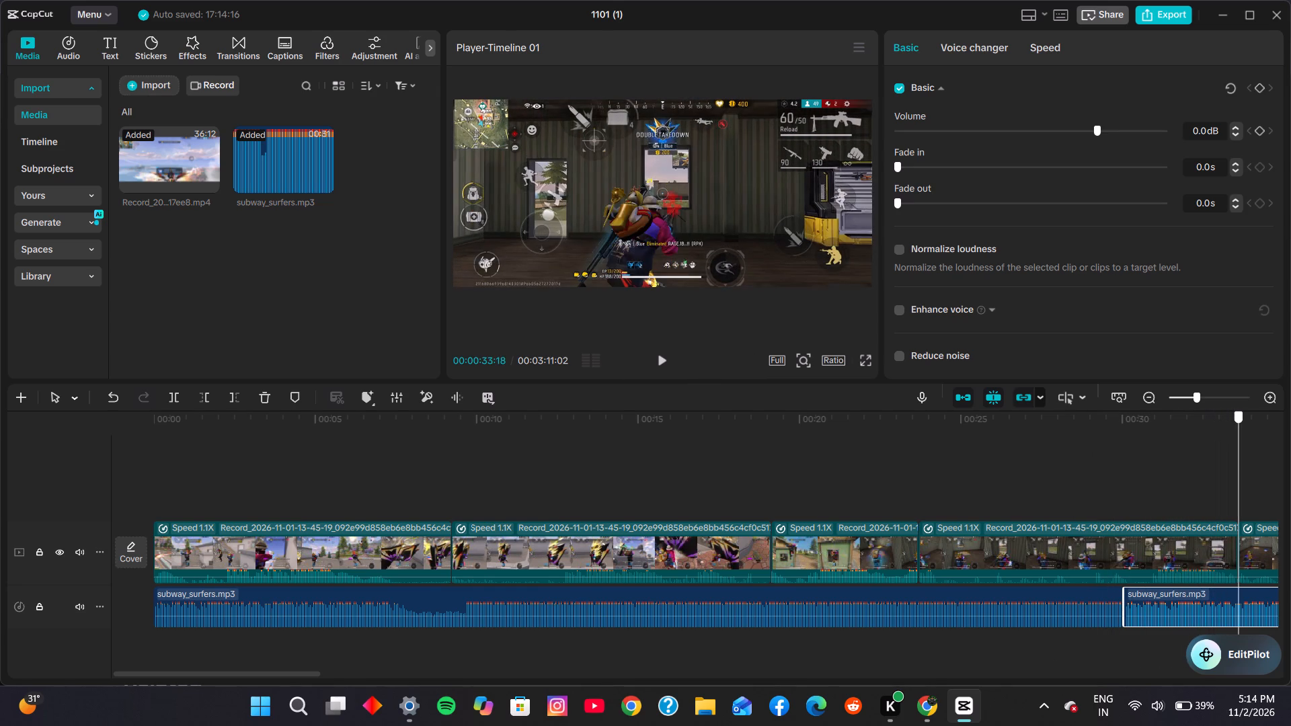
drag(1238, 432, 1101, 466)
drag(1217, 418, 1267, 420)
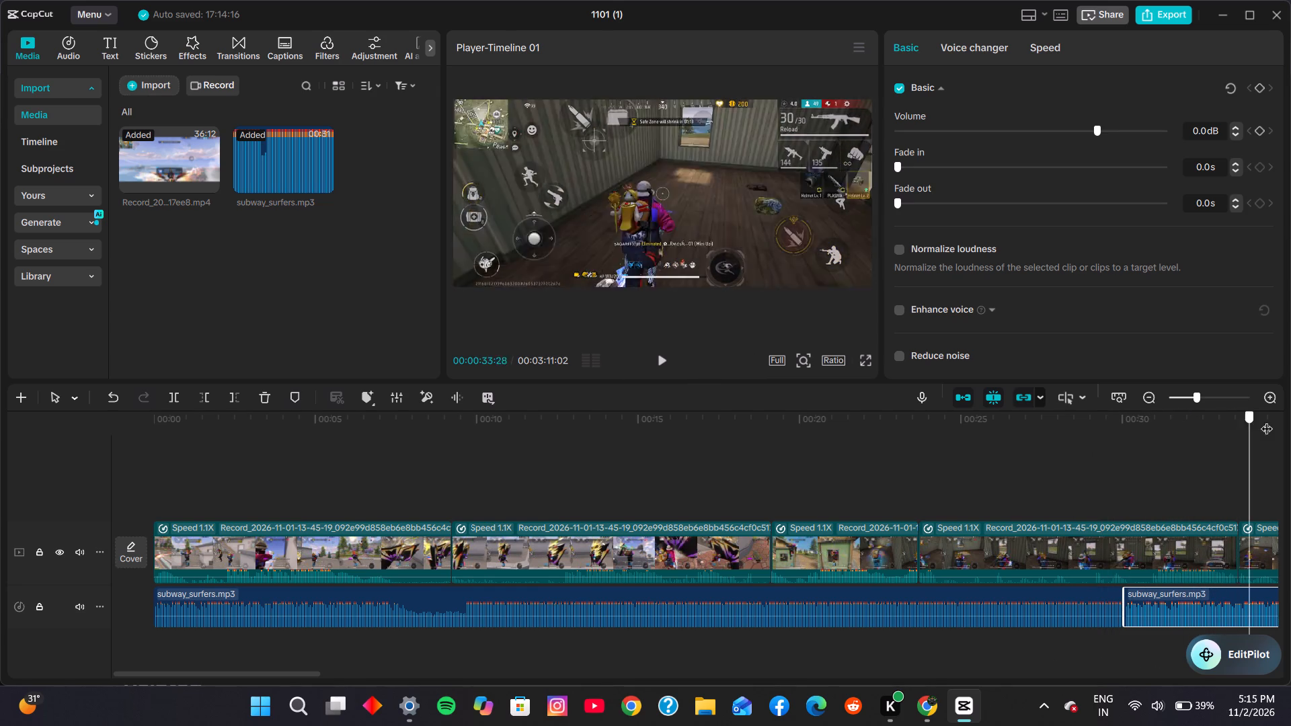
drag(1267, 420, 921, 520)
Play the video with music from about 22 s to about 28 s.
click(564, 504)
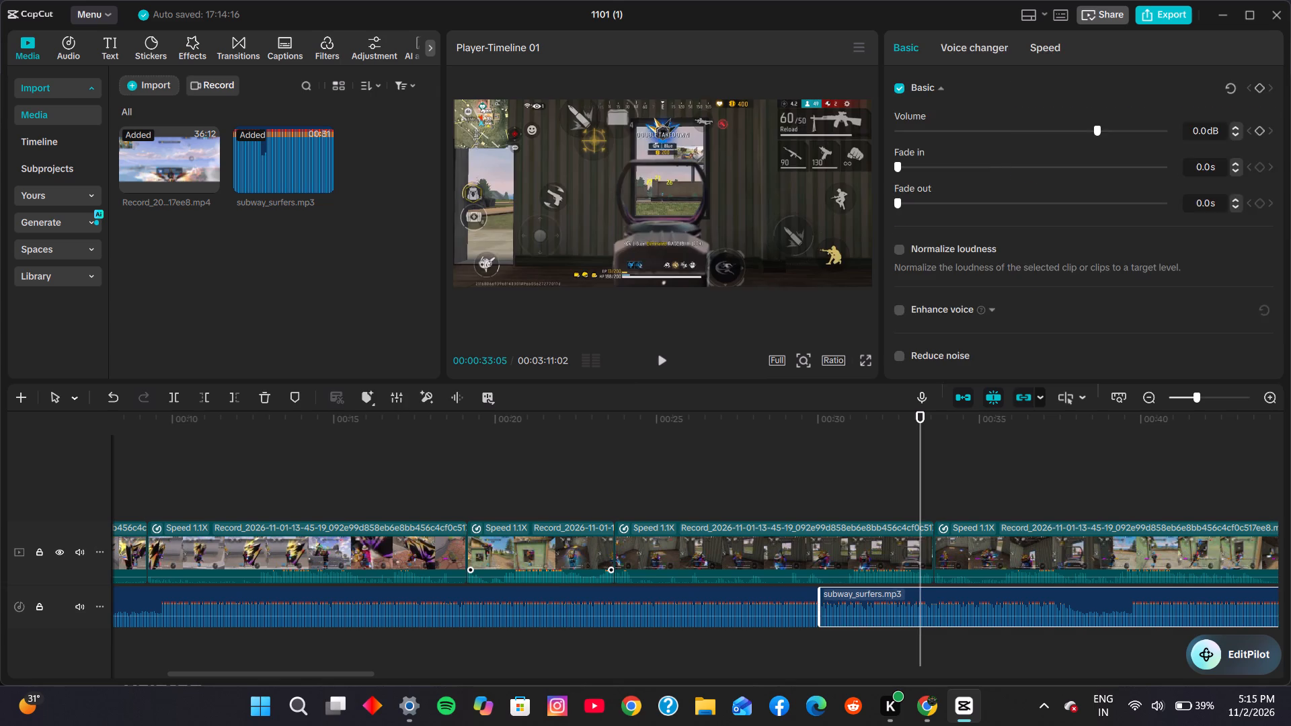
click(657, 353)
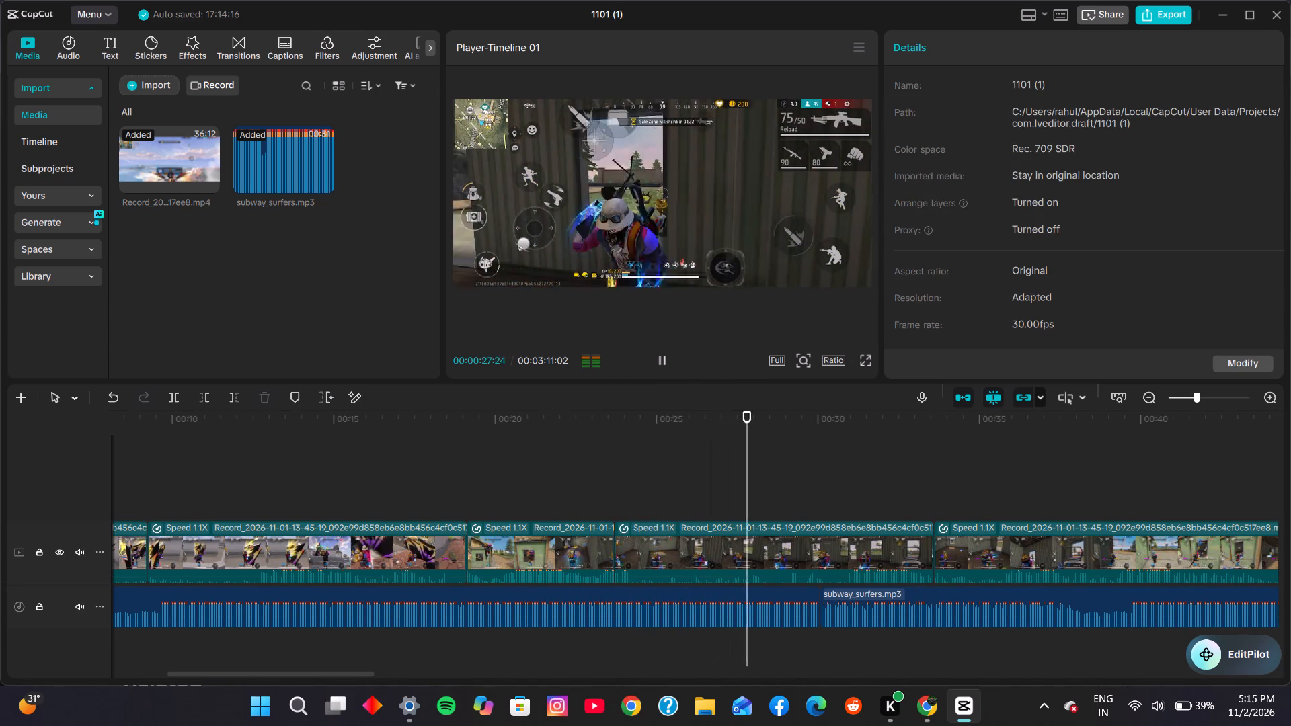
click(666, 358)
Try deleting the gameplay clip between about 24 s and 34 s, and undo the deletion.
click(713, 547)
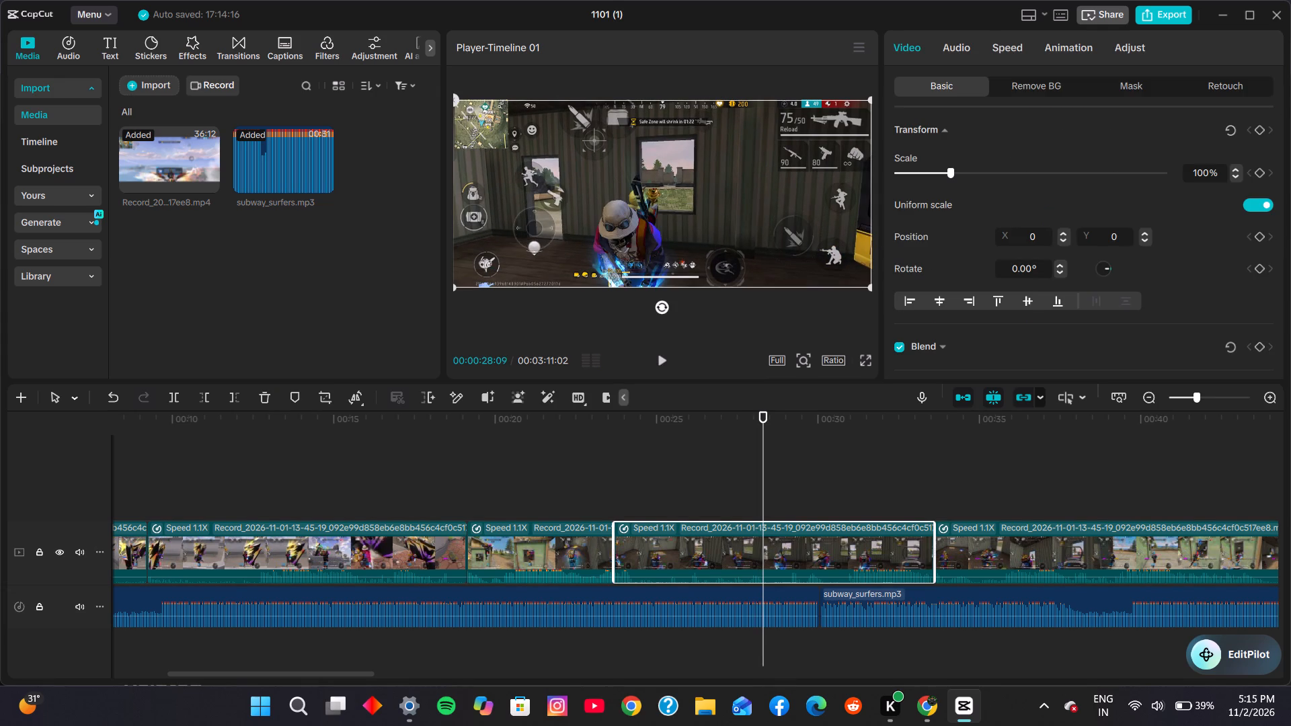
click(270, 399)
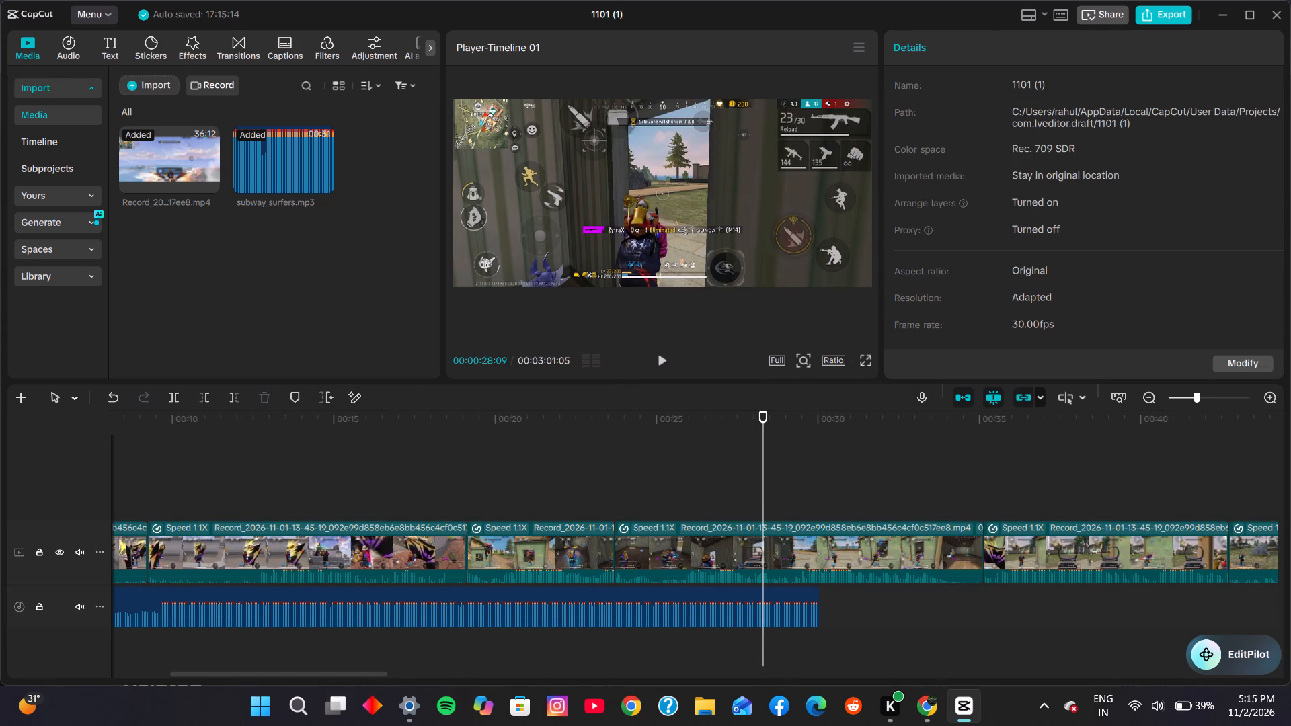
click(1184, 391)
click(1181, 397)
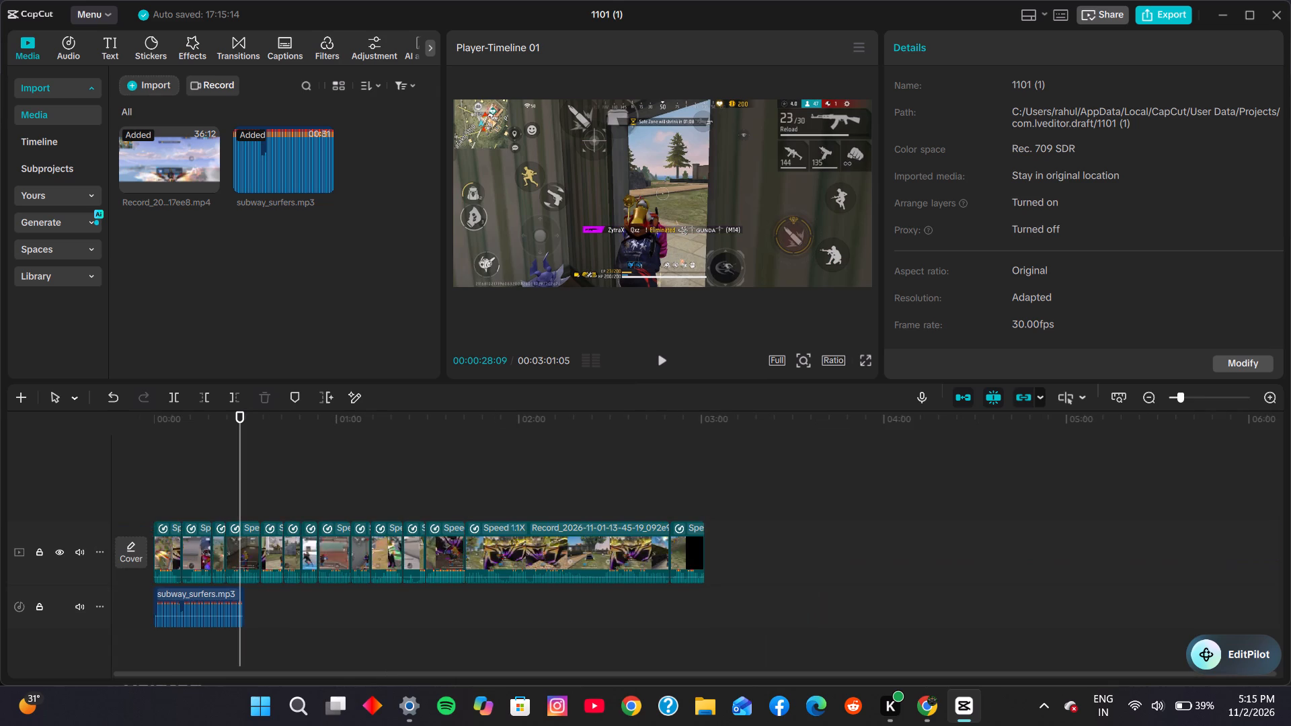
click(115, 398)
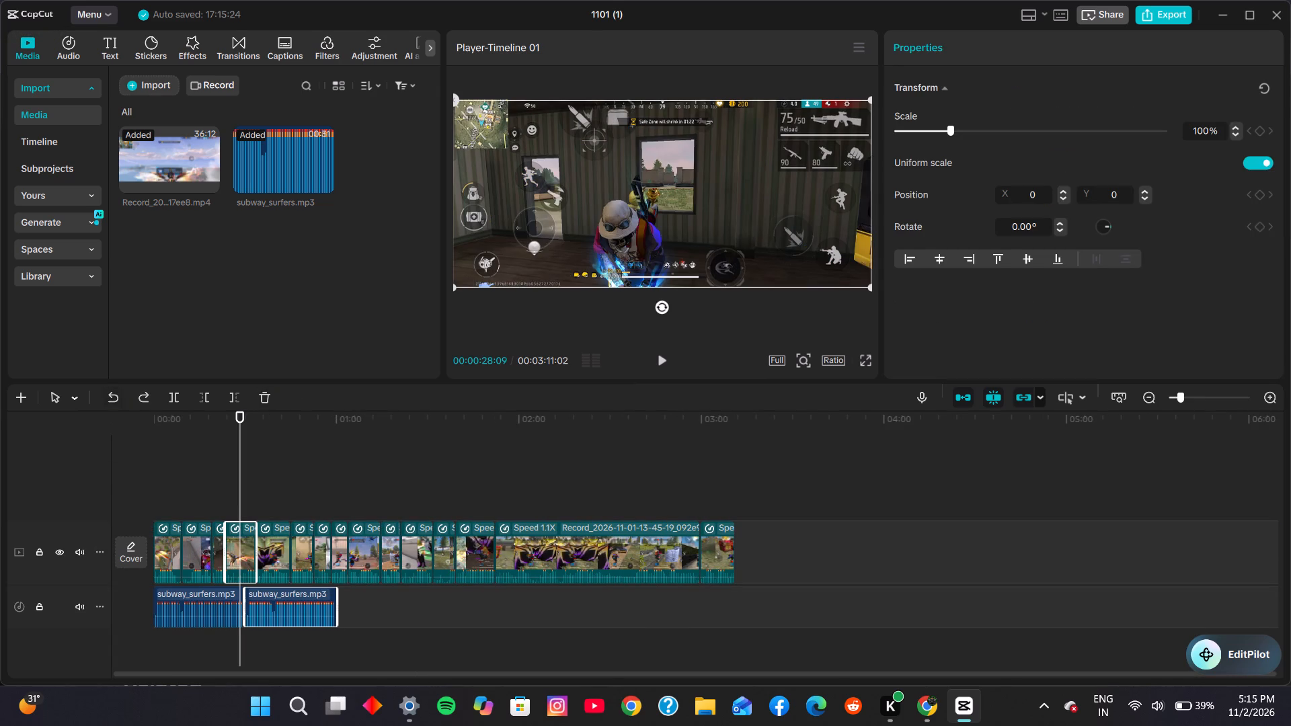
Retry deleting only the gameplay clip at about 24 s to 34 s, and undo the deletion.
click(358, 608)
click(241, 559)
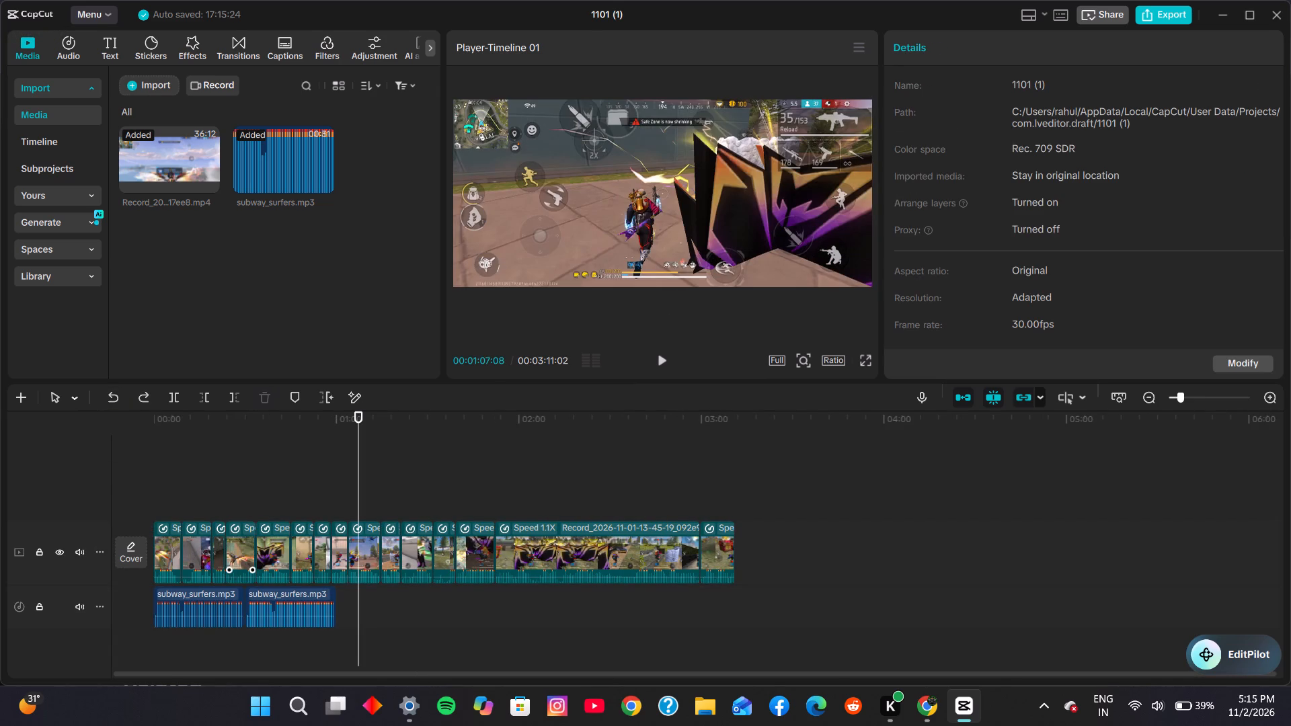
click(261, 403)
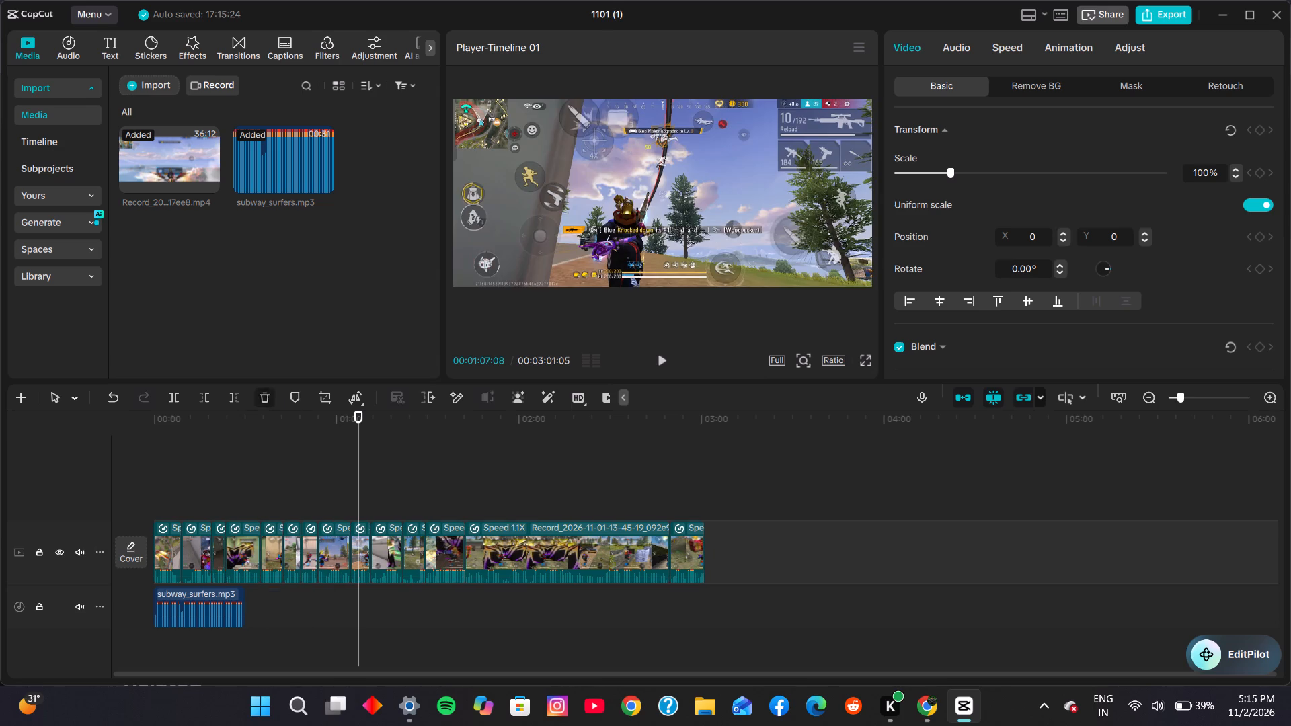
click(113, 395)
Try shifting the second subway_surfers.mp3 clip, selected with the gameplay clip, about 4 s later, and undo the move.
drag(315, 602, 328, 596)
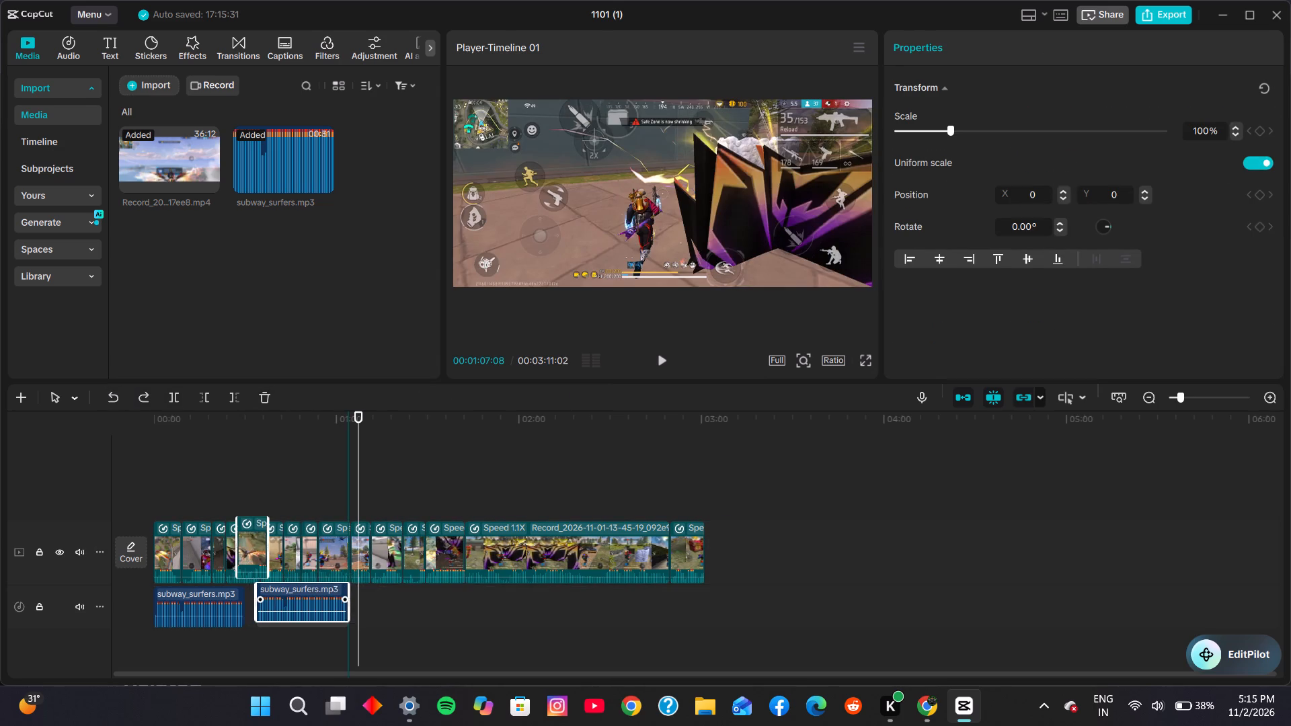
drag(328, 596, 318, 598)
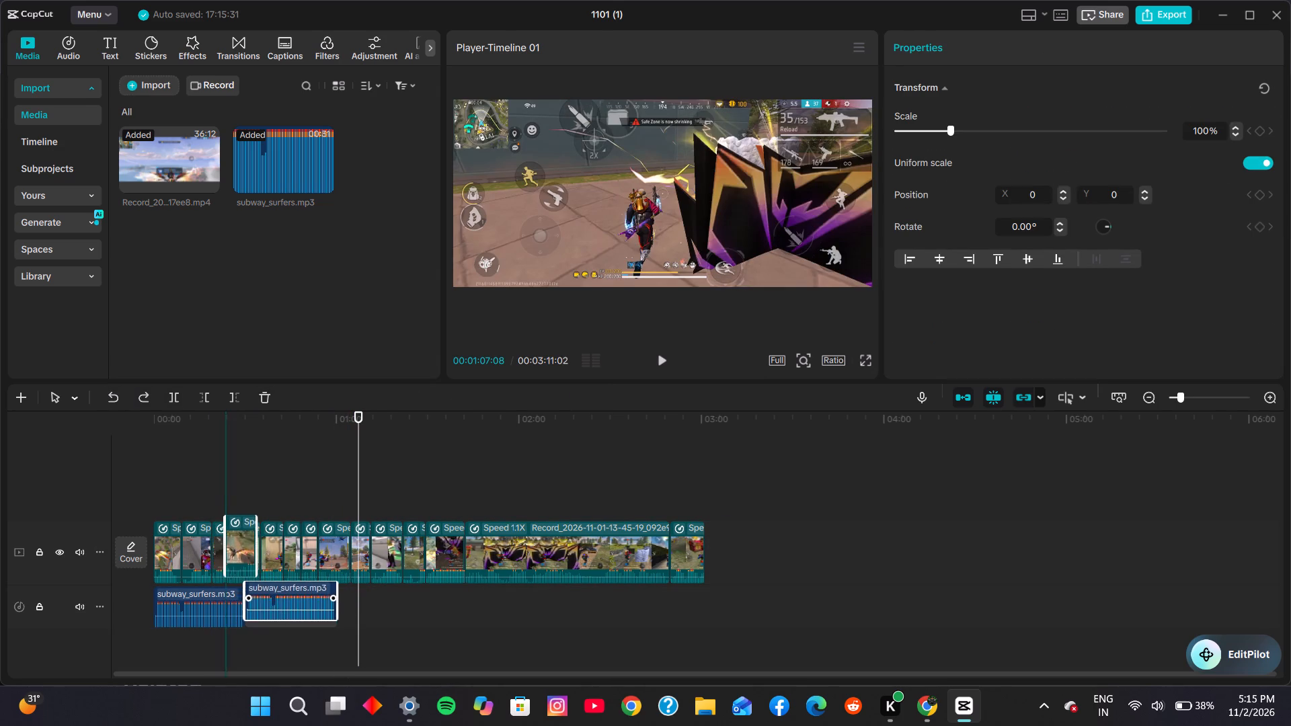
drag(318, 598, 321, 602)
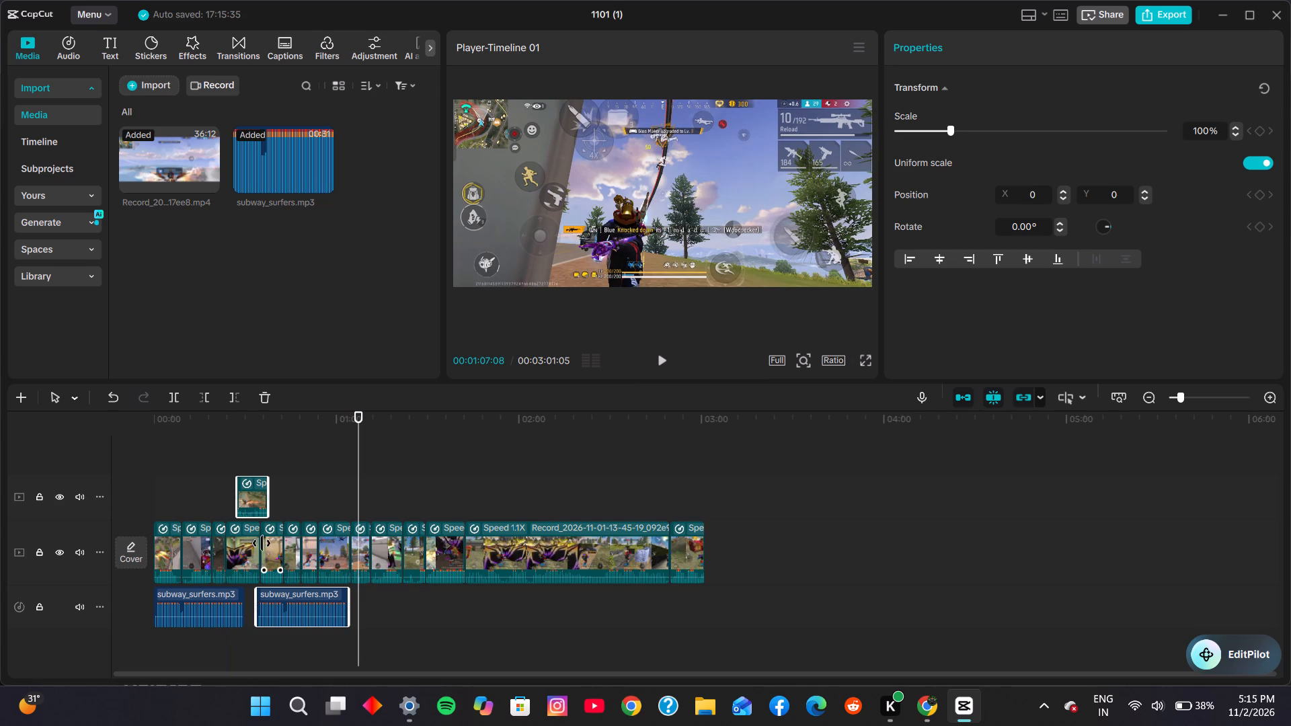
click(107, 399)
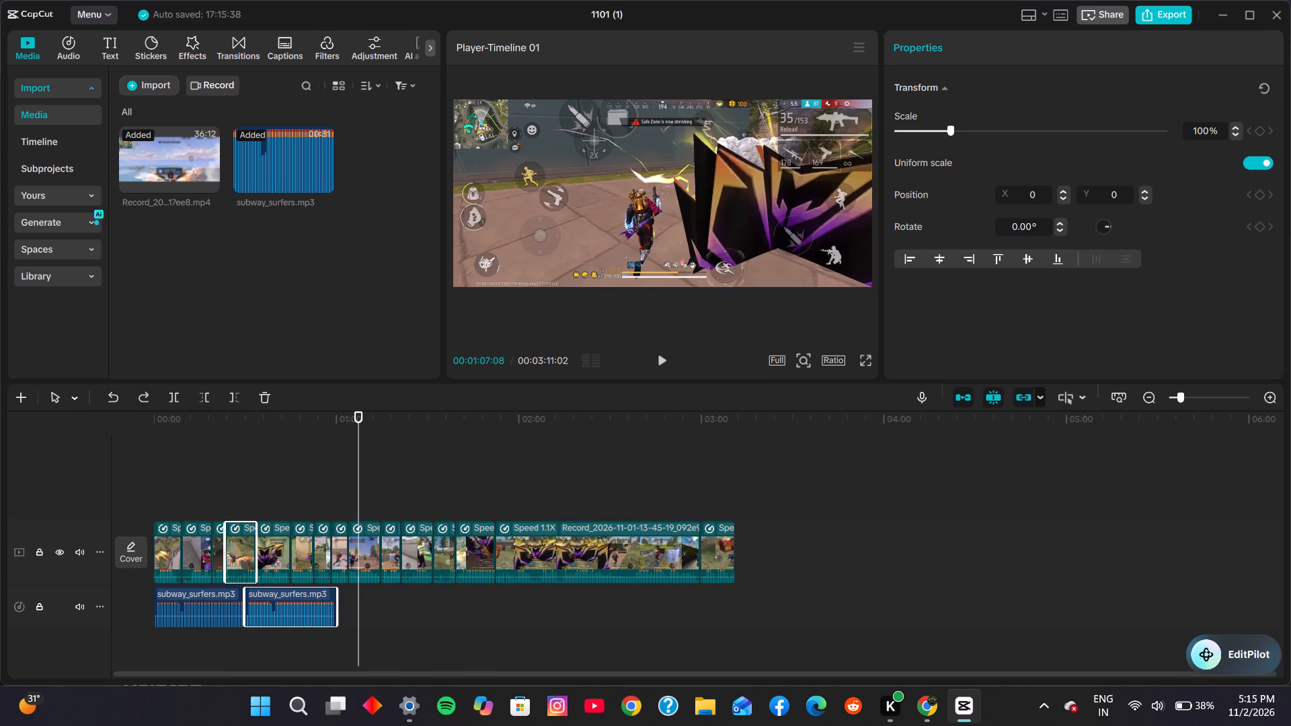
Lock the audio track that holds the two subway_surfers.mp3 clips.
click(1189, 391)
click(1191, 397)
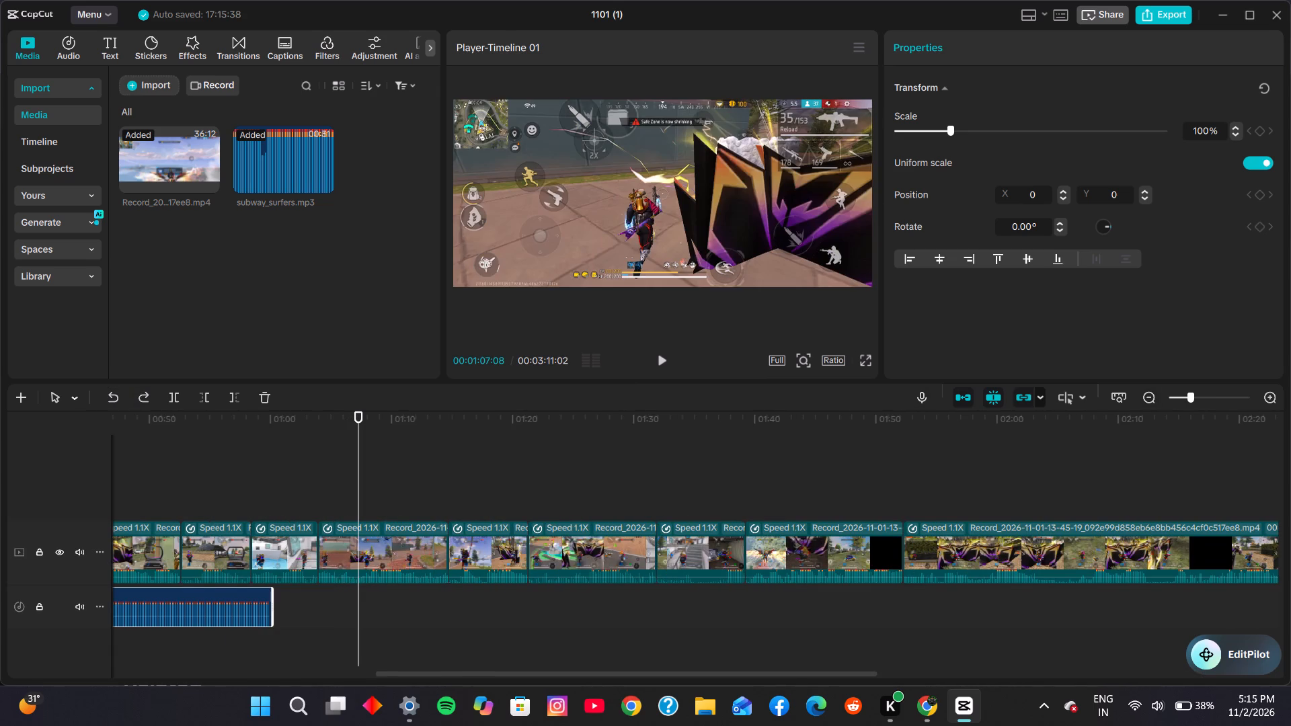
scroll(356, 614, down, 6)
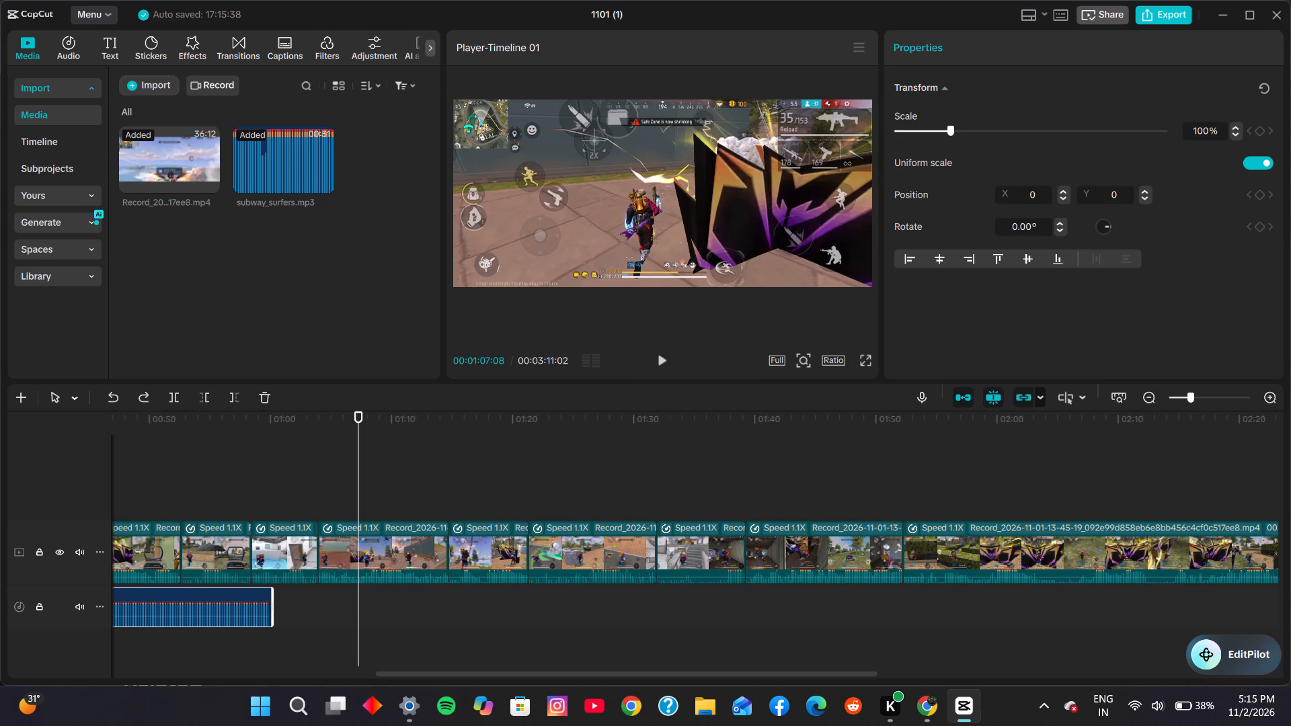
triple_click(1146, 397)
click(1146, 397)
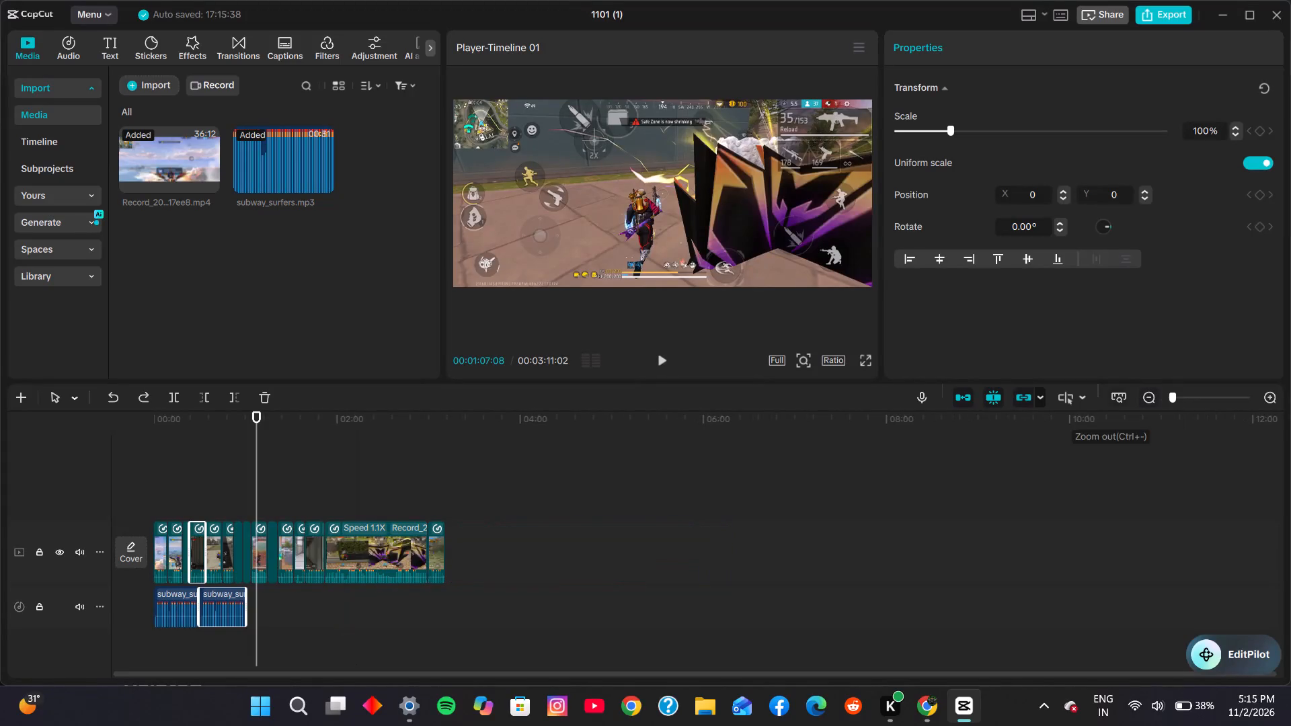
click(38, 606)
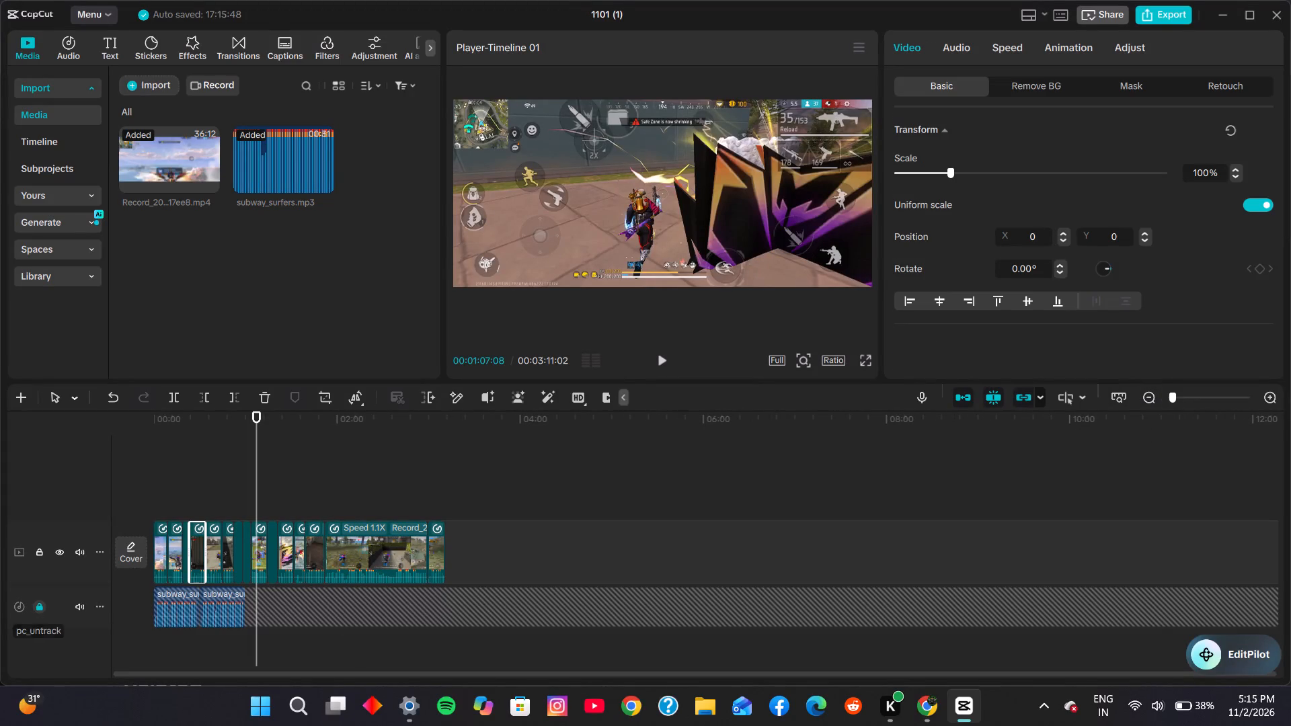
Delete the gameplay clip spanning about 24 s to 34 s from the video track.
click(269, 402)
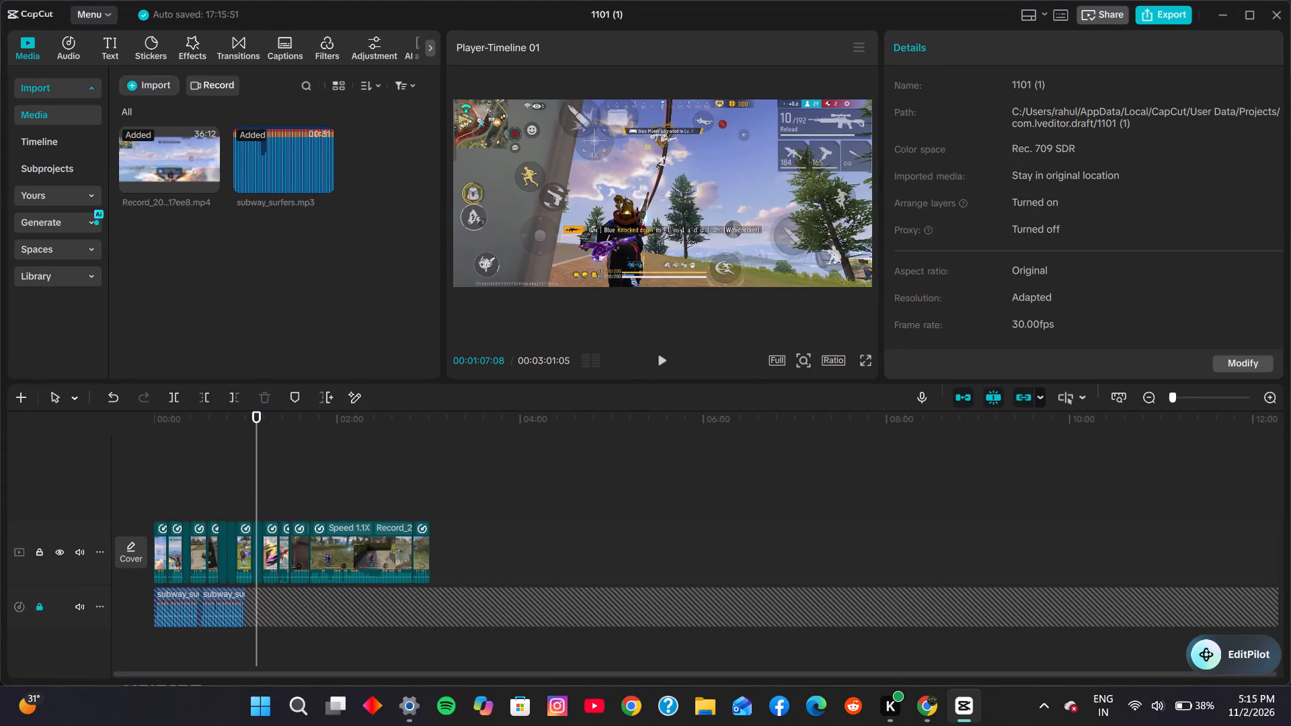
Zoom in on the timeline and play back the gameplay between about 28 s and 42 s to find unwanted footage.
click(1191, 397)
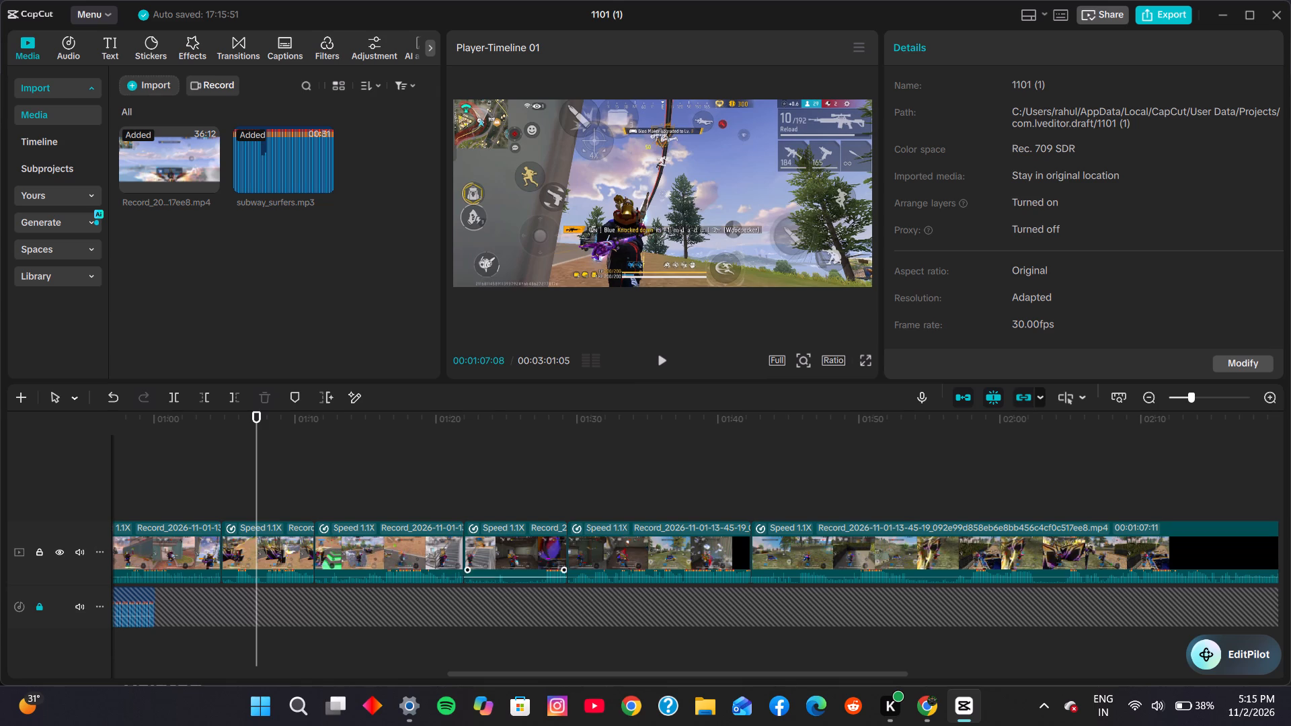
drag(317, 495, 0, 512)
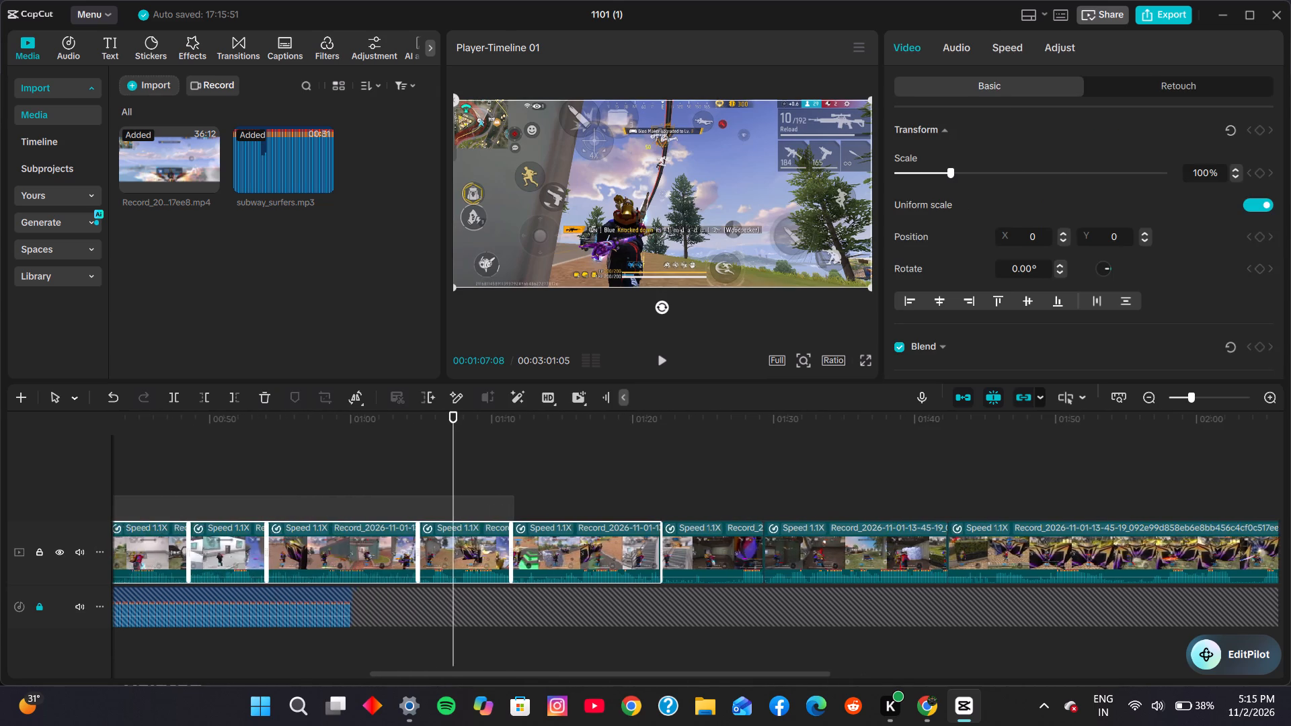
drag(0, 512, 499, 460)
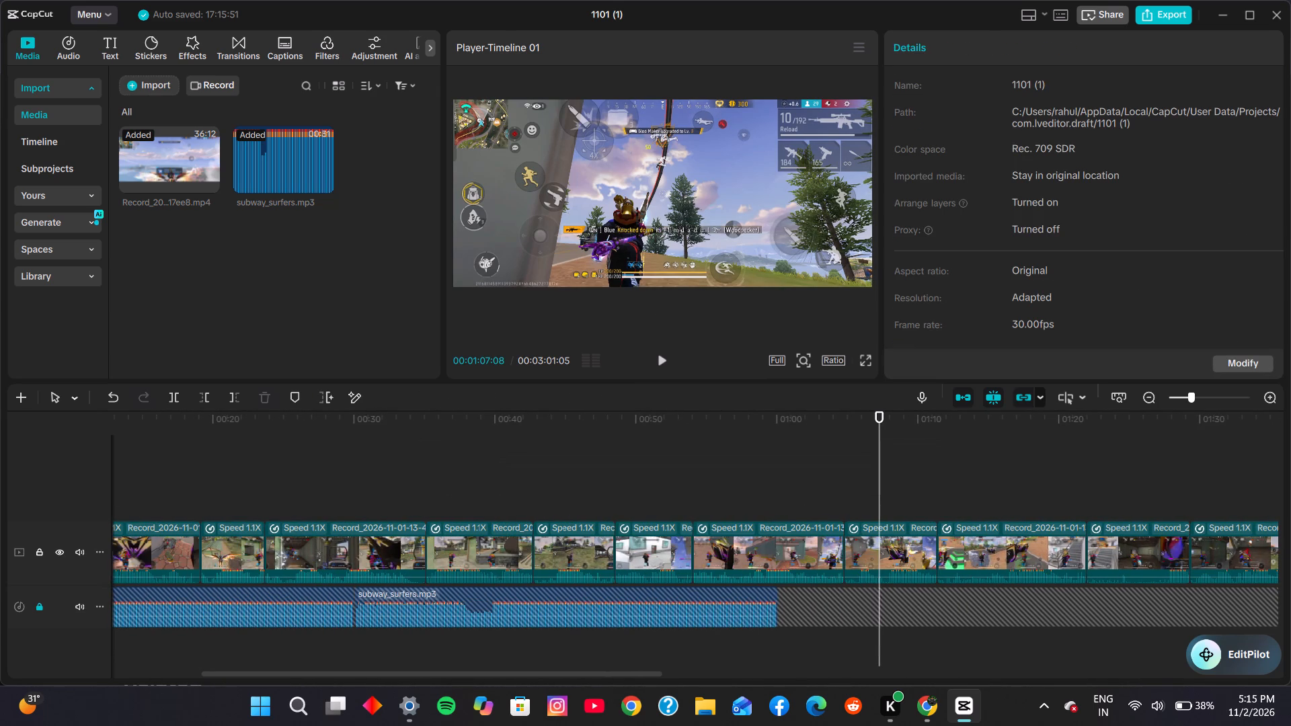
drag(360, 484, 29, 506)
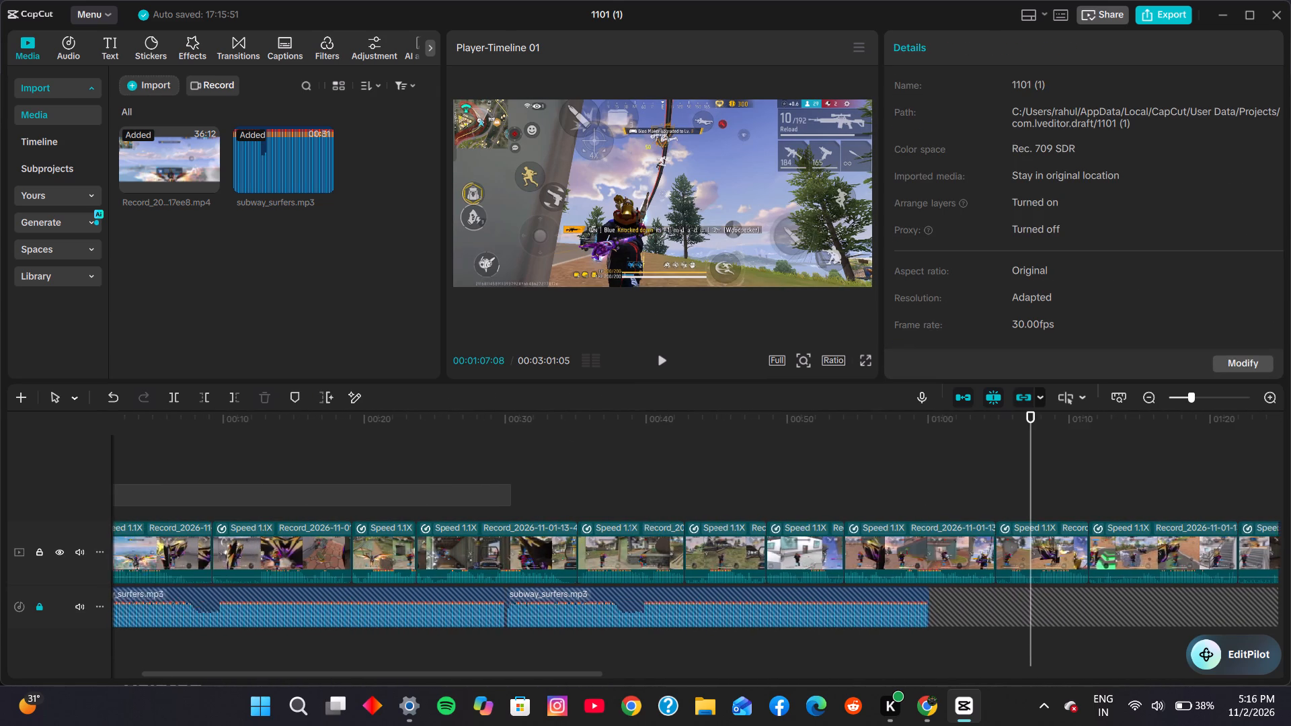
drag(29, 506, 448, 469)
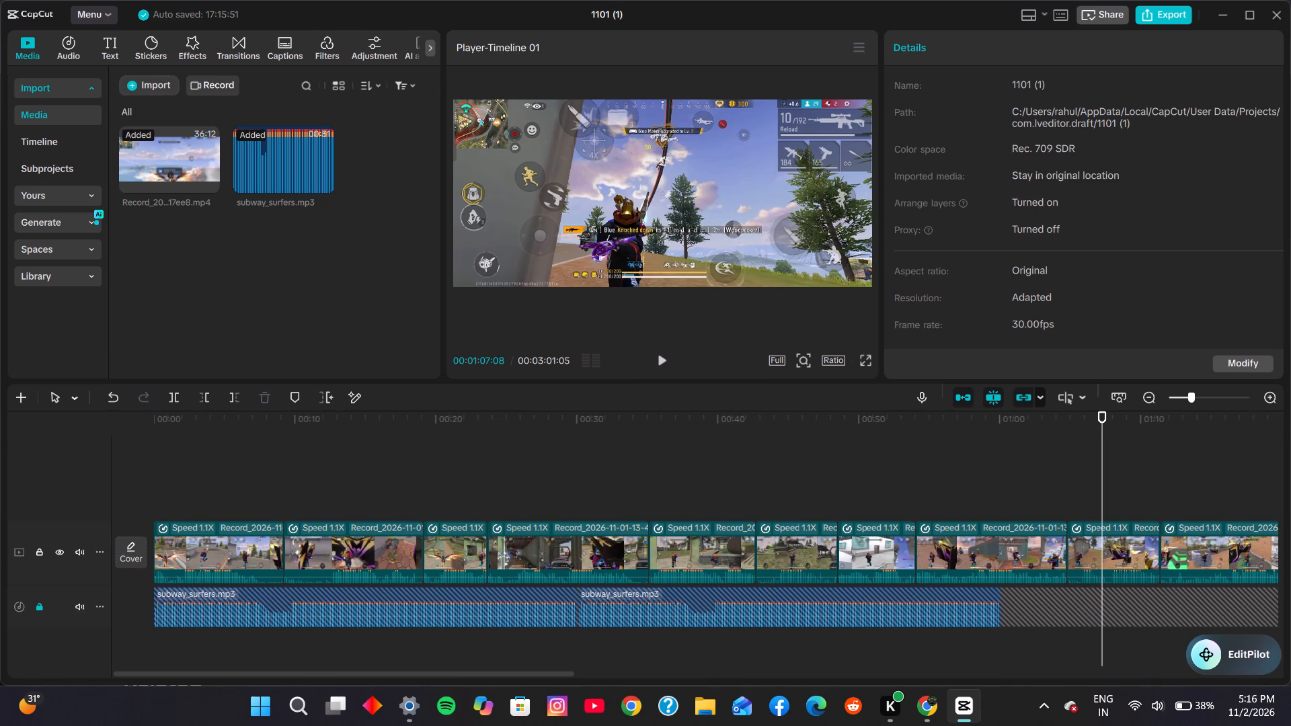
click(560, 442)
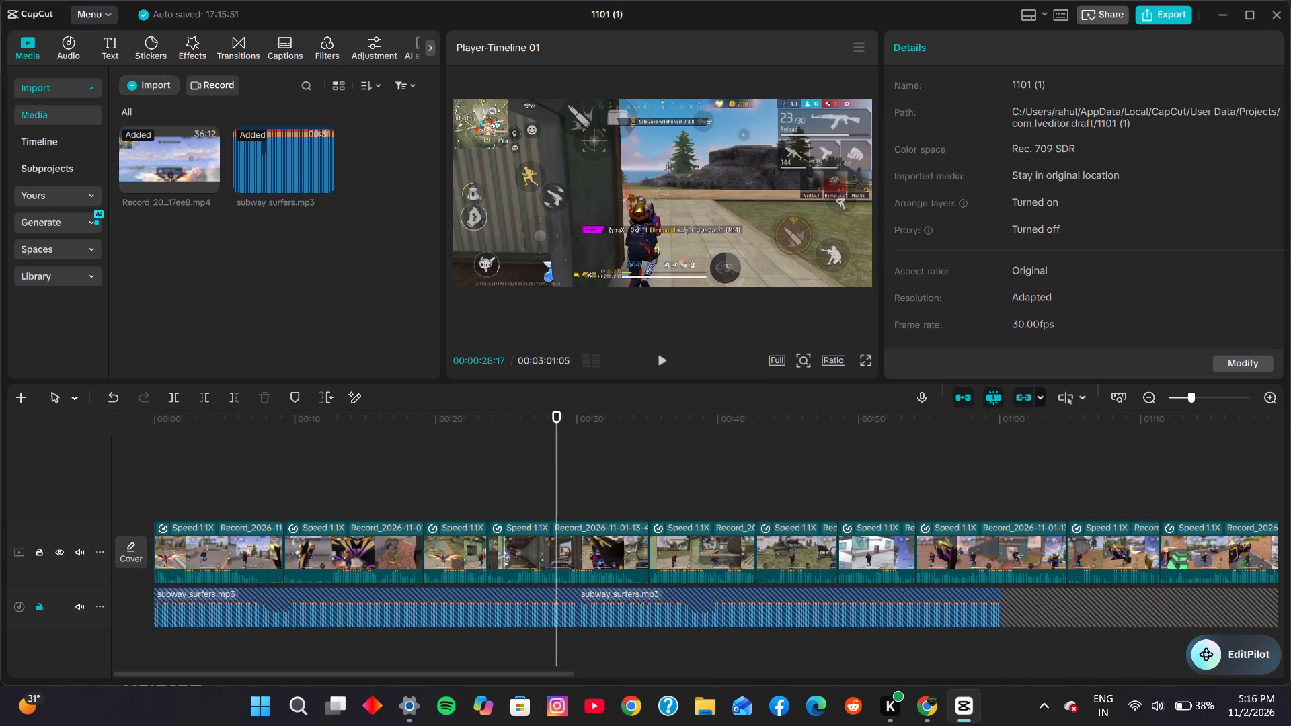
click(662, 358)
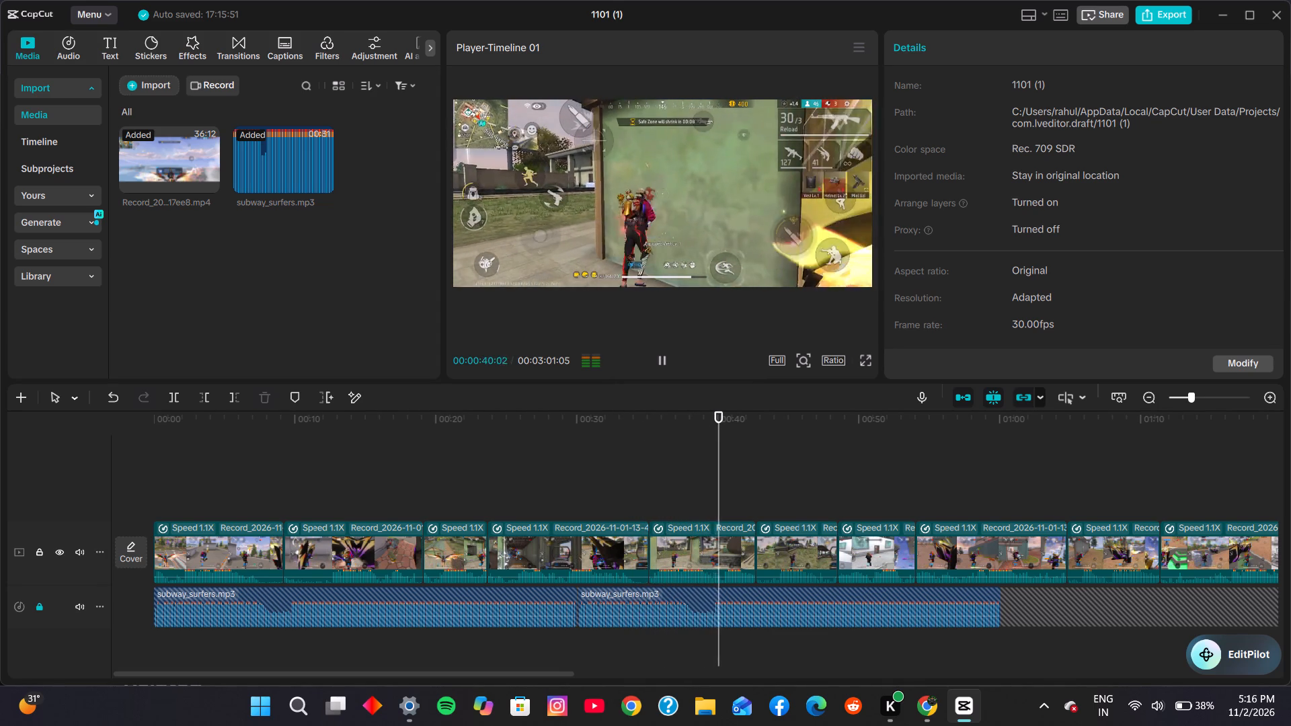
click(660, 359)
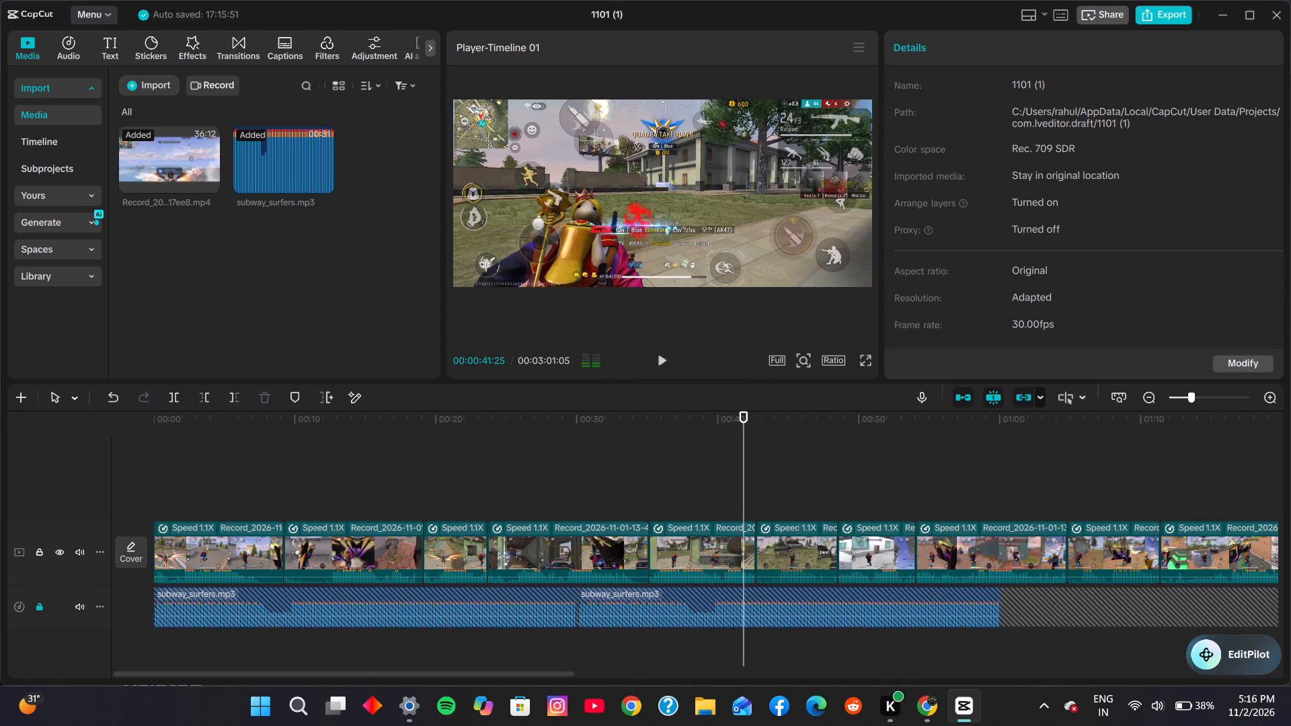
click(709, 540)
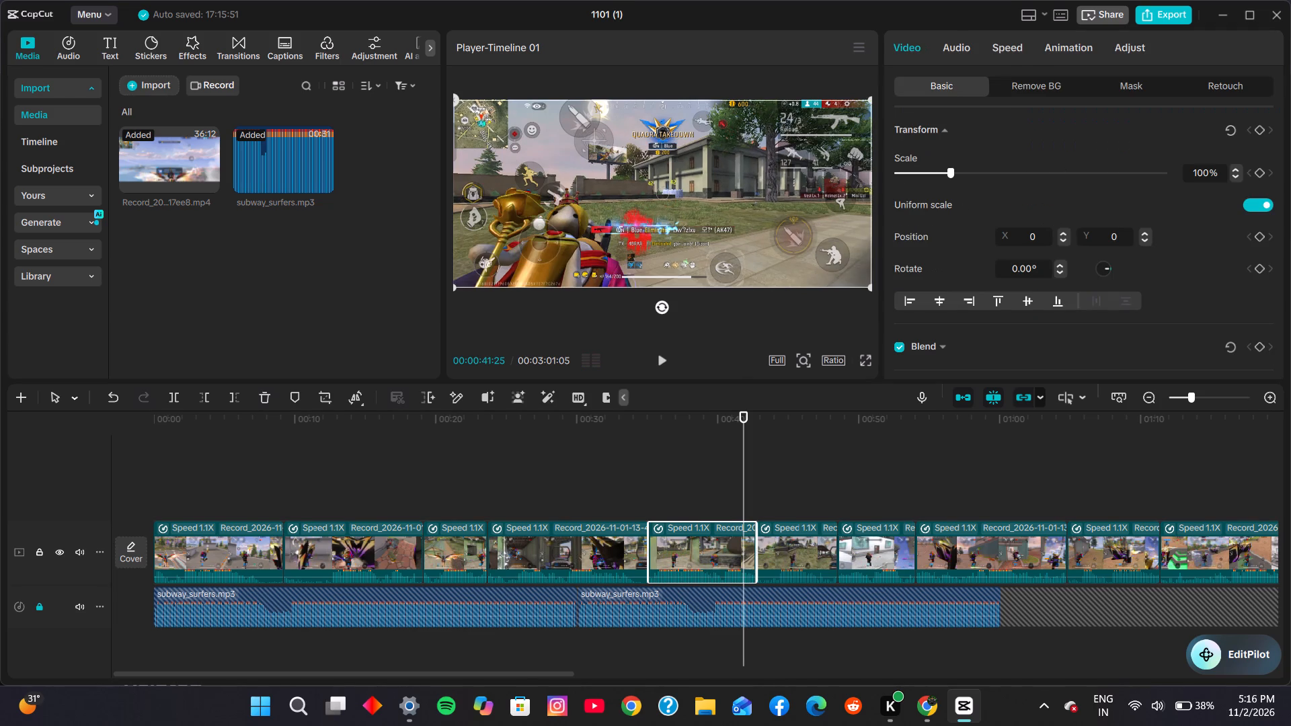
click(615, 530)
click(592, 473)
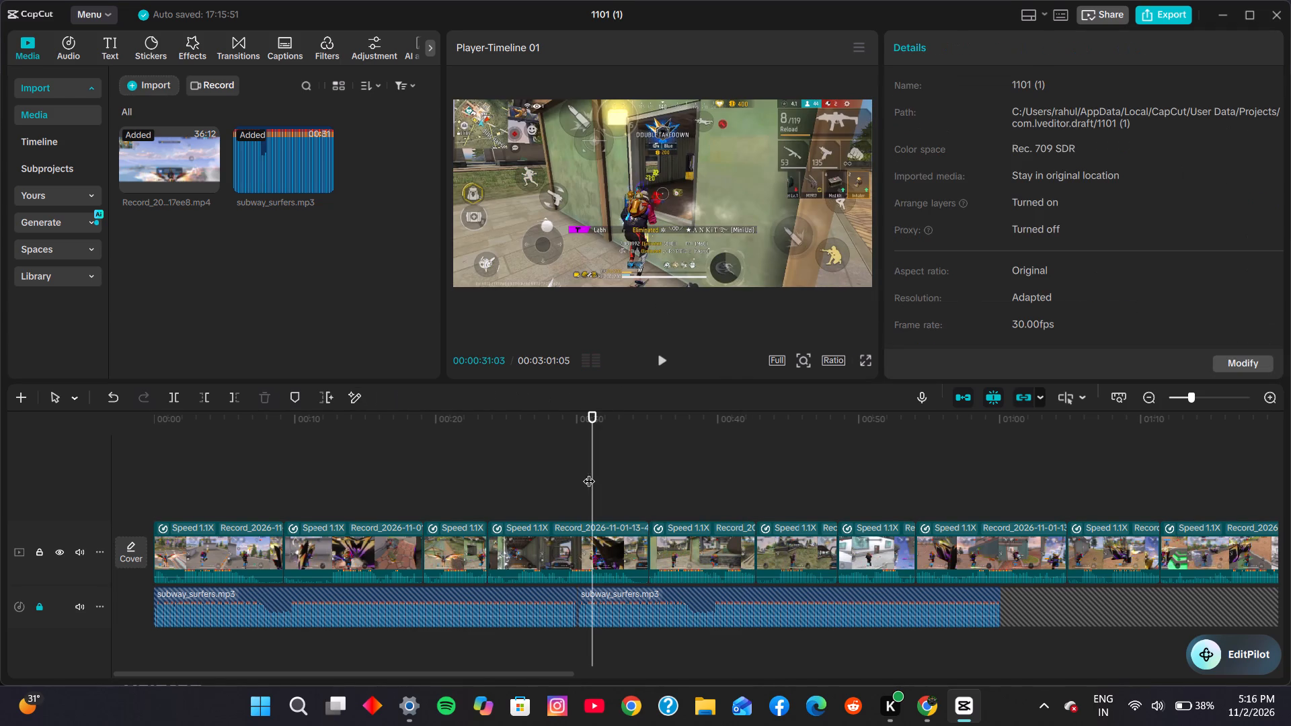
click(558, 470)
click(674, 364)
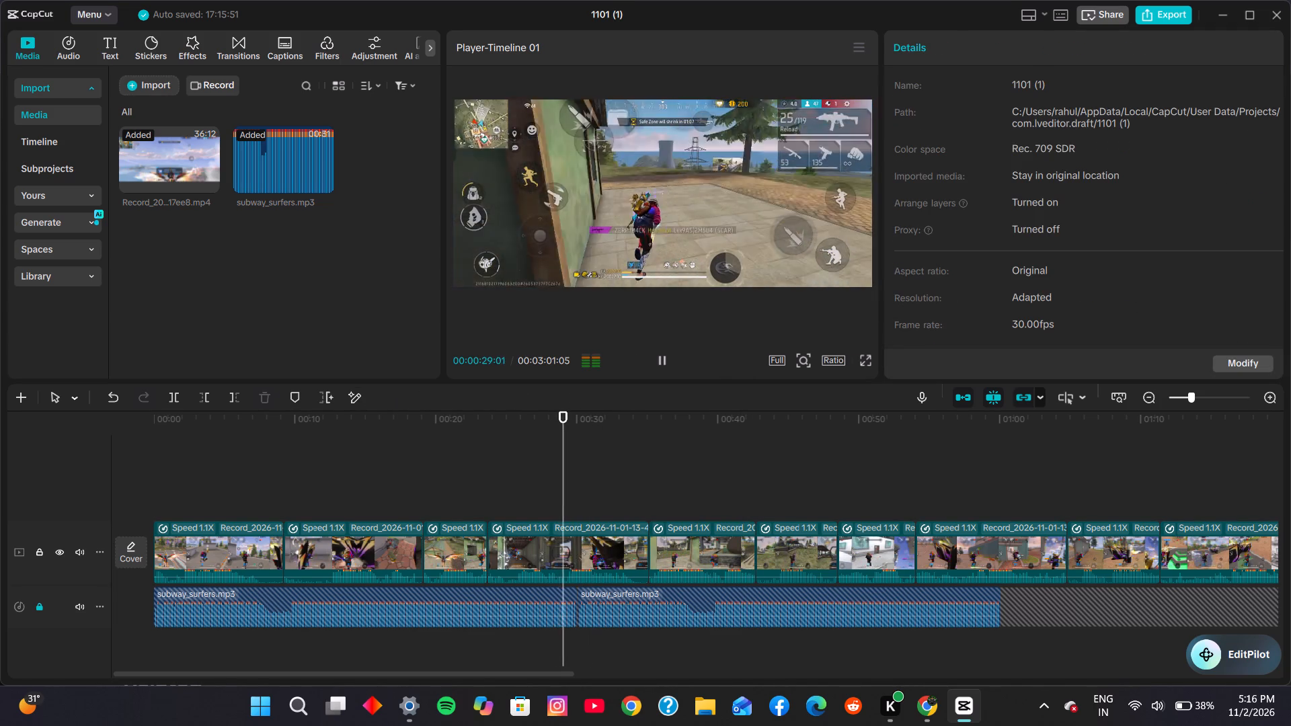
click(670, 367)
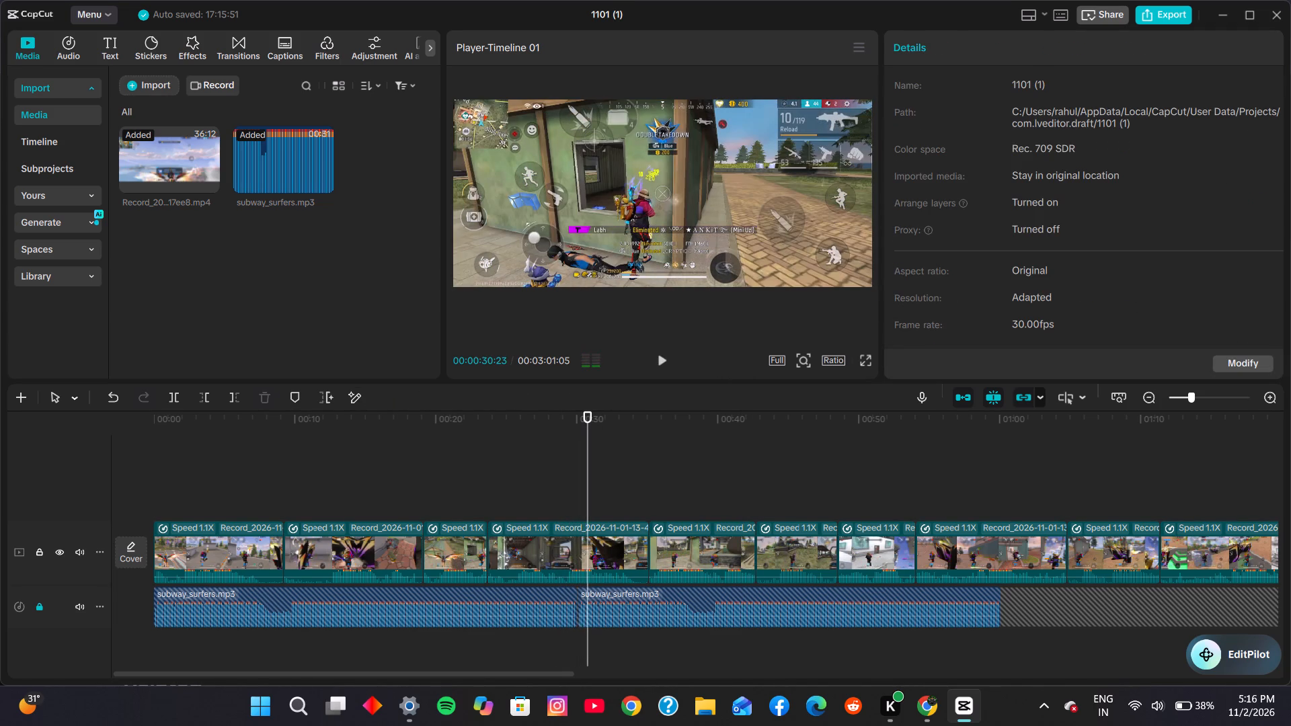
Split the gameplay clip that starts at about 24 s at 00:00:29:00 and delete the part before the cut.
click(526, 467)
click(453, 475)
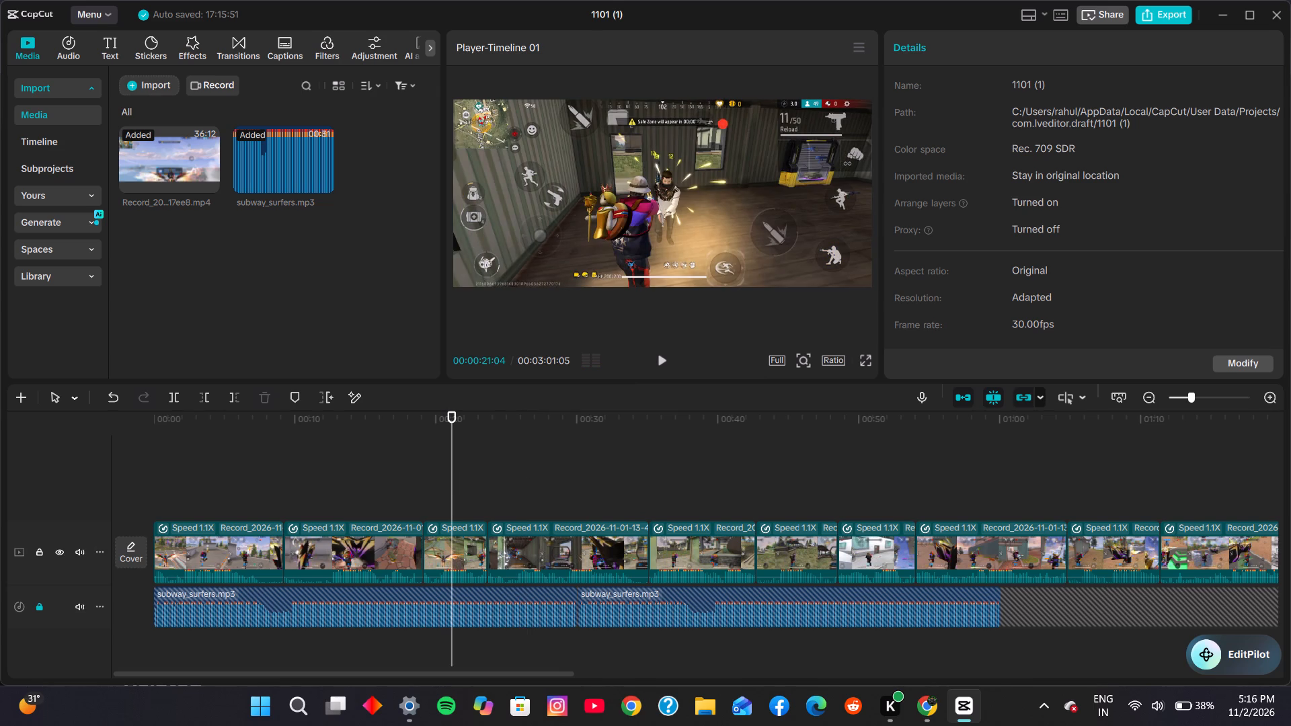
click(656, 360)
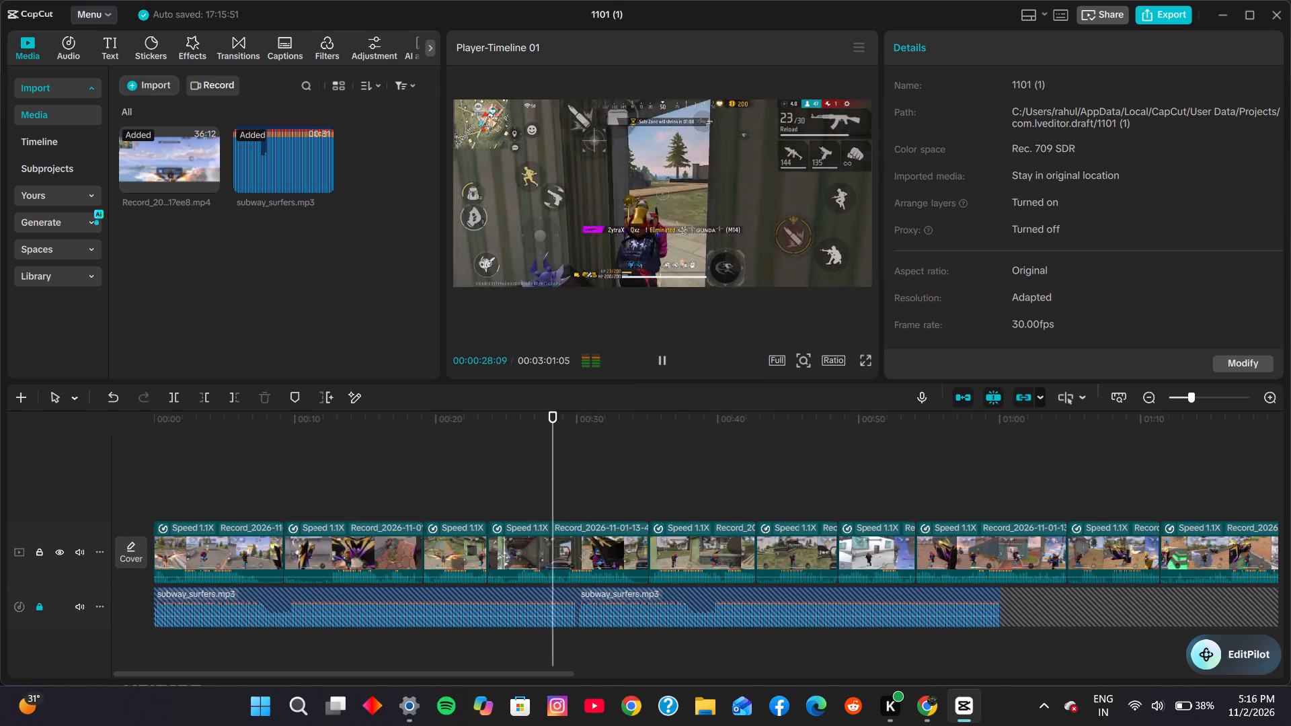
click(660, 359)
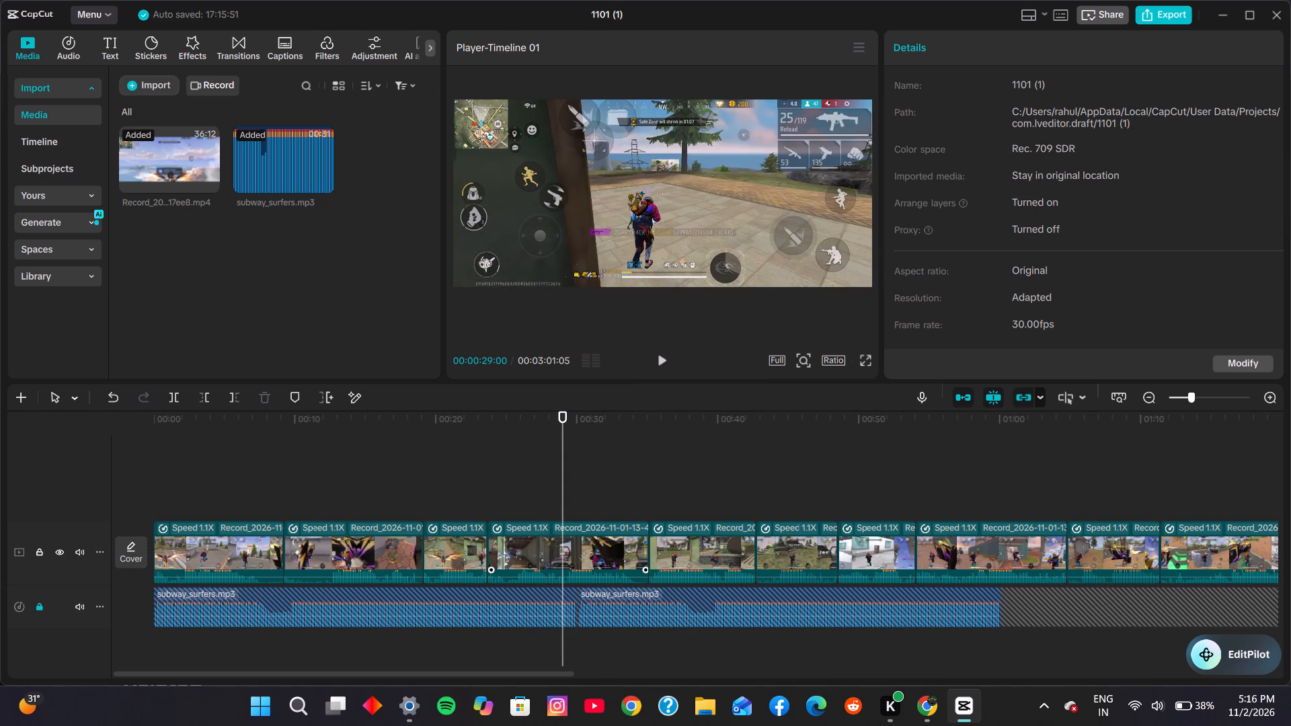
click(537, 542)
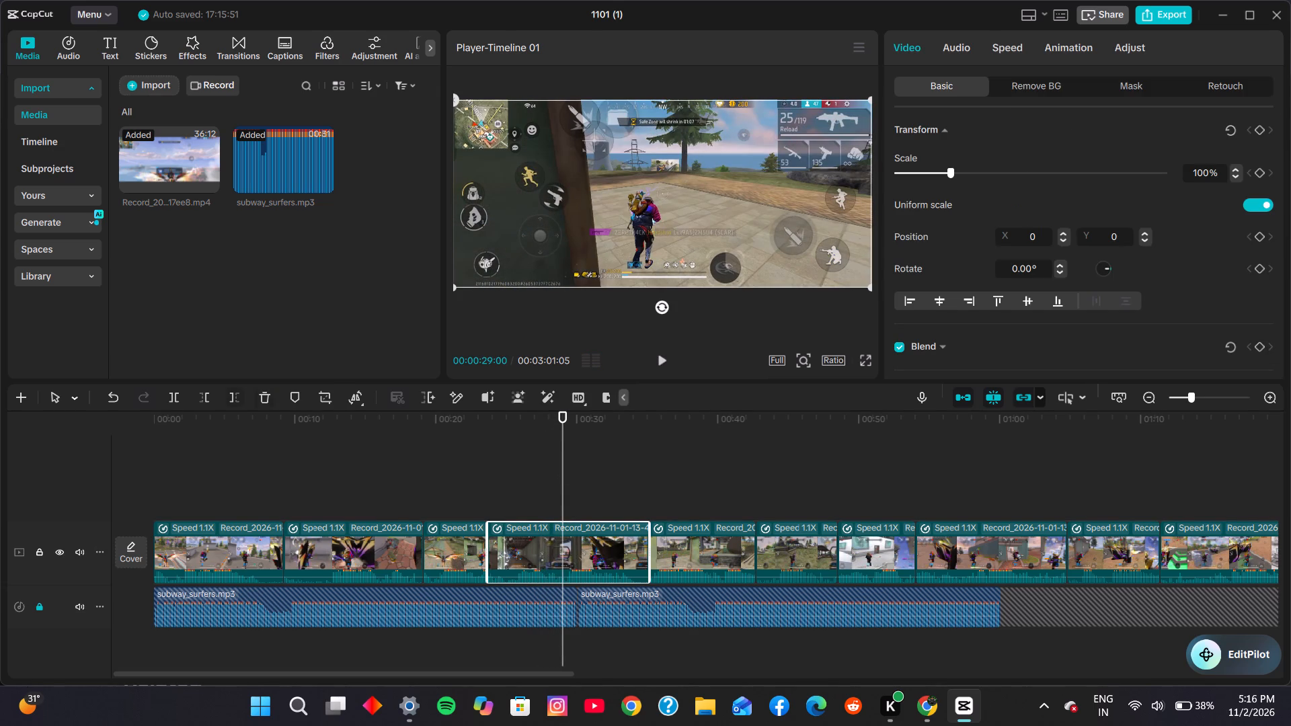
click(174, 396)
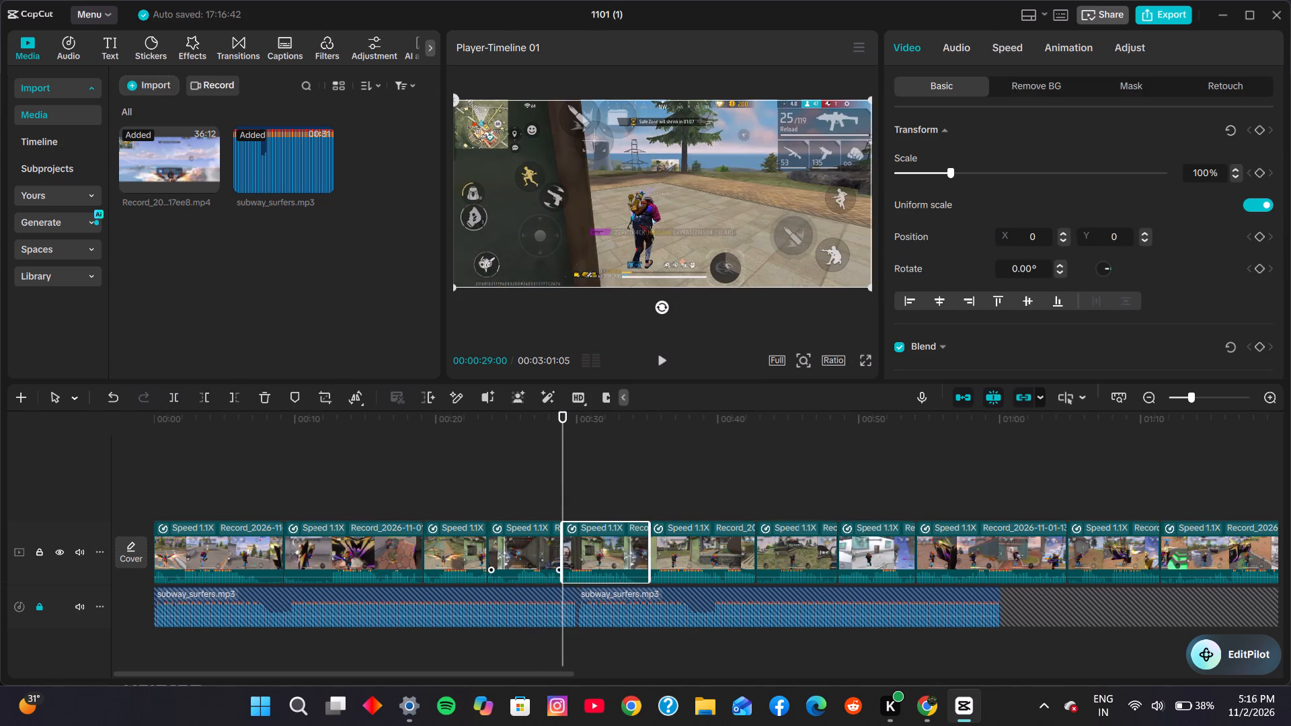
click(523, 551)
click(262, 395)
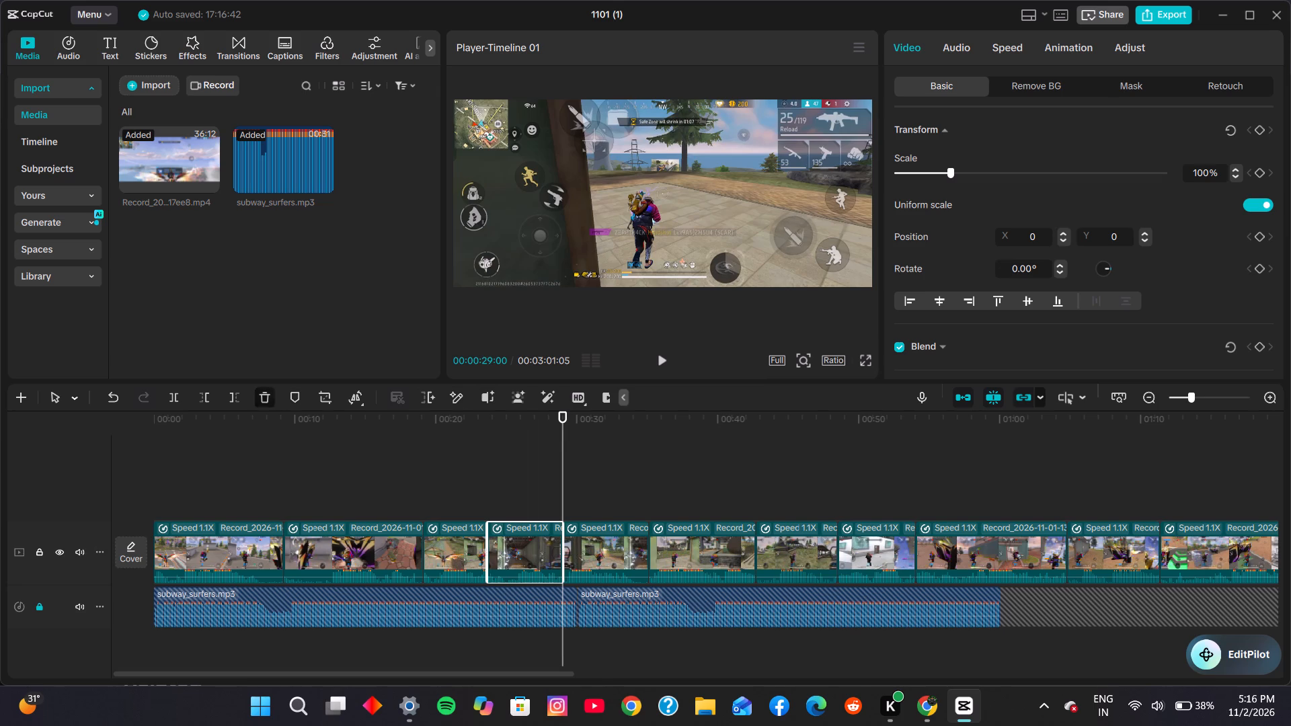
Play back the edit from about 23 s, and delete the gameplay clip spanning about 30 s to 37 s.
click(477, 495)
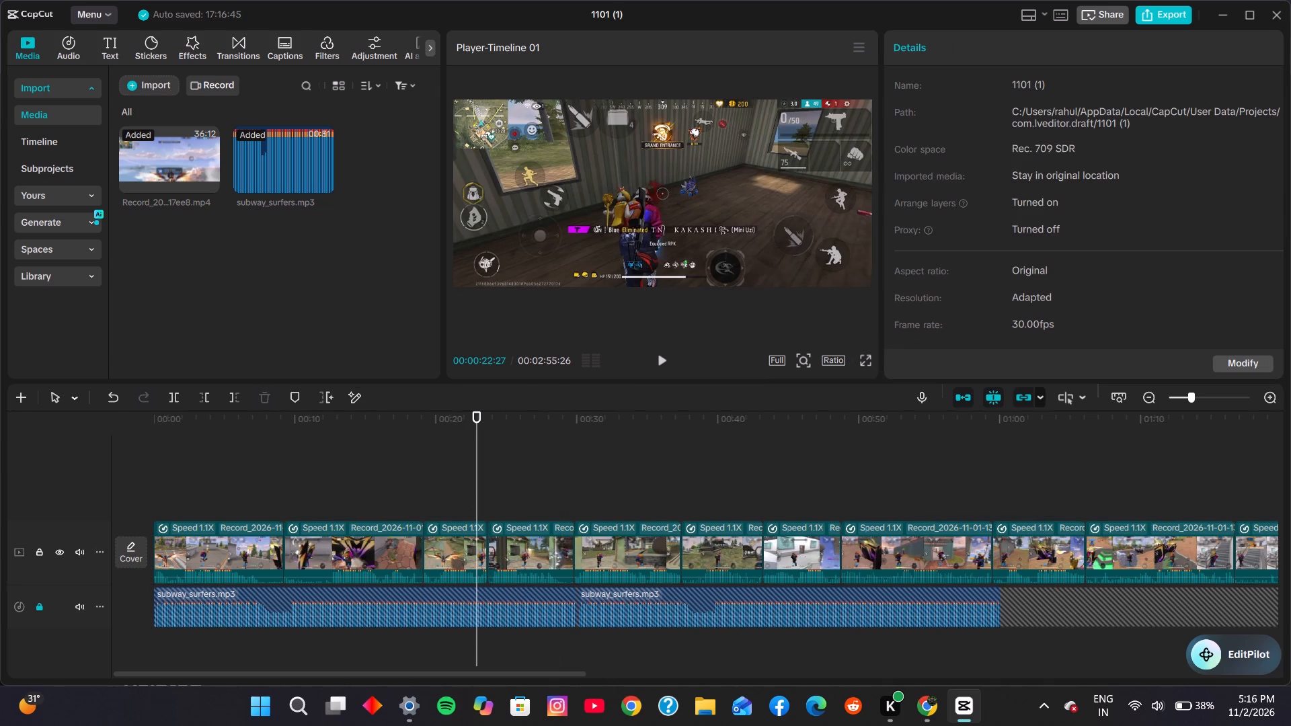
click(666, 357)
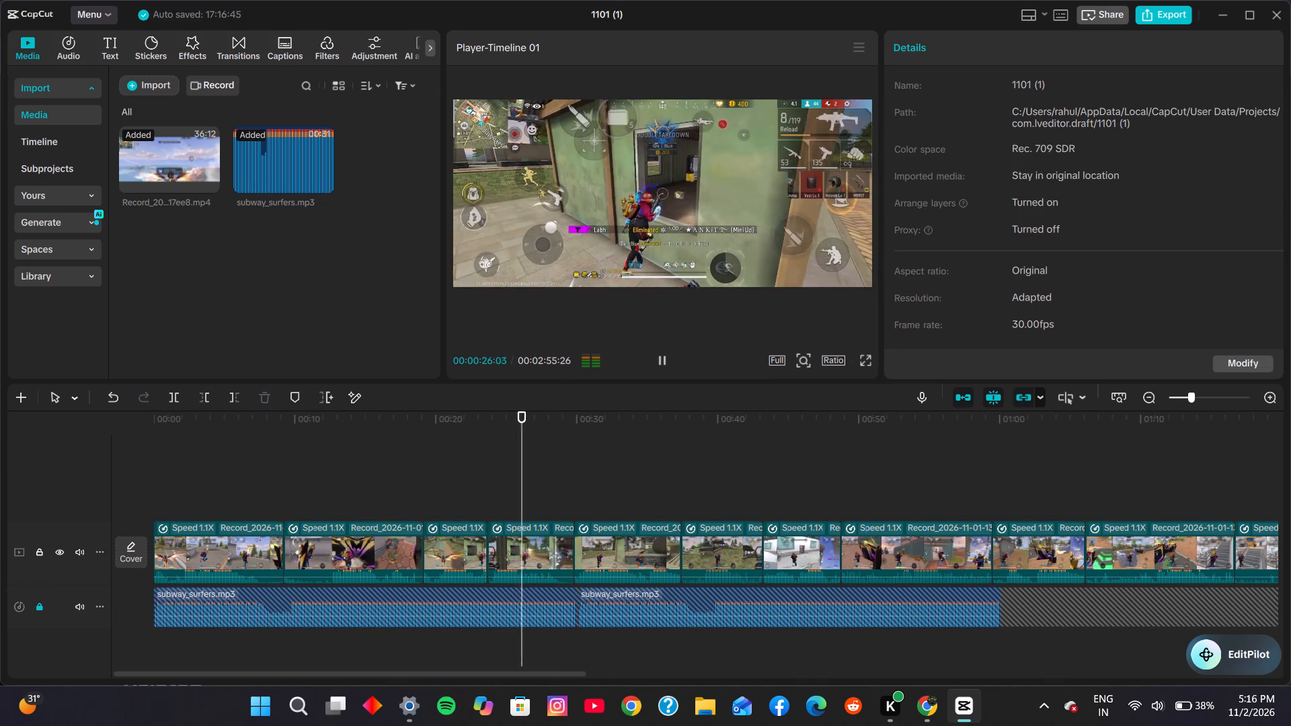
click(665, 363)
click(665, 363)
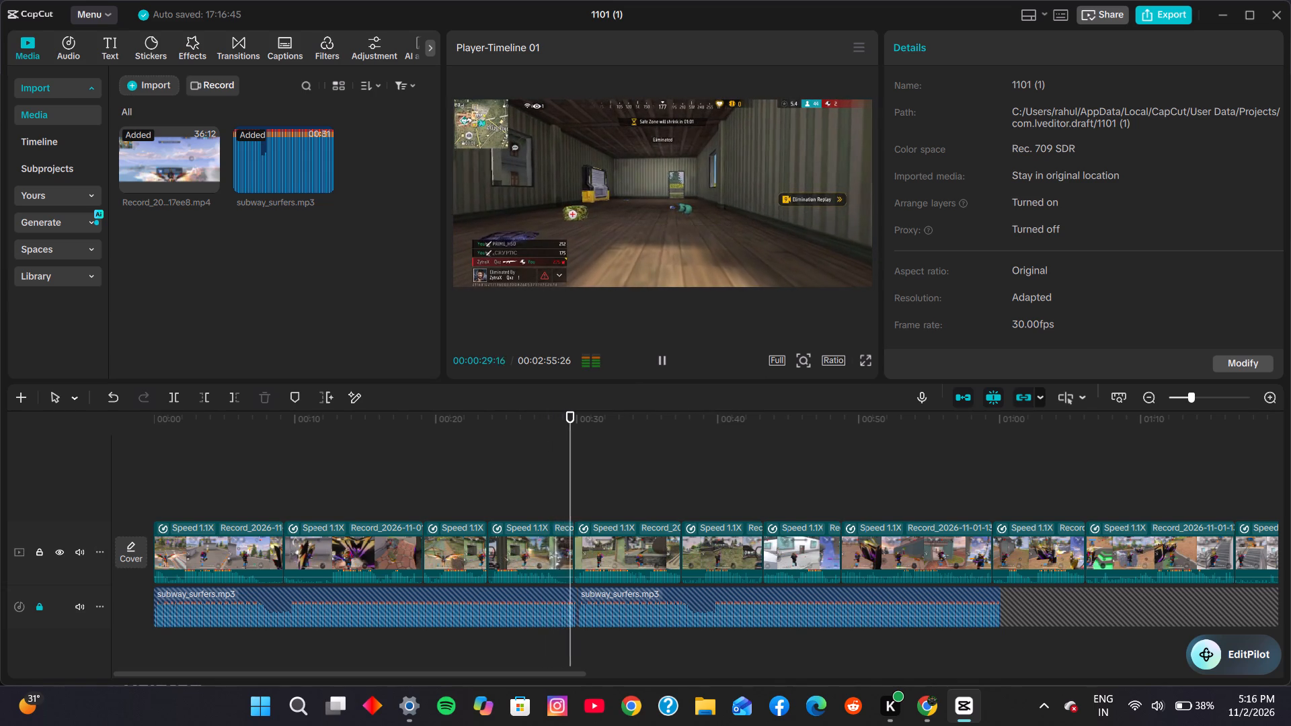
click(665, 363)
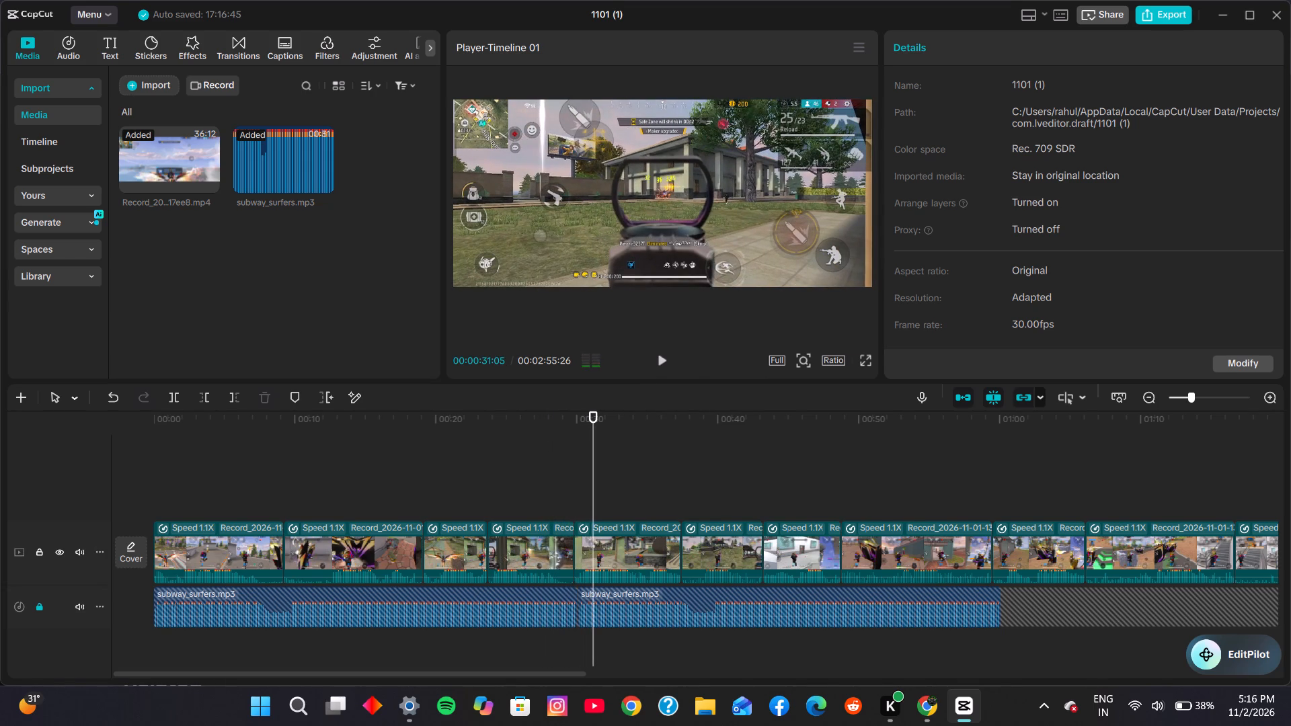
click(663, 543)
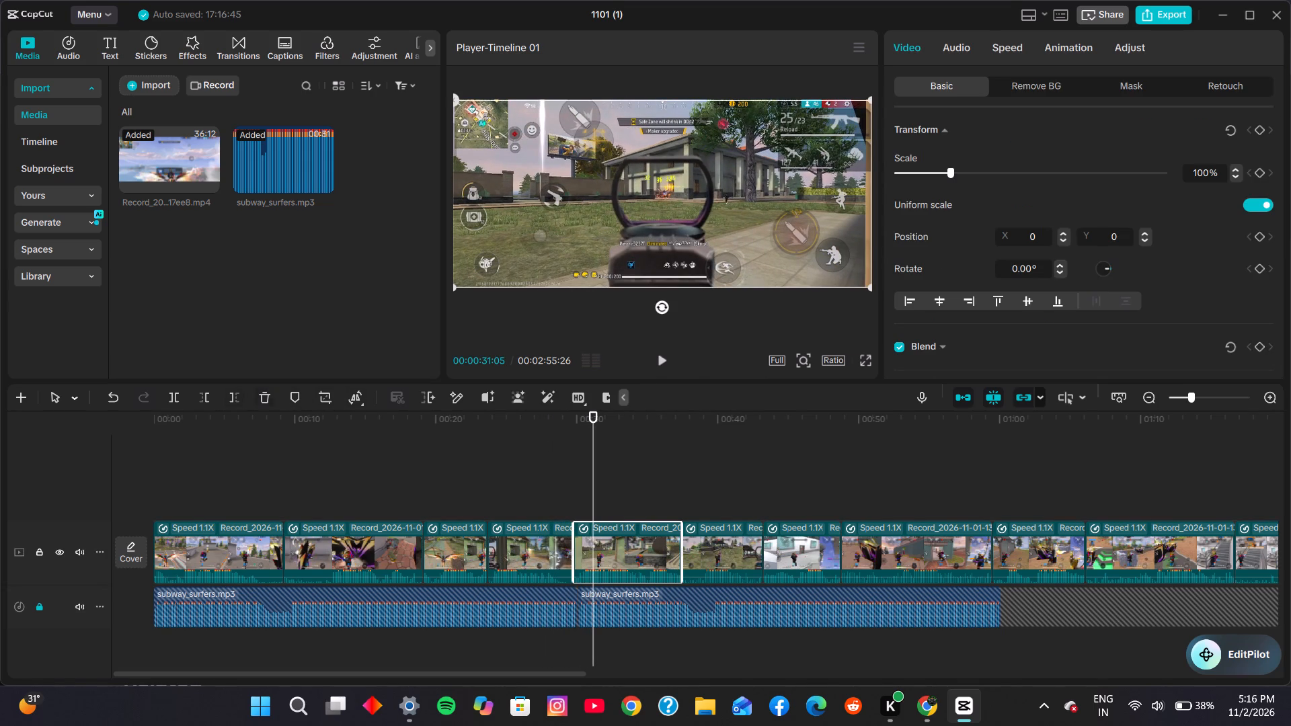
click(260, 394)
Play back the edit from about 28 s, and delete the gameplay clip spanning about 30 s to 36 s.
click(556, 470)
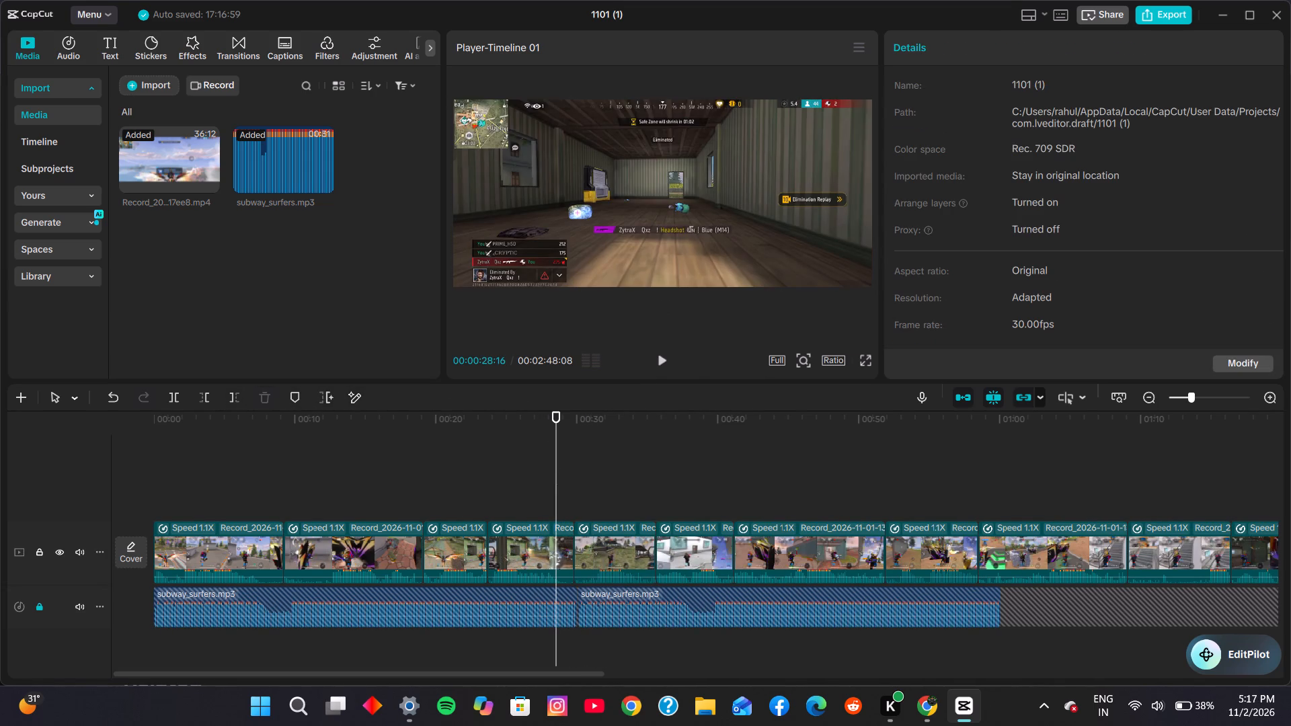
click(664, 356)
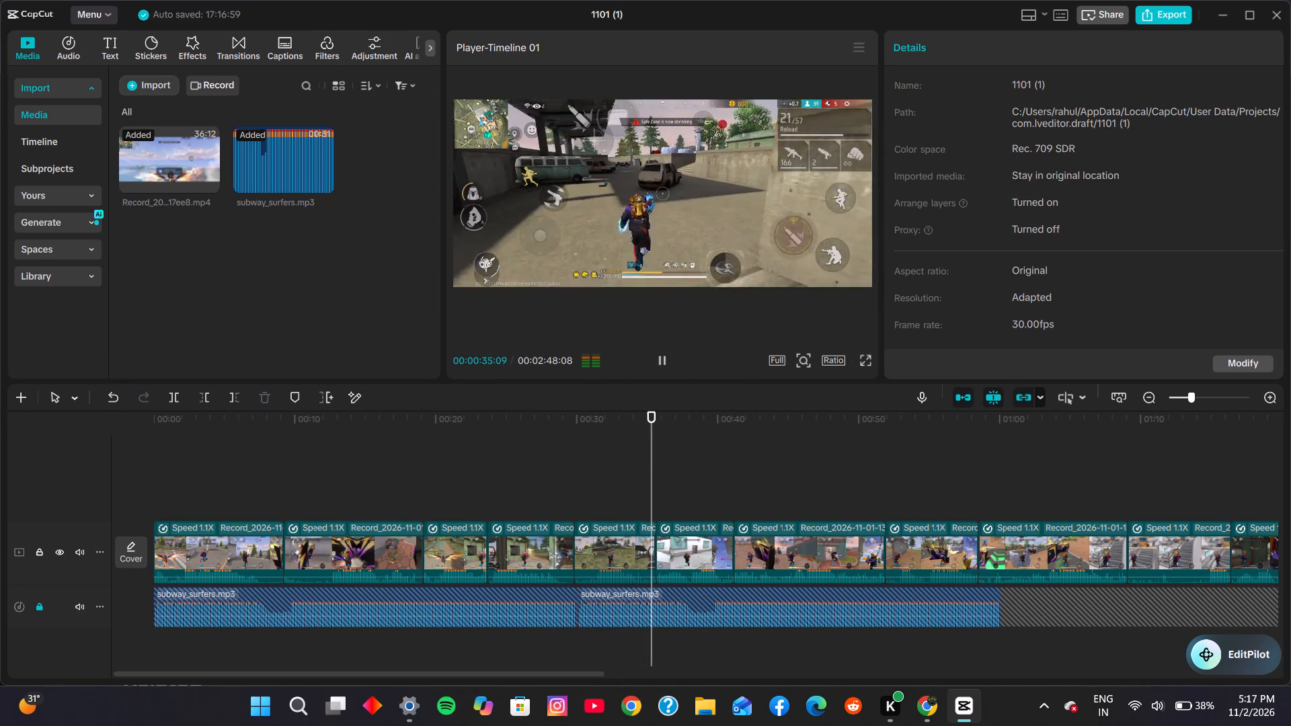
click(664, 356)
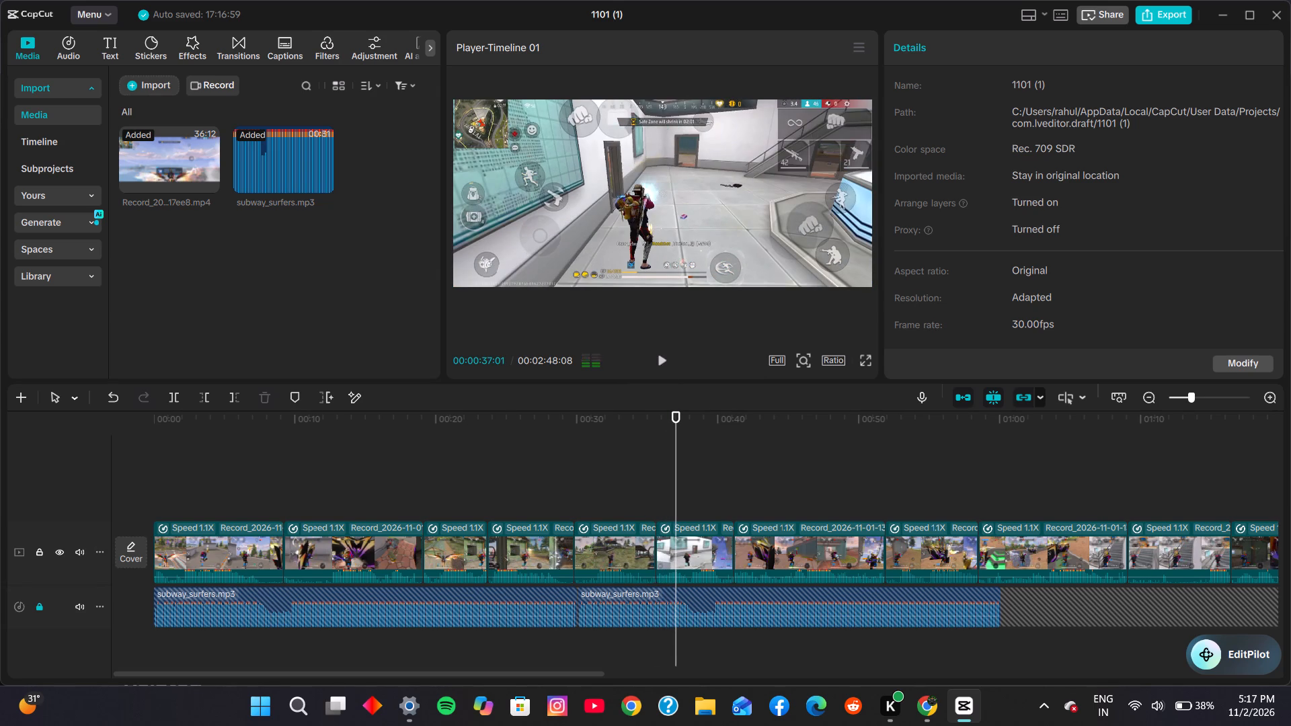
click(619, 549)
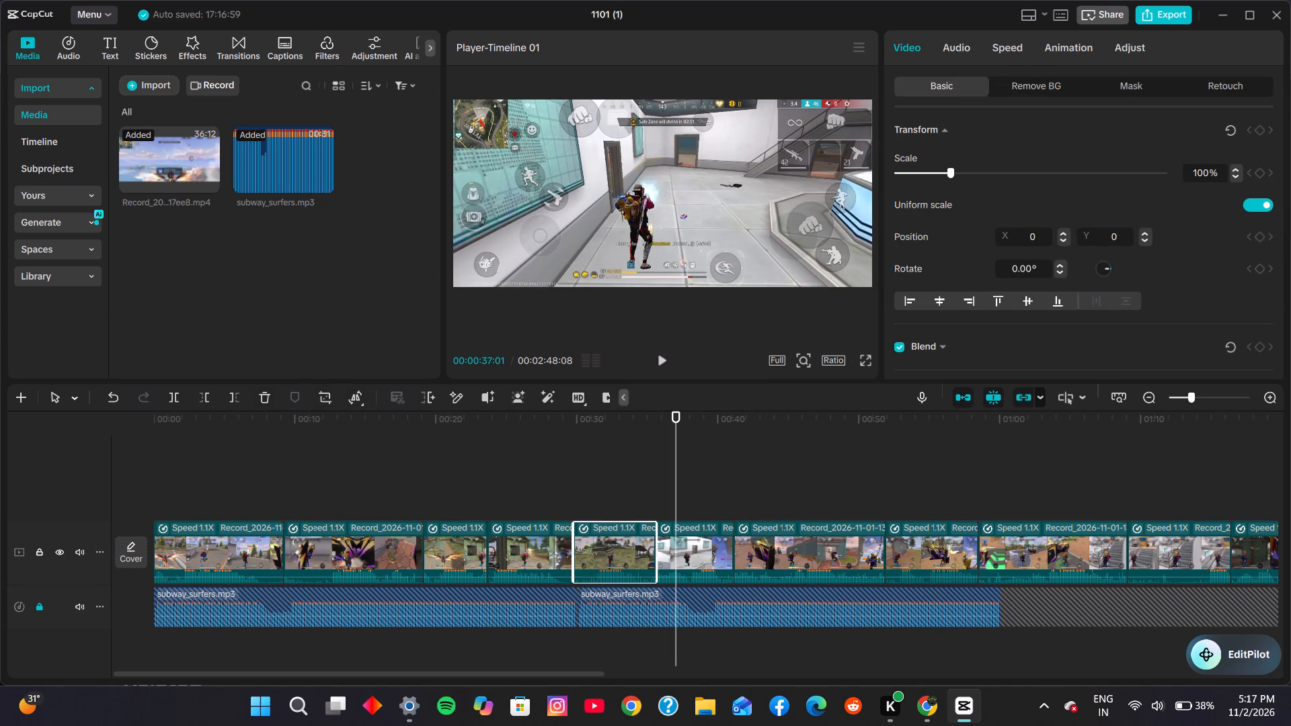
click(264, 394)
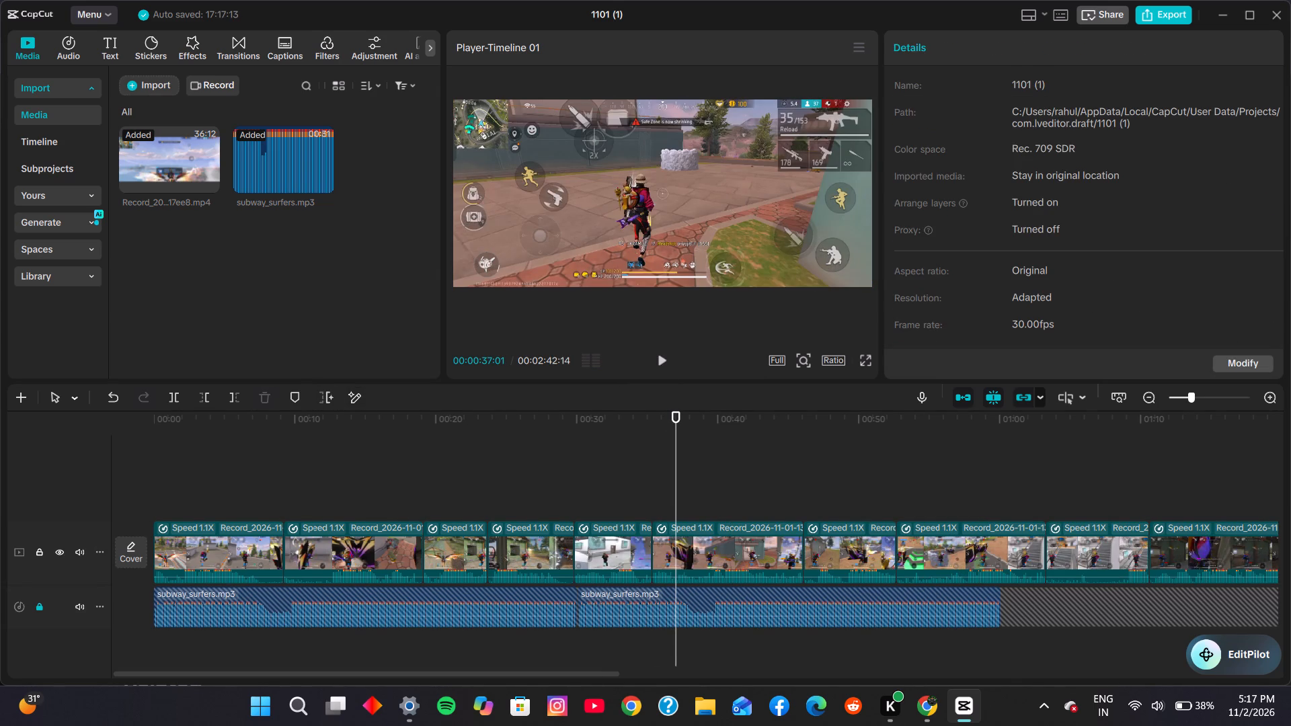
Play back from about 30 s, split the gameplay clip at 00:00:50:11 and delete the short part after the cut.
click(573, 474)
click(660, 366)
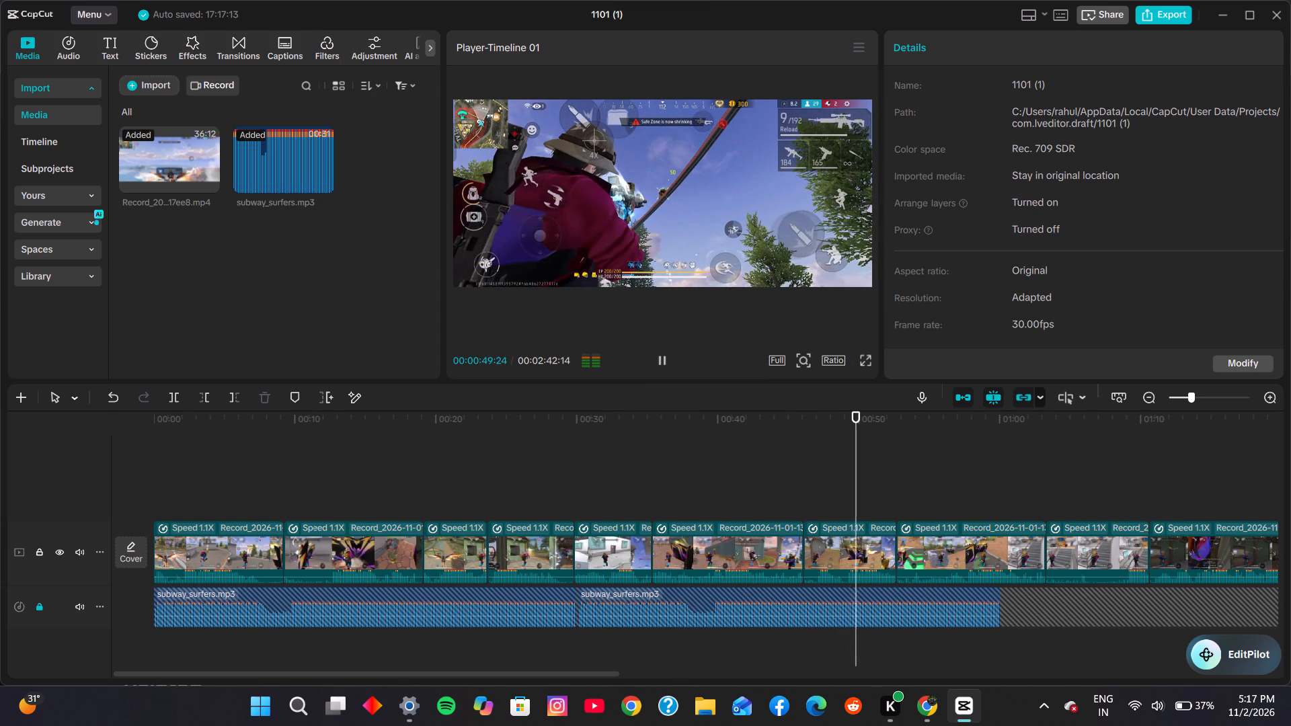
click(663, 355)
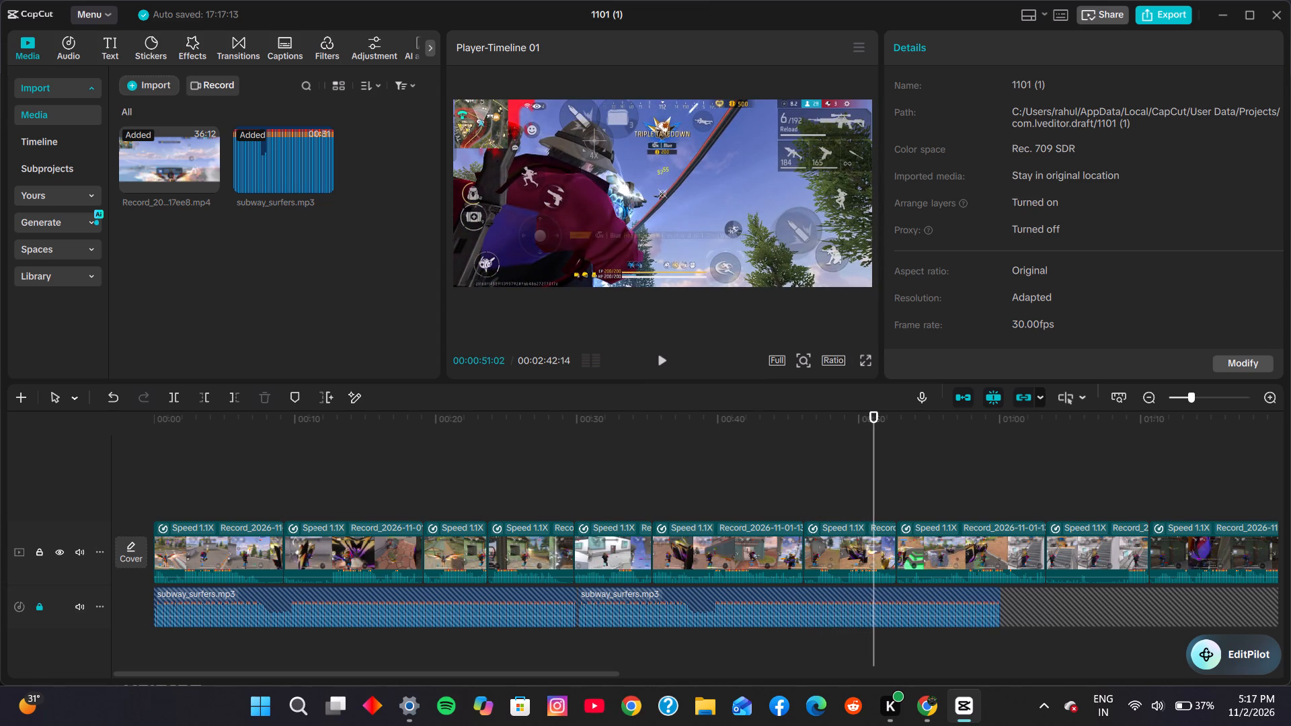
click(864, 497)
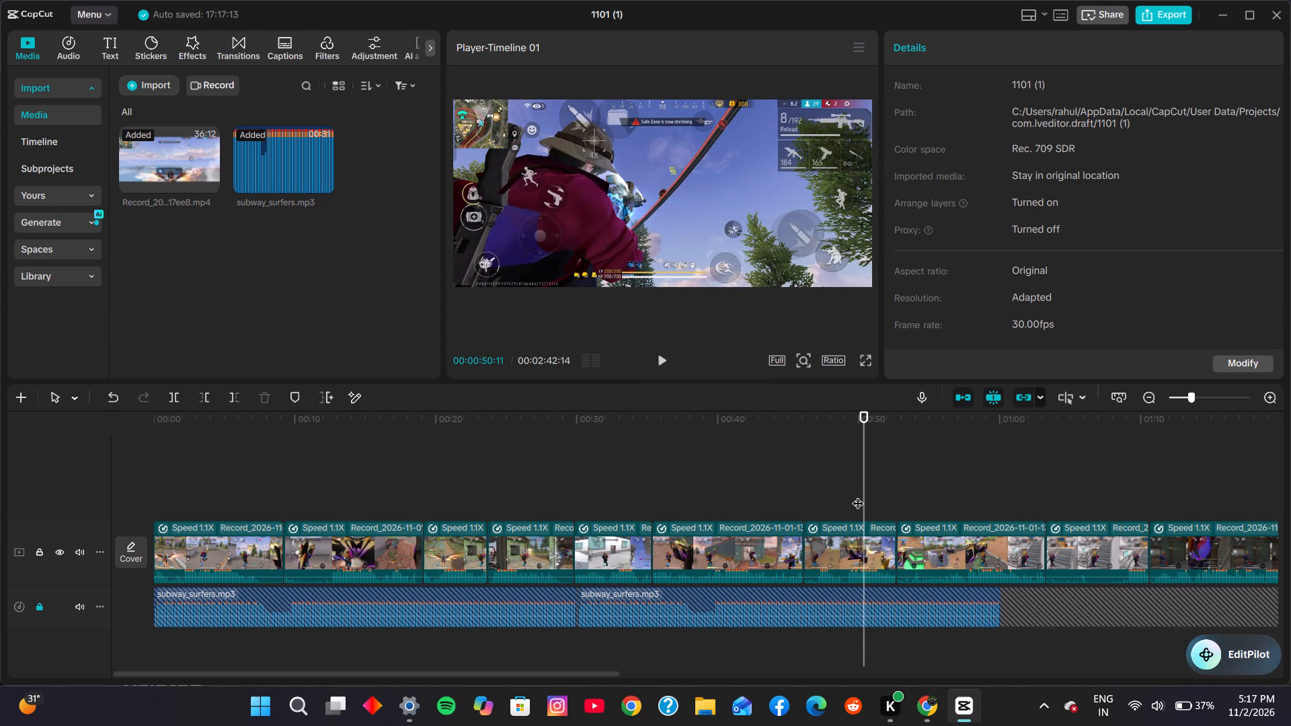
click(173, 401)
click(879, 546)
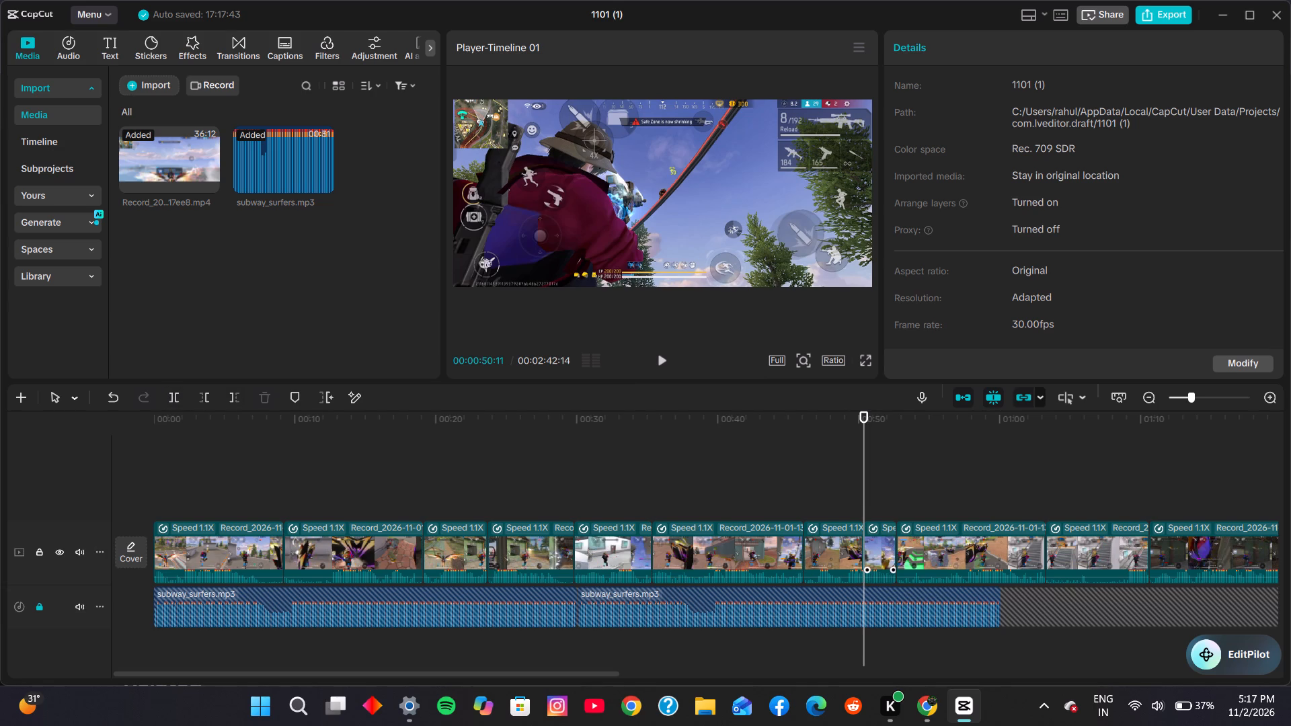
click(266, 403)
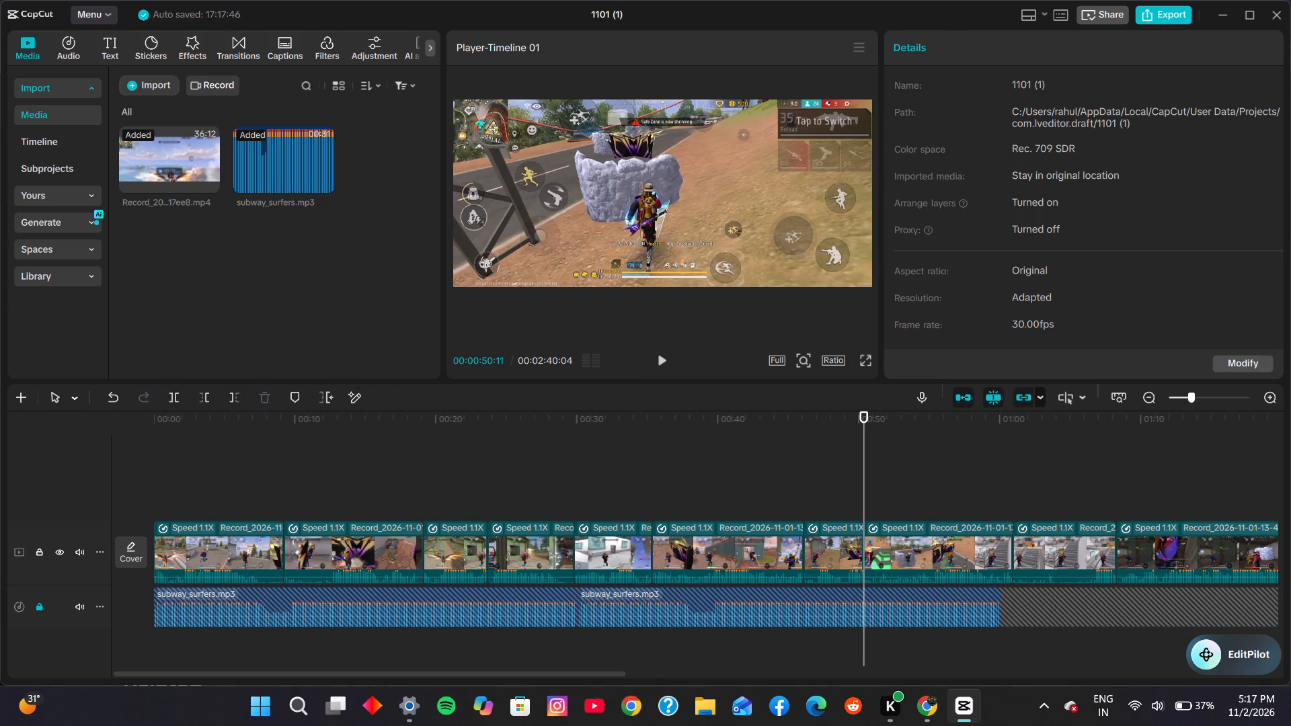
Play back from 00:00:50:11 and trim about 4.6 s off the start of the gameplay clip beginning at about 1:01.
click(662, 360)
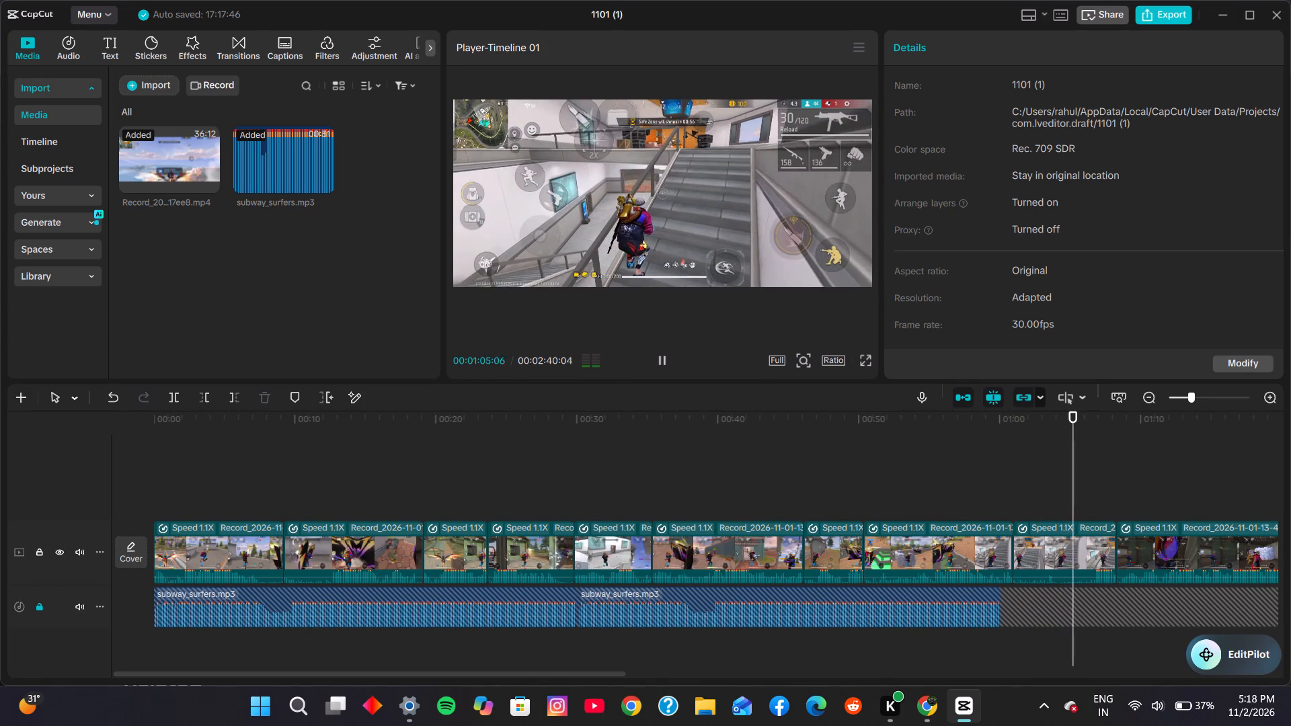
click(660, 364)
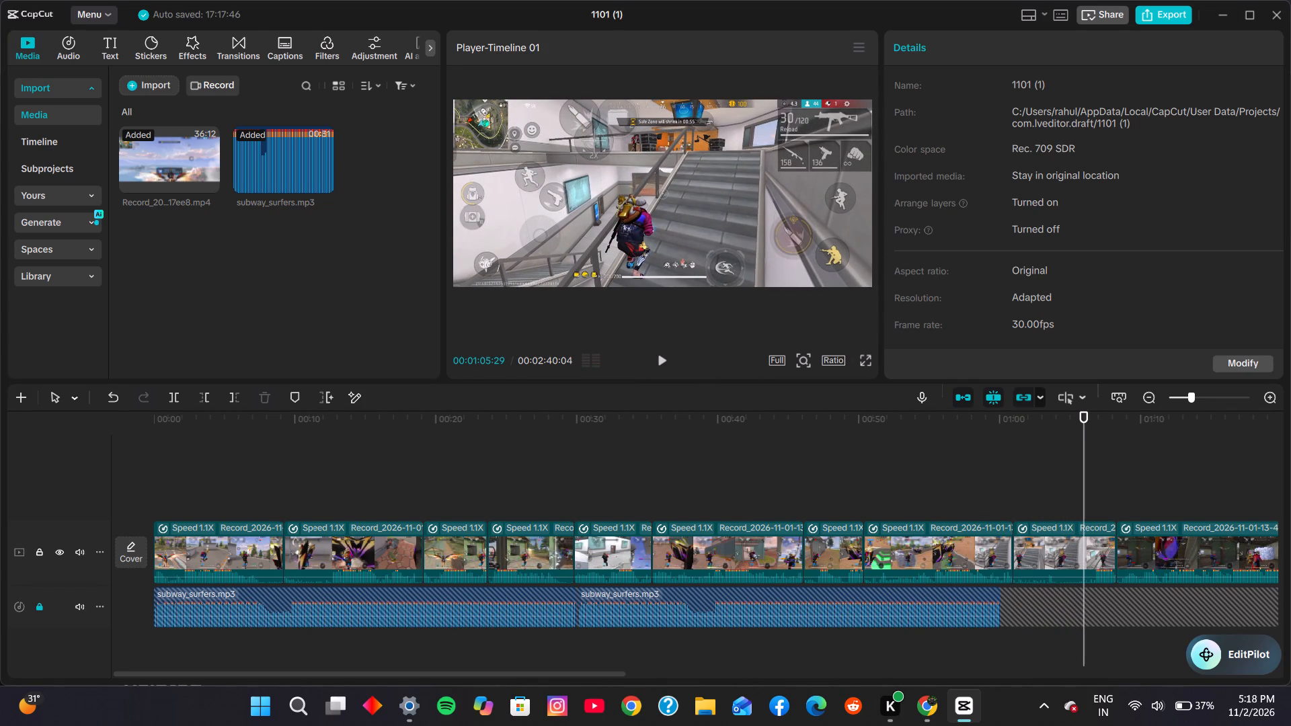
click(1064, 543)
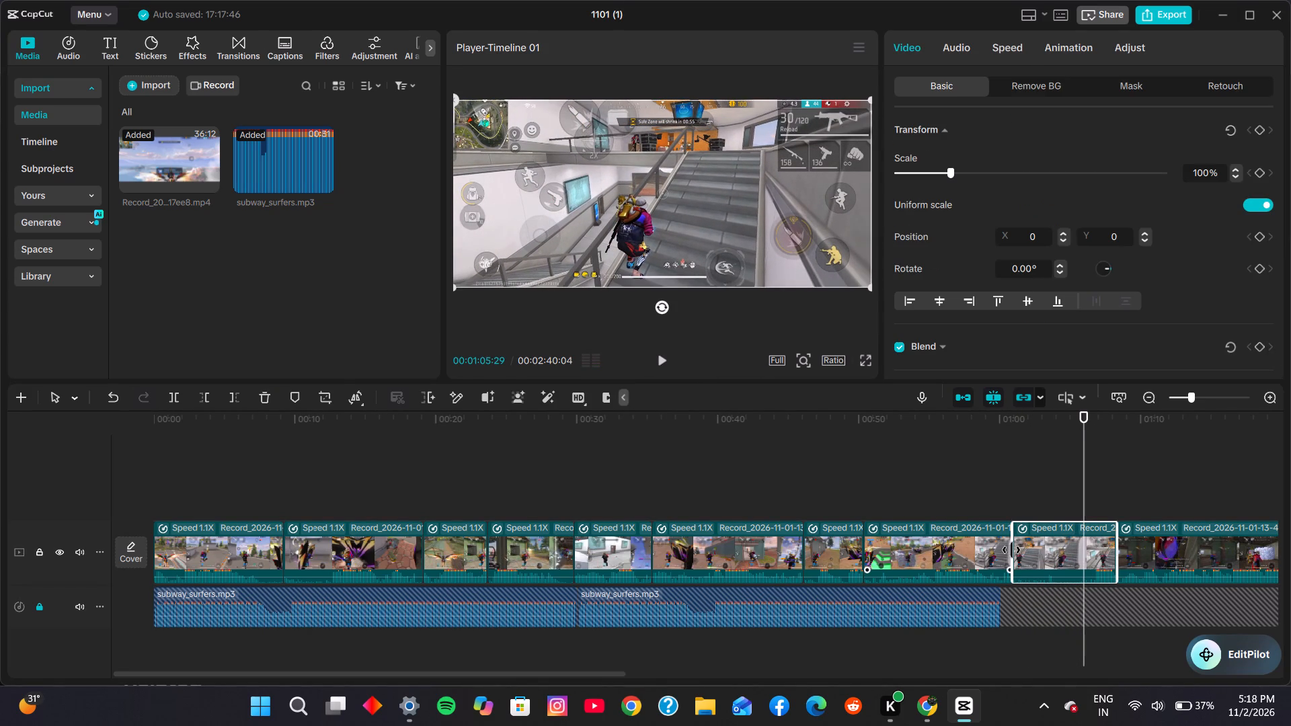
drag(1011, 550, 1074, 548)
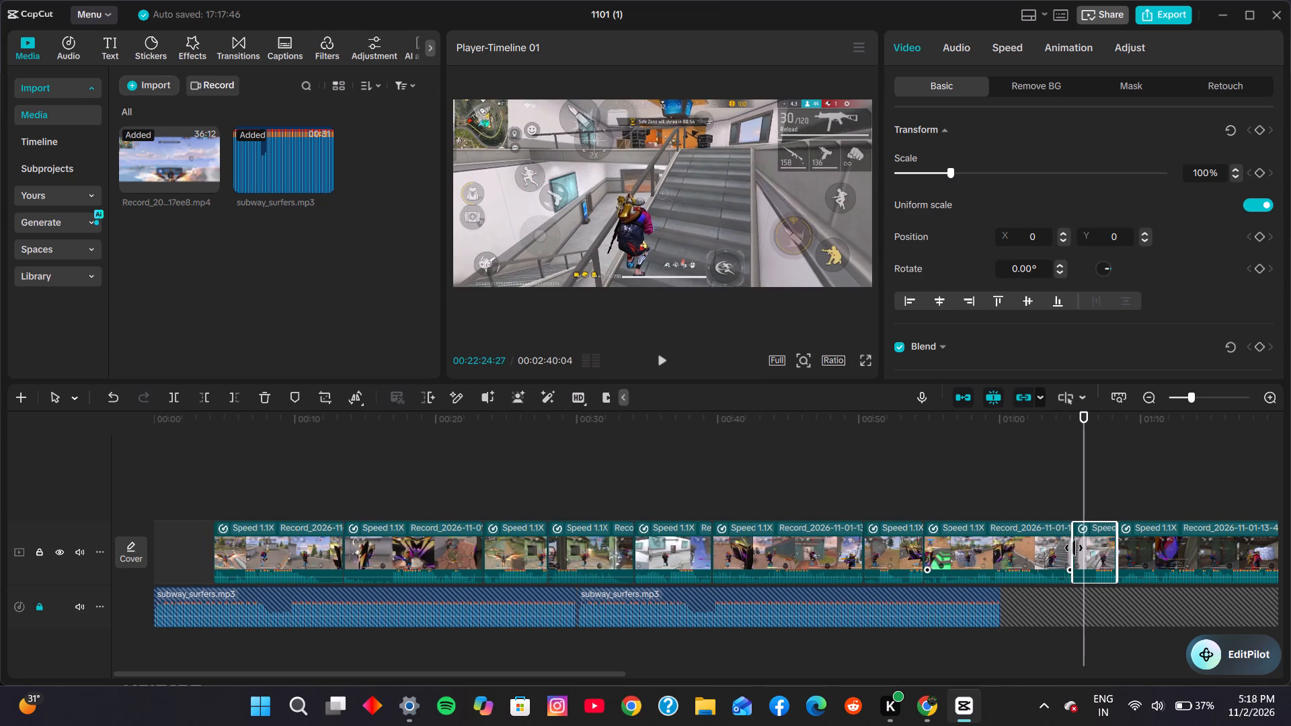
drag(1074, 548, 1079, 547)
Play back the edit from about 59 s through to the end to review the remaining gameplay clips.
click(995, 499)
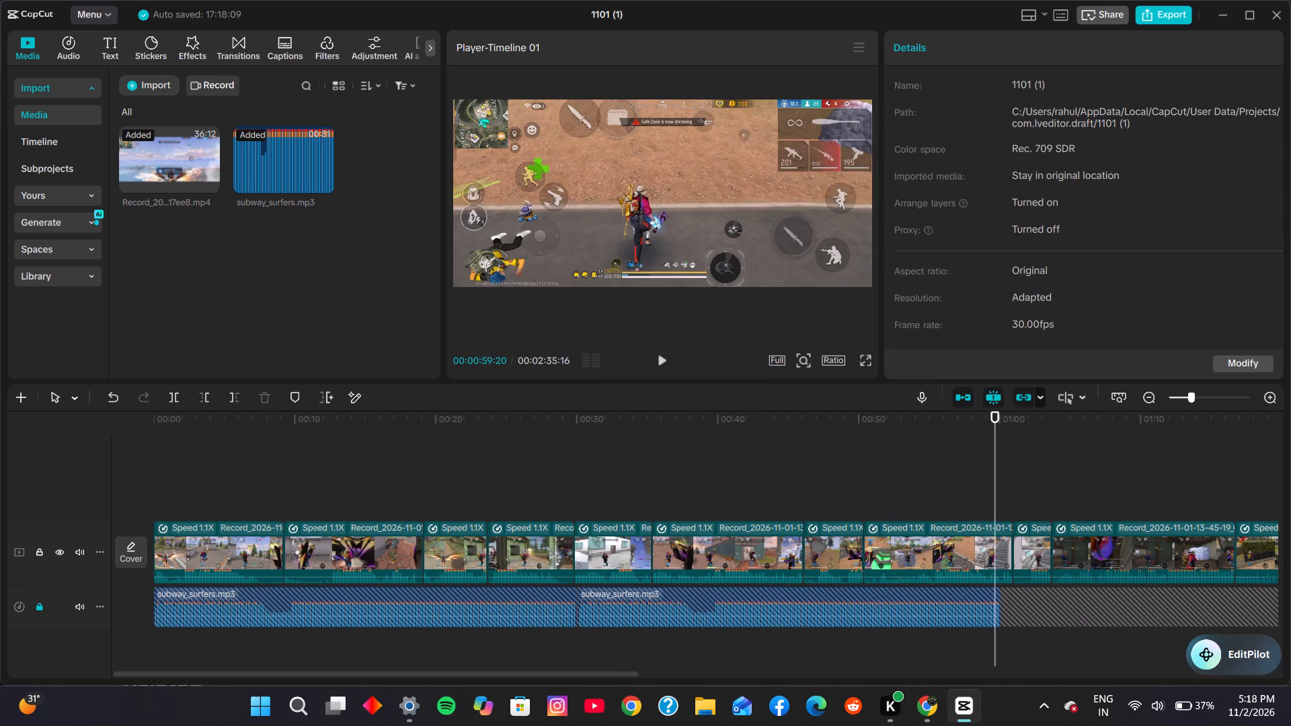
click(666, 354)
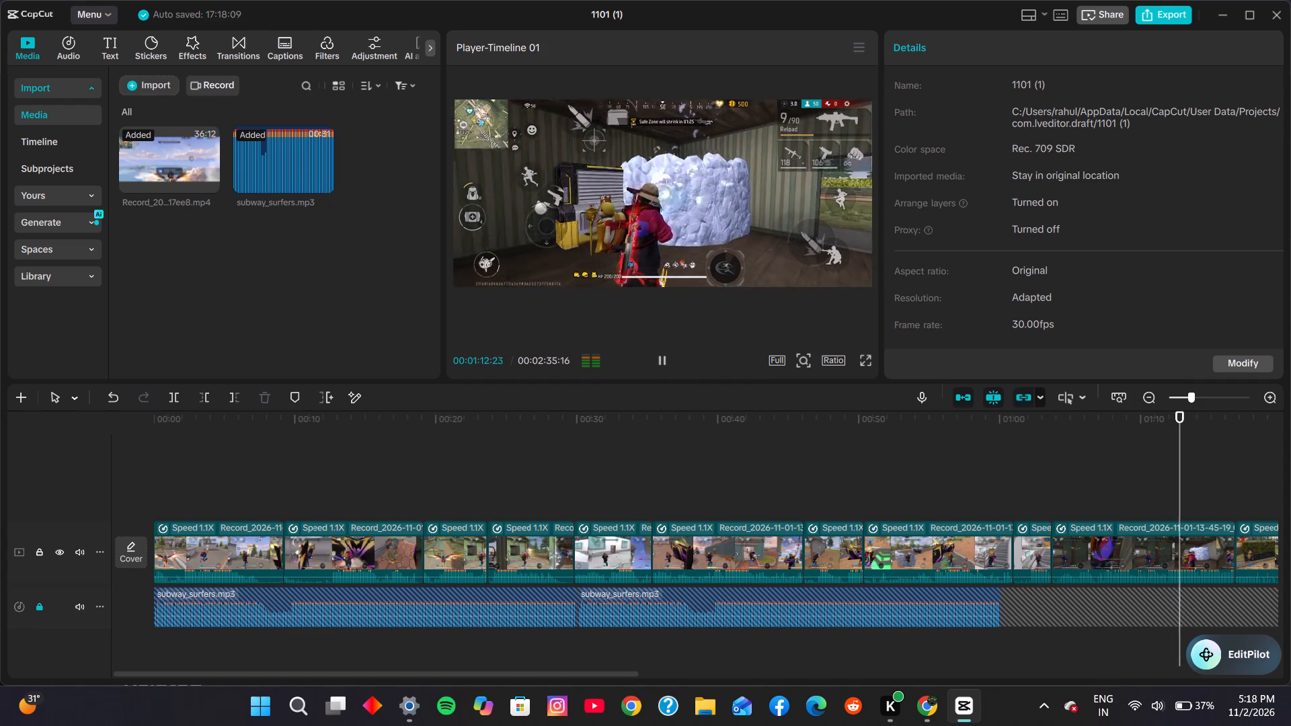
click(668, 359)
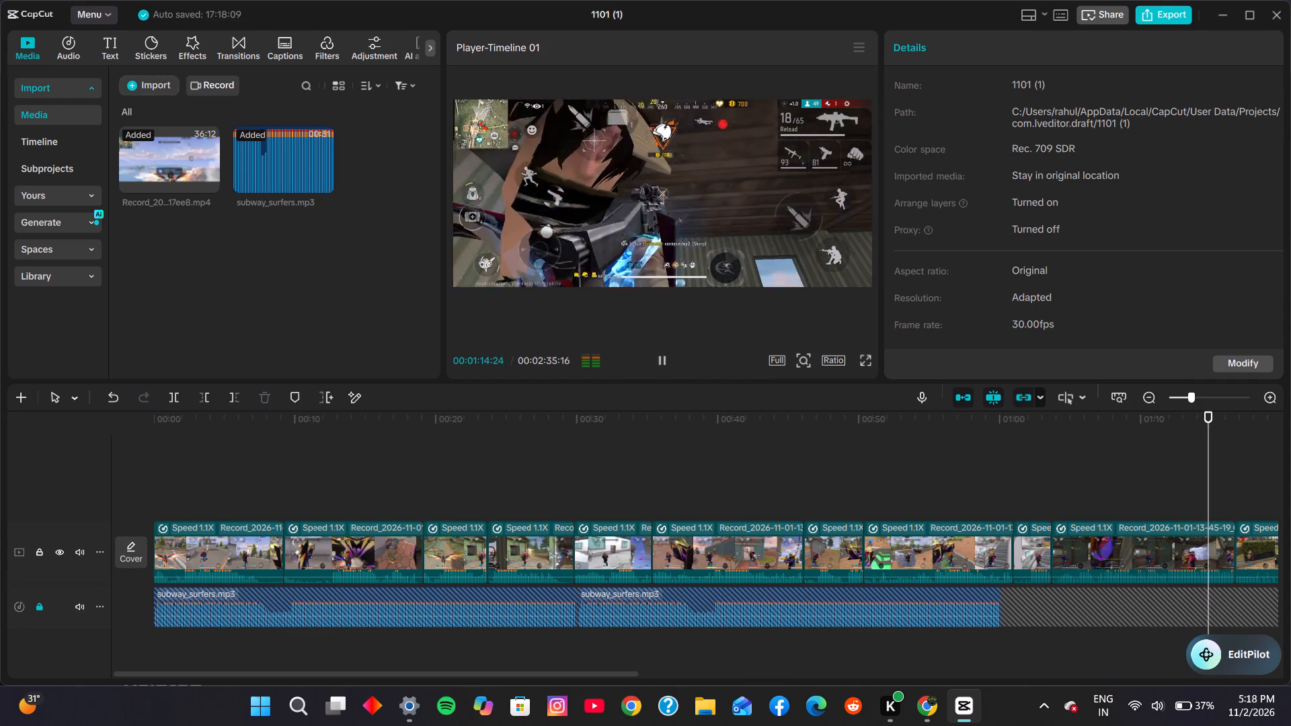
click(1124, 514)
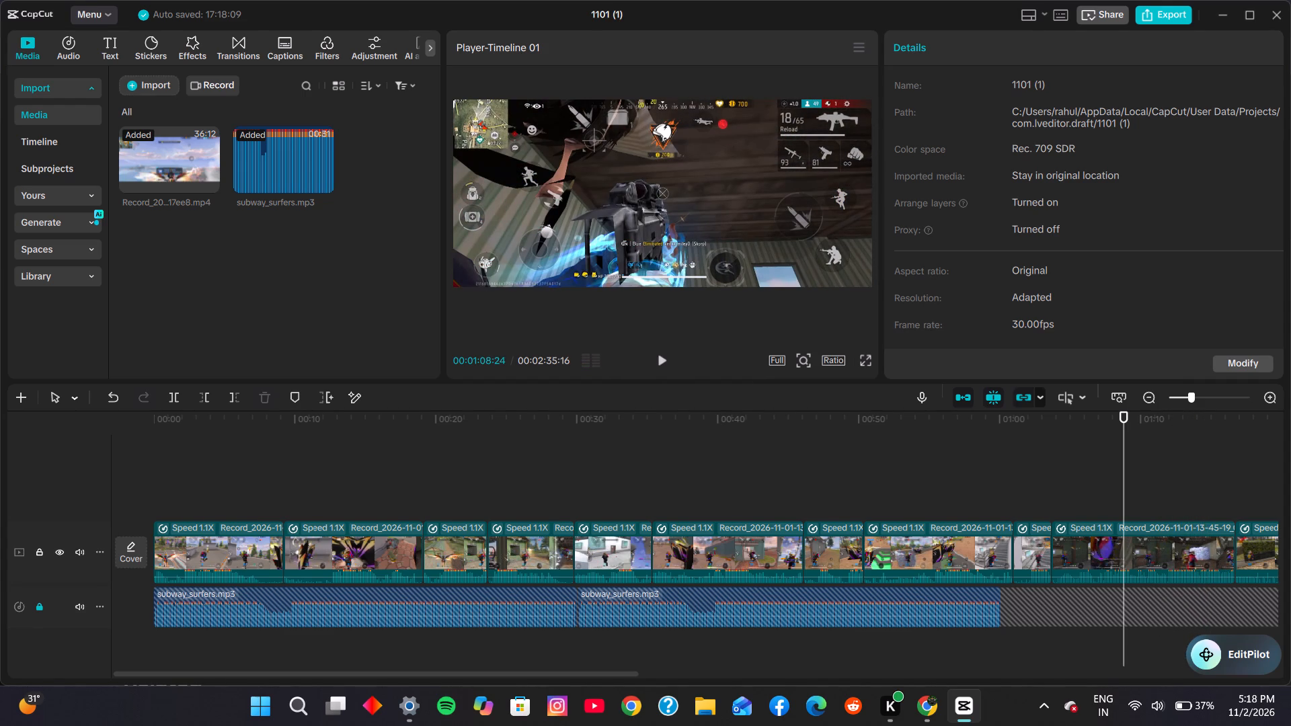
click(1077, 499)
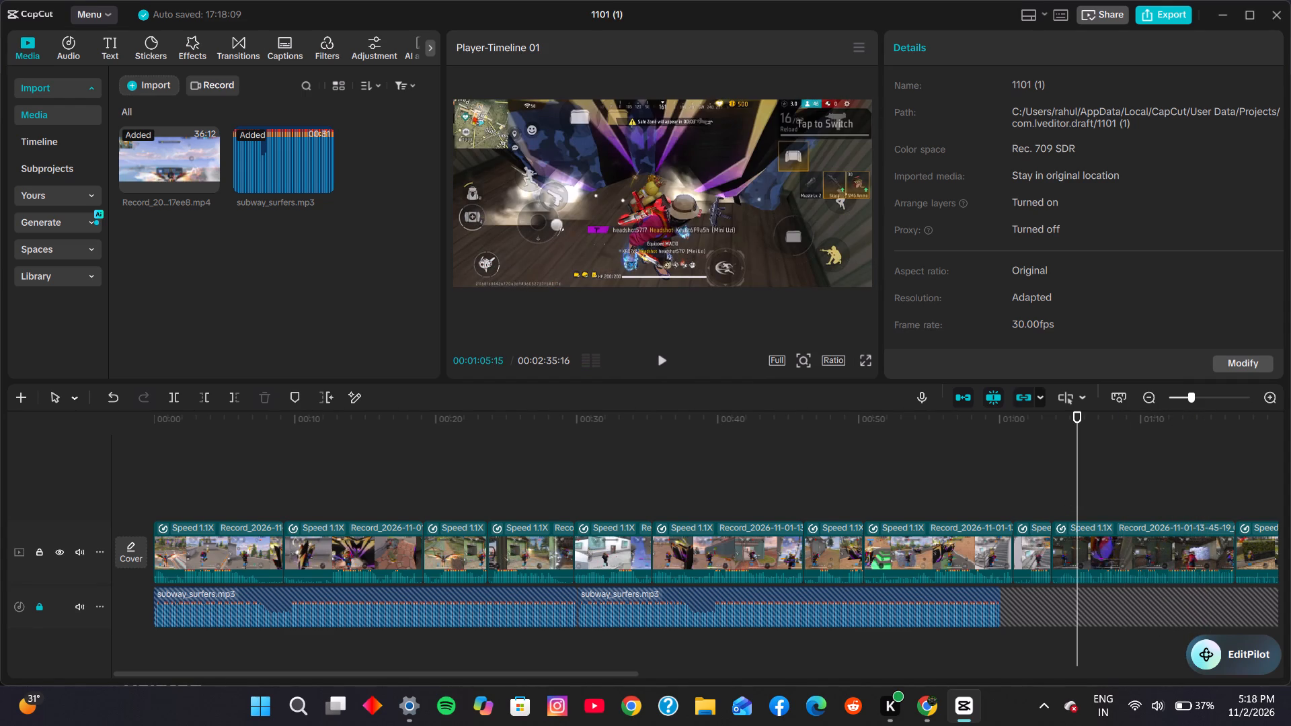
click(664, 363)
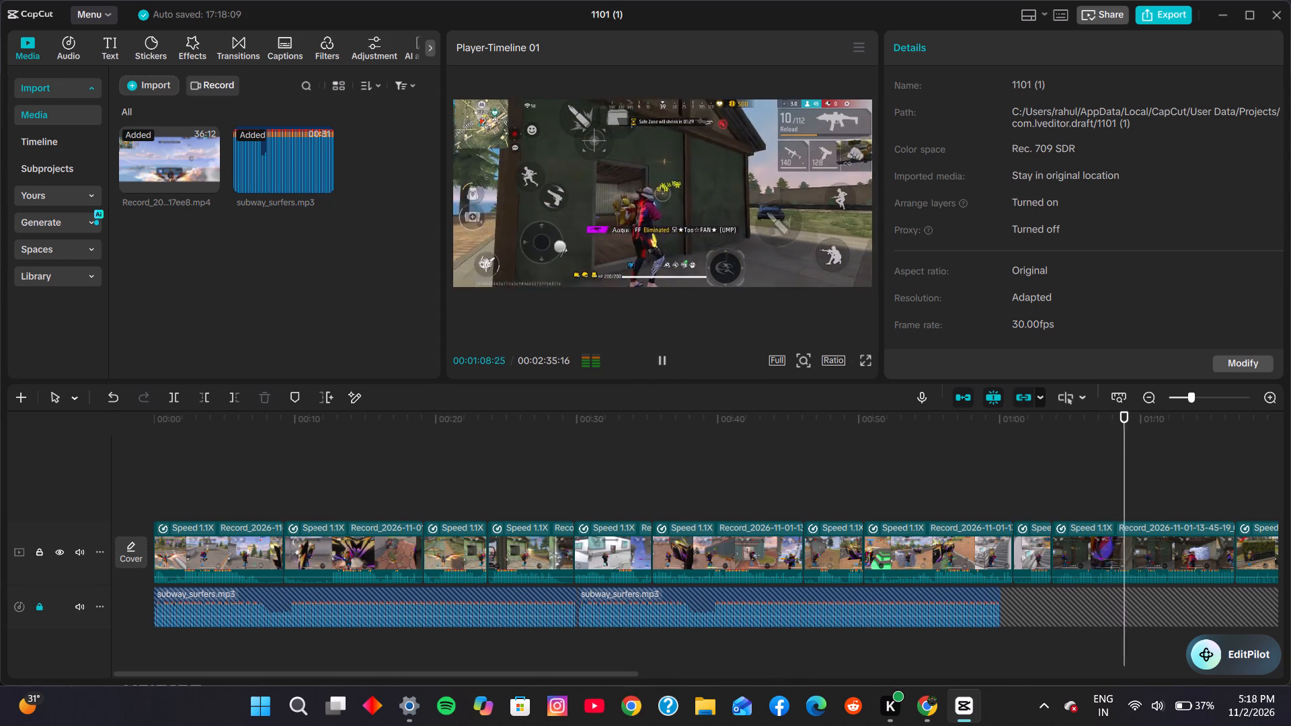
click(664, 363)
click(664, 363)
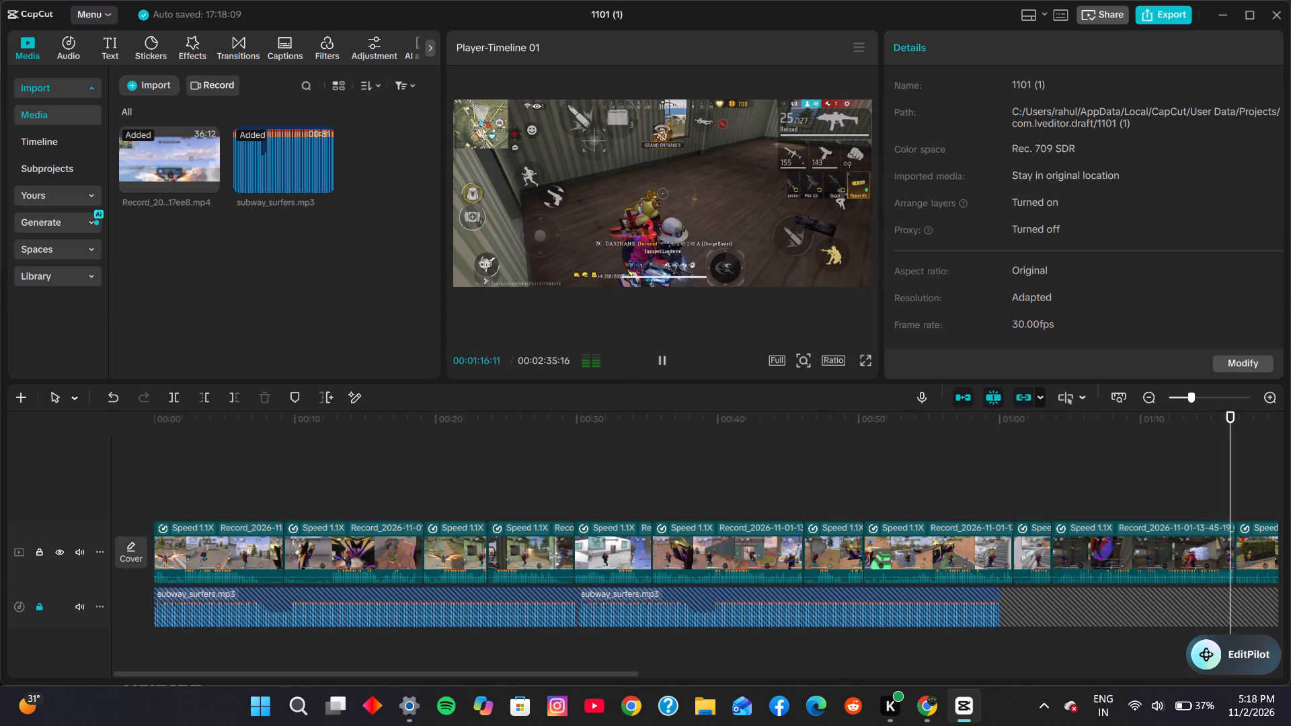
click(660, 364)
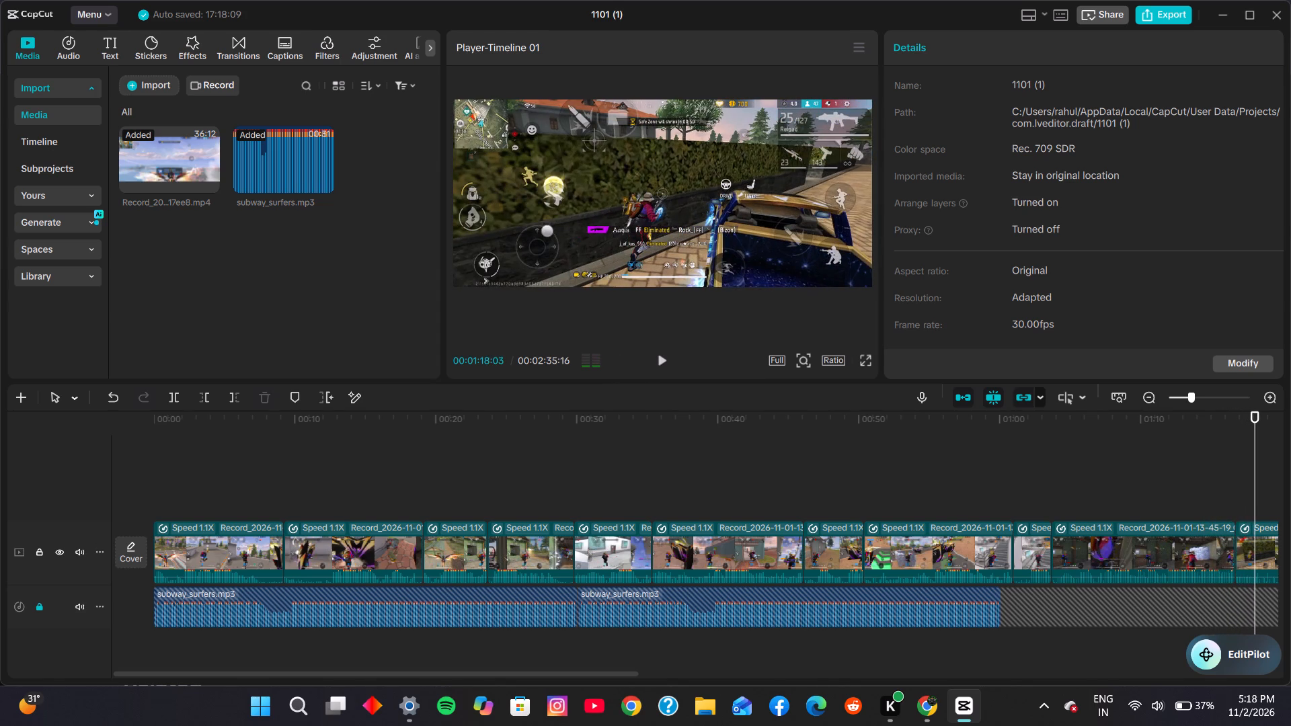
click(660, 369)
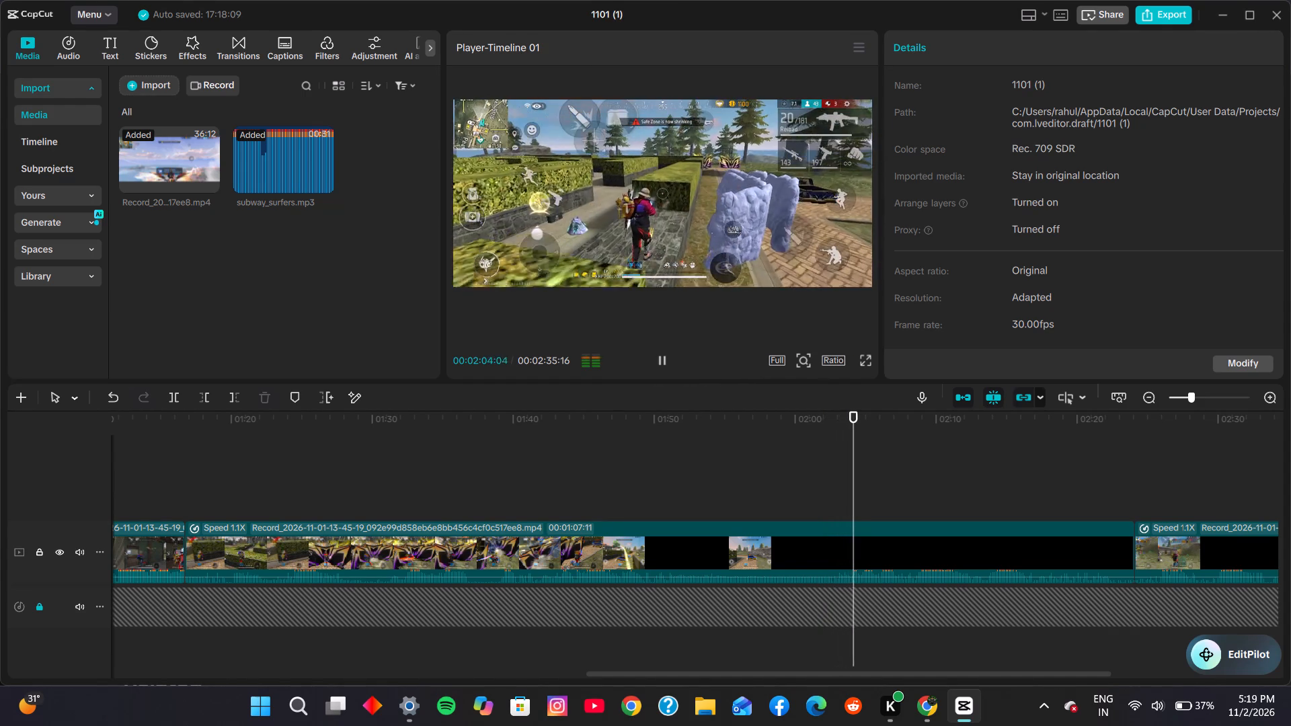
click(664, 360)
click(664, 360)
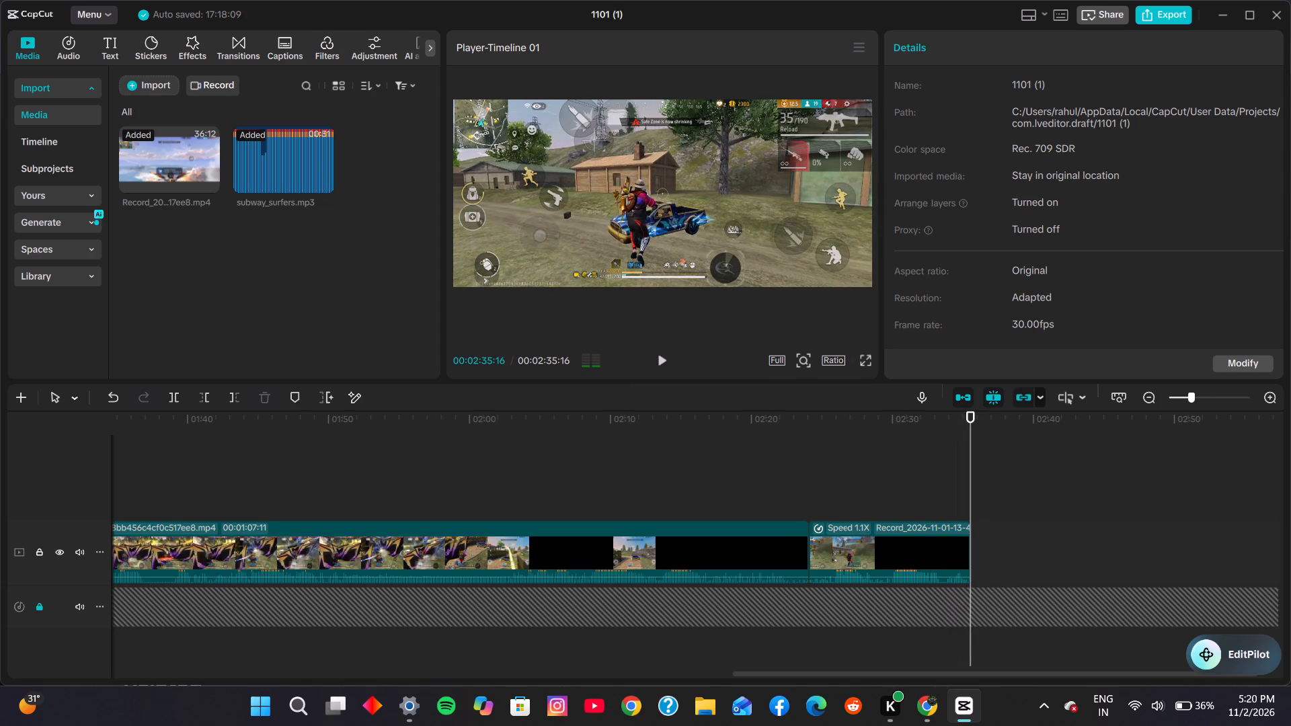
Extend the end of the last gameplay clip, play back the added part, and set the clip's end at 00:02:39:13.
click(929, 540)
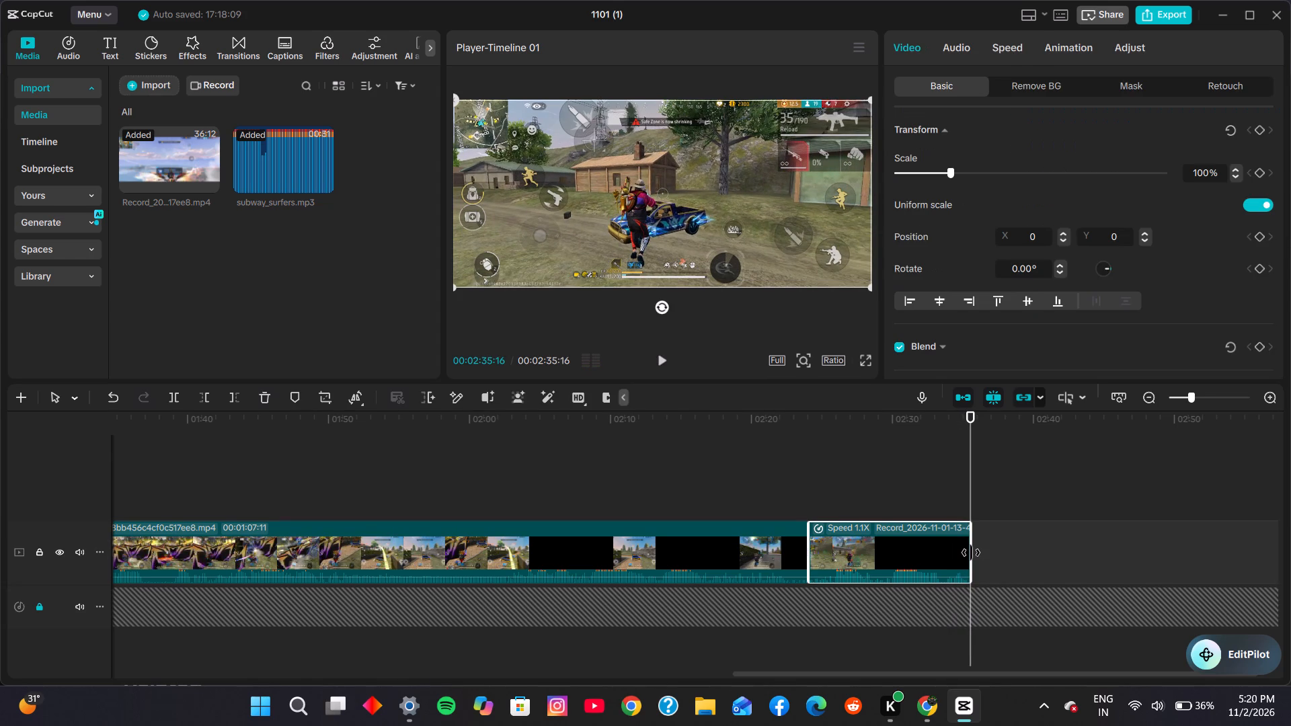
drag(971, 553, 1046, 549)
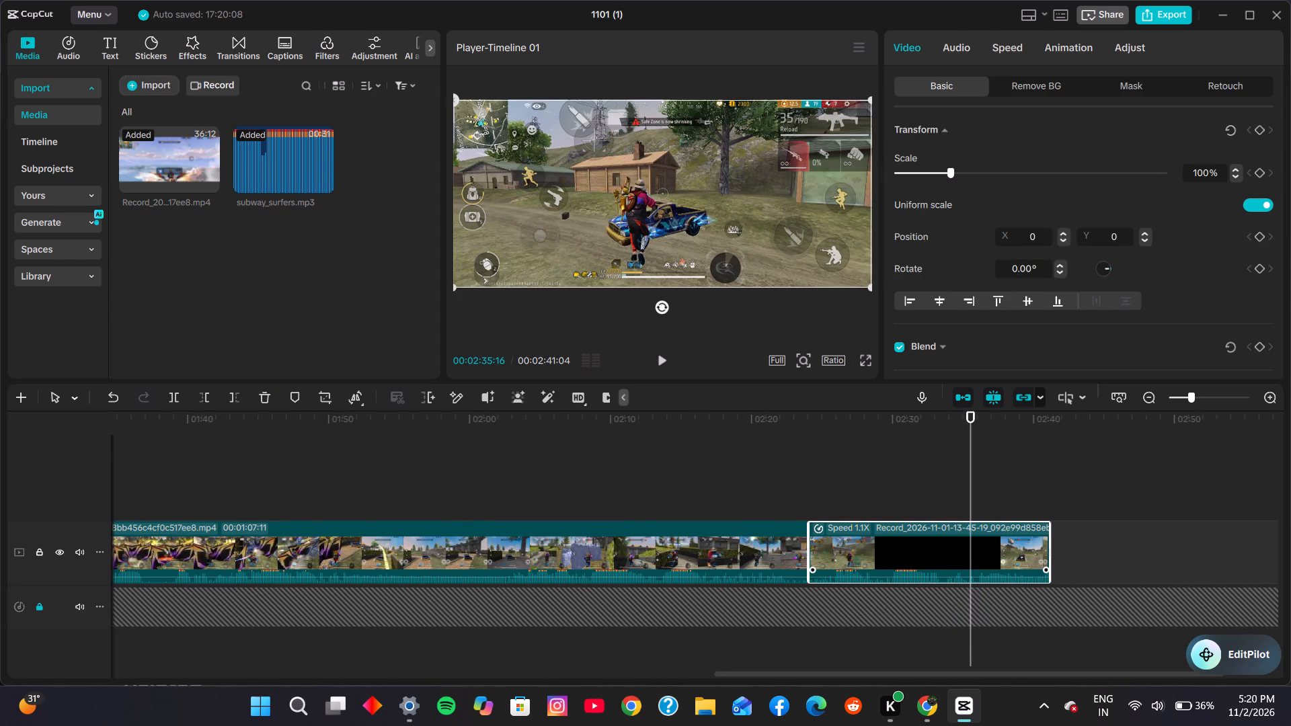
click(667, 358)
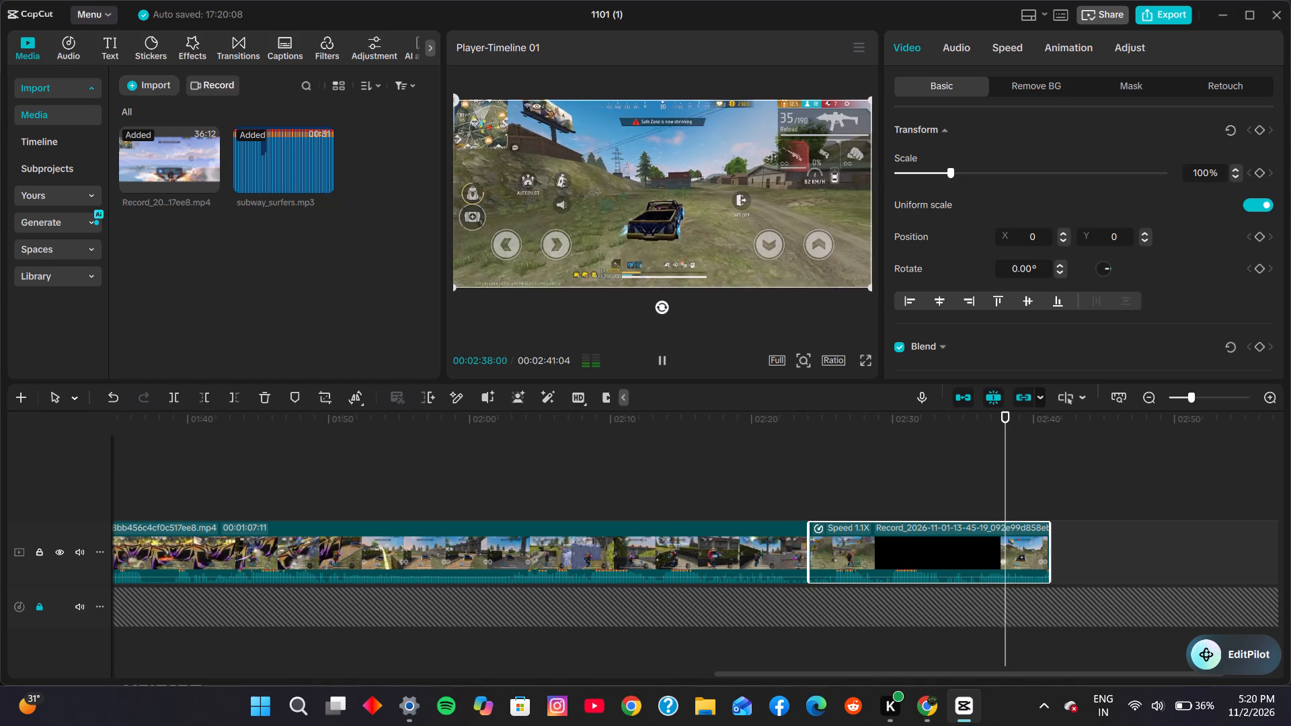
click(667, 358)
click(667, 358)
click(667, 358)
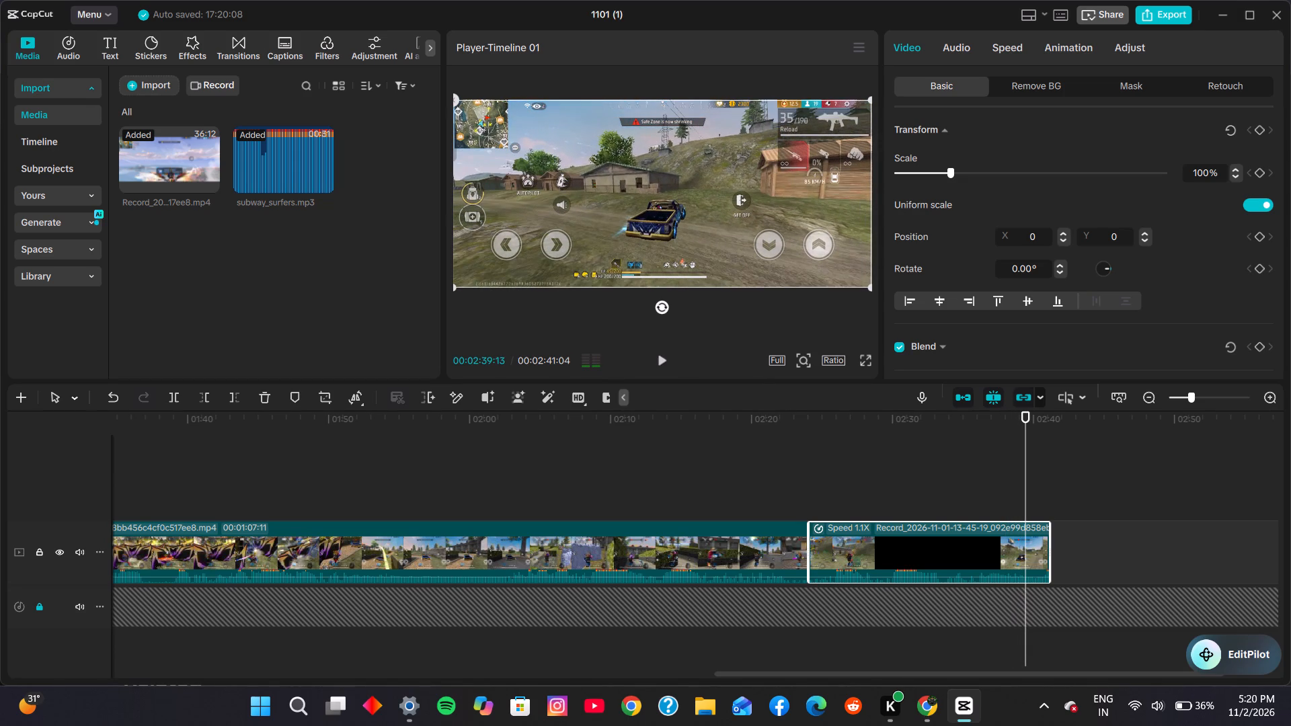
drag(1052, 542, 1020, 545)
click(936, 478)
Unlock the audio track holding the subway_surfers.mp3 clips.
drag(835, 449, 194, 450)
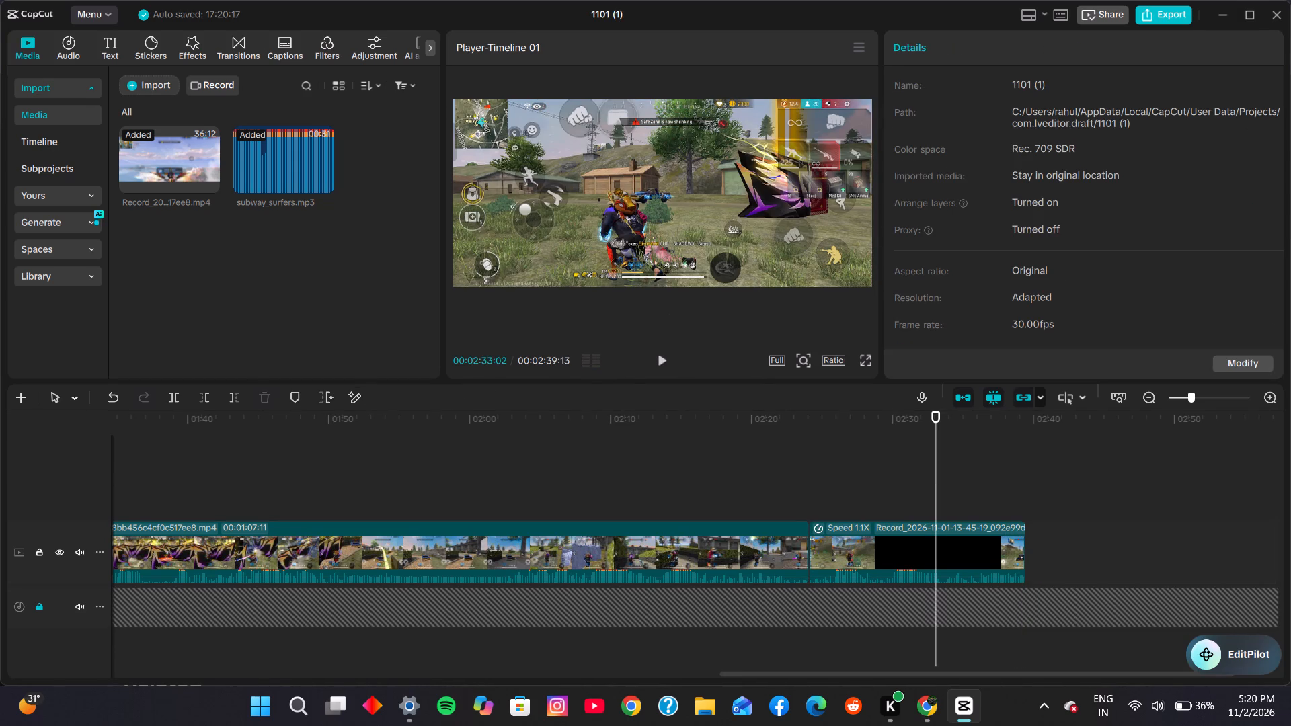
drag(194, 450, 54, 466)
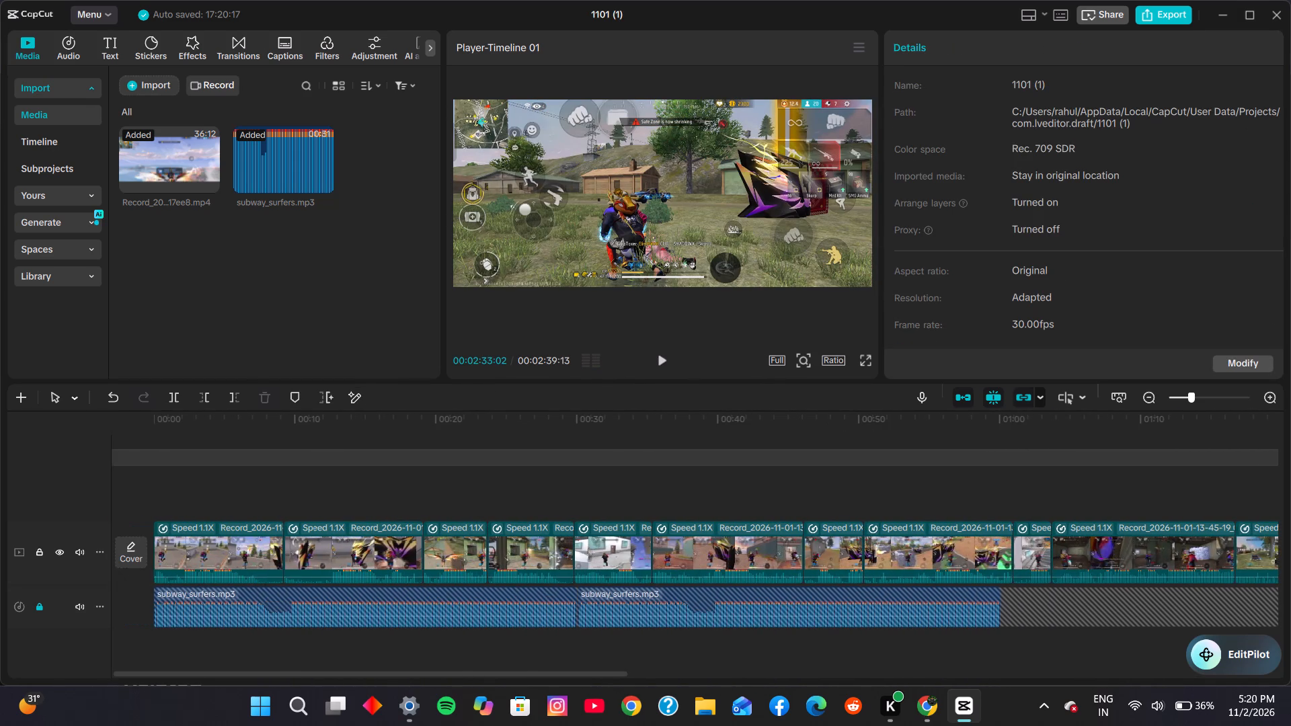
drag(54, 466, 53, 465)
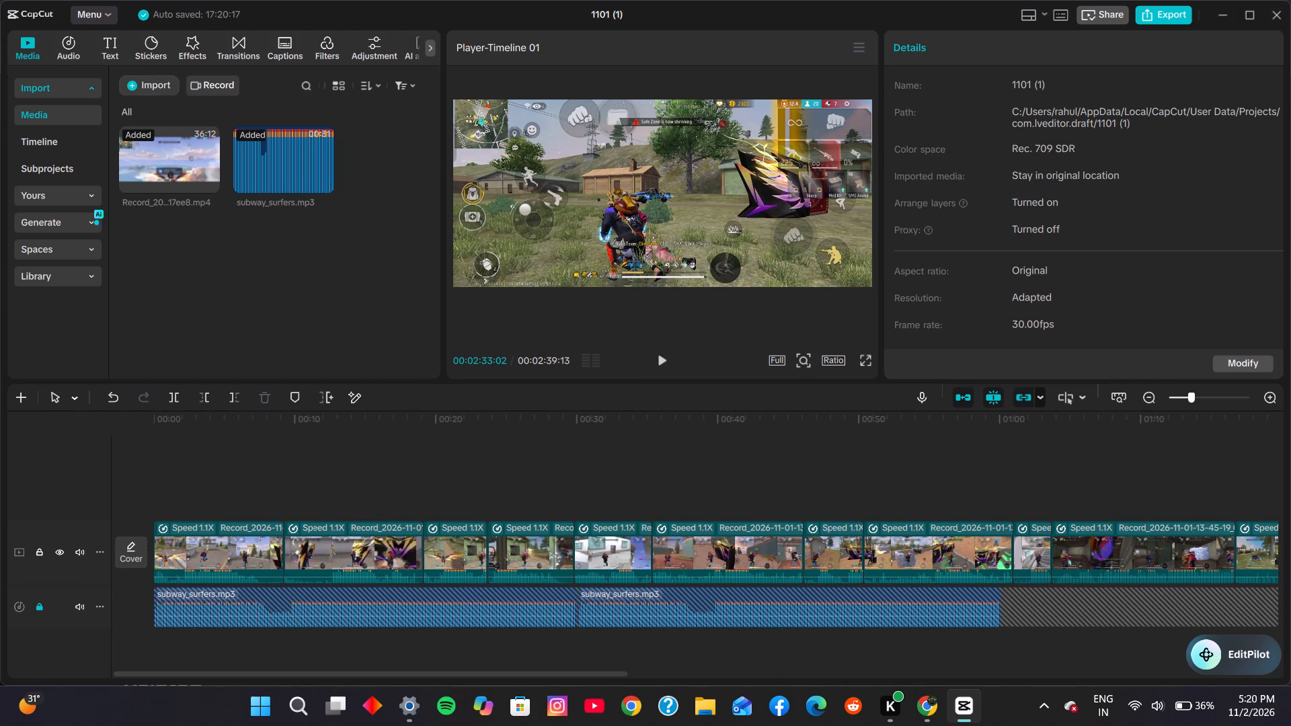
click(42, 612)
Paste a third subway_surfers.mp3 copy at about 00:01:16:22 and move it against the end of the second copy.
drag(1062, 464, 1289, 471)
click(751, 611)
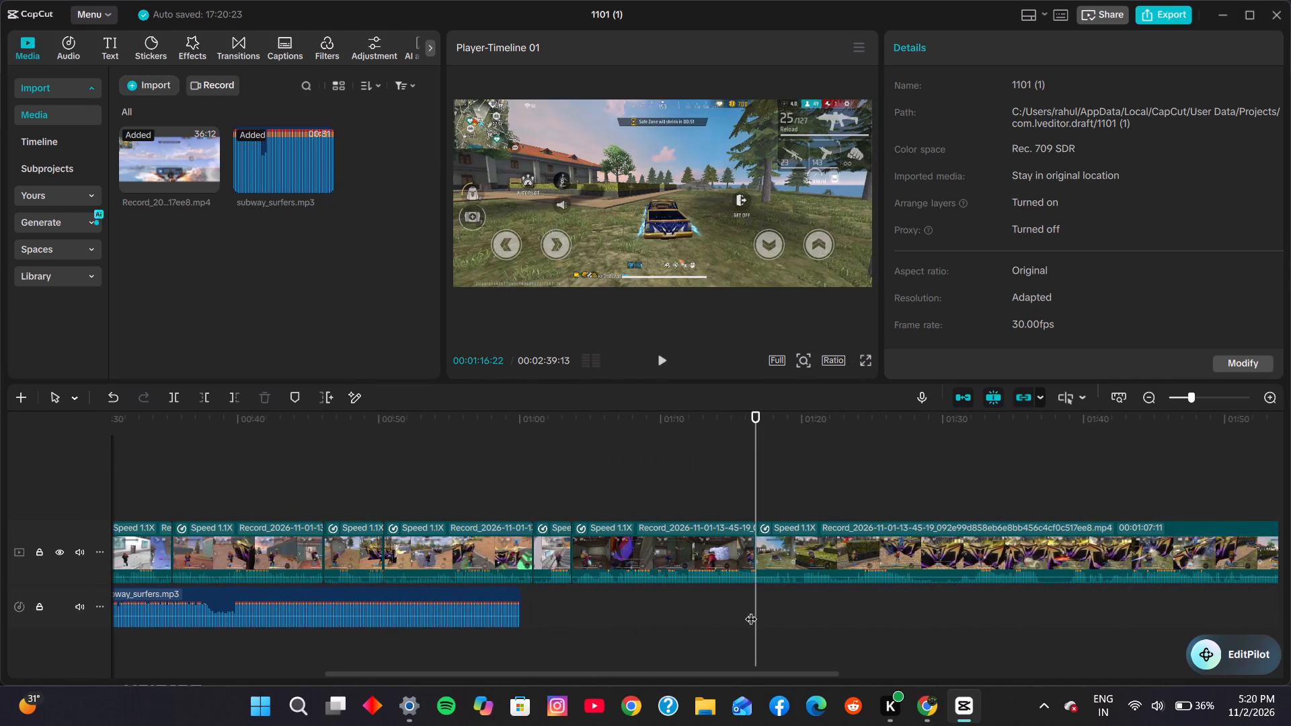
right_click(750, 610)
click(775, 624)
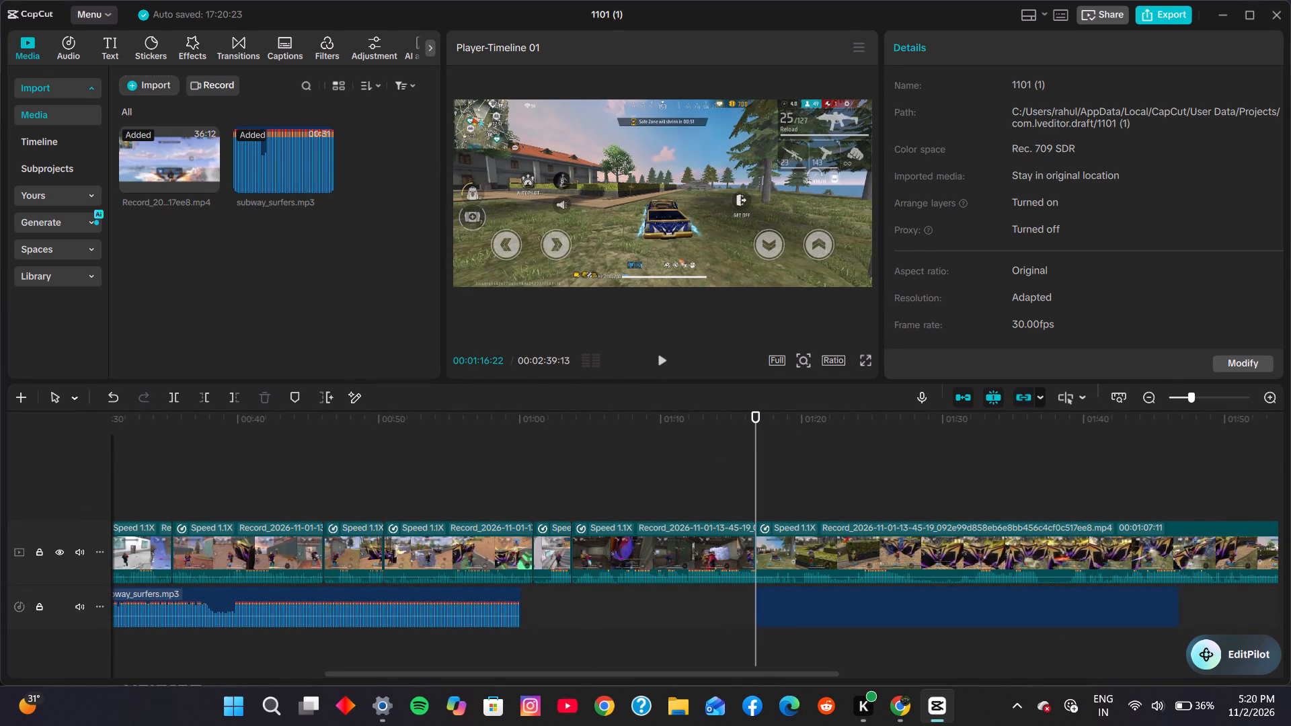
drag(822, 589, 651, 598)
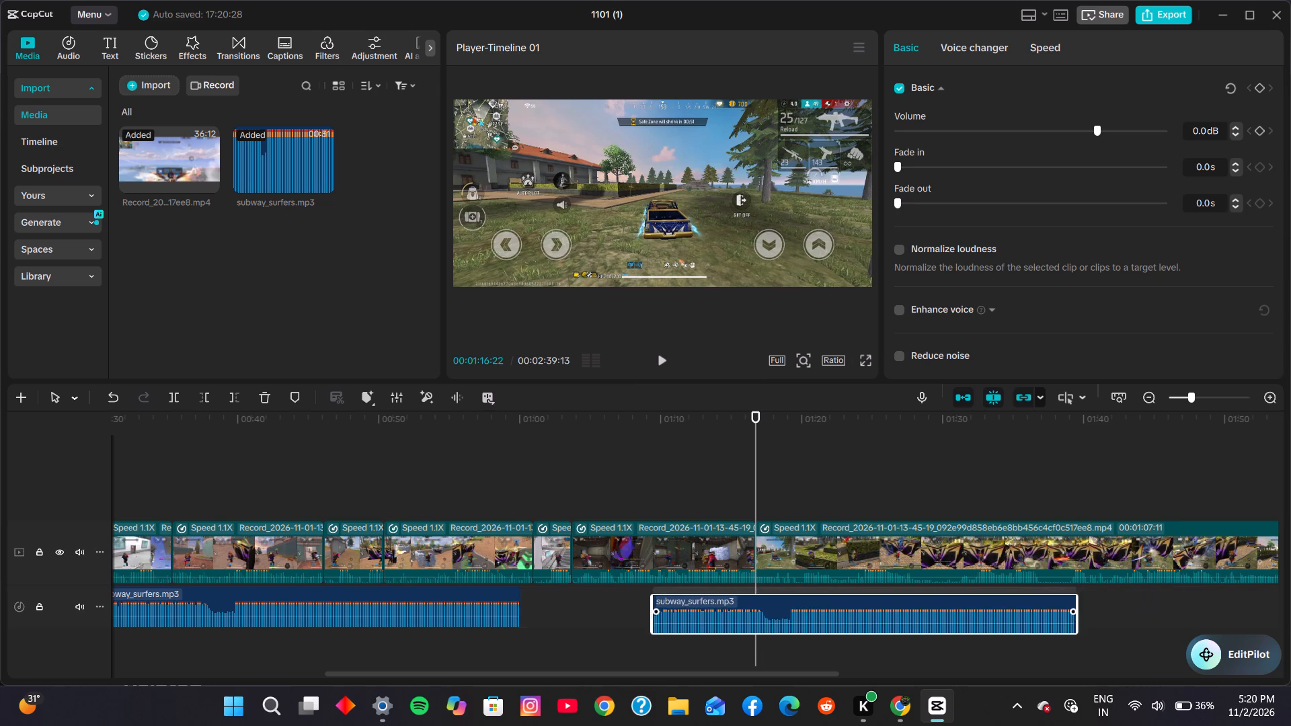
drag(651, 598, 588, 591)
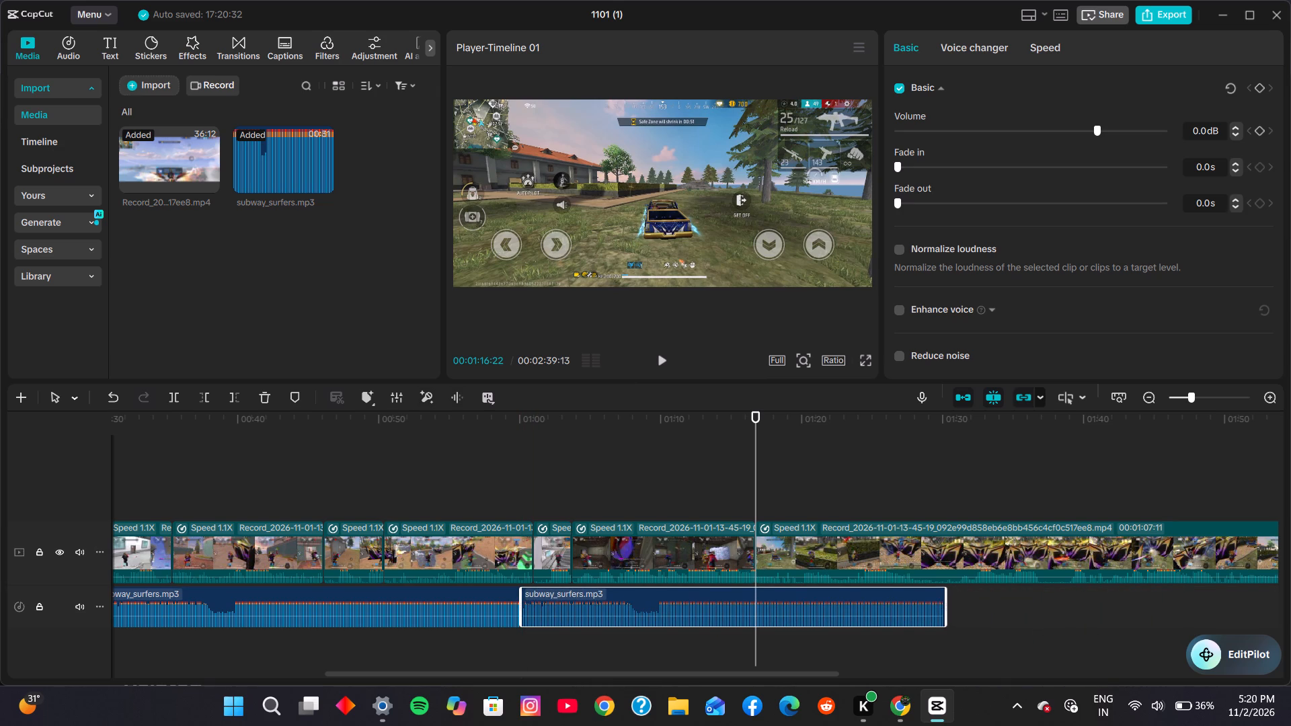
Delete all three subway_surfers.mp3 clips from the timeline's audio track.
click(263, 390)
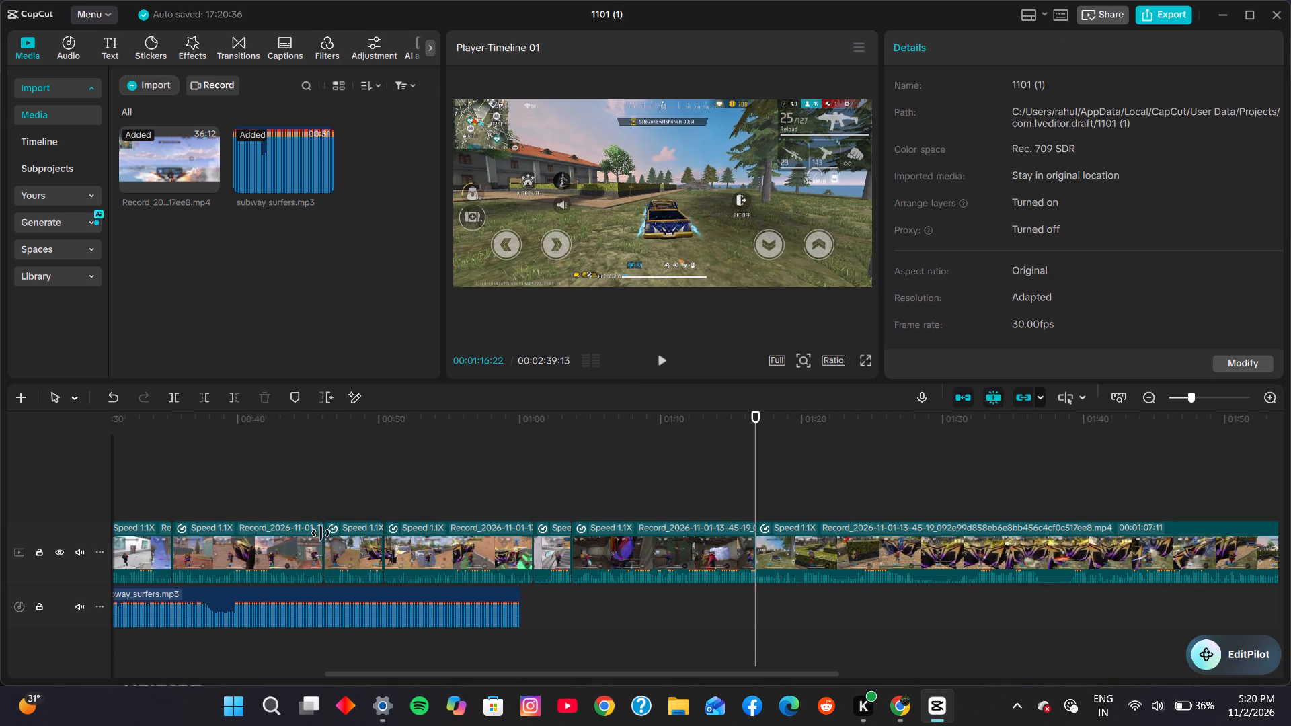
click(326, 600)
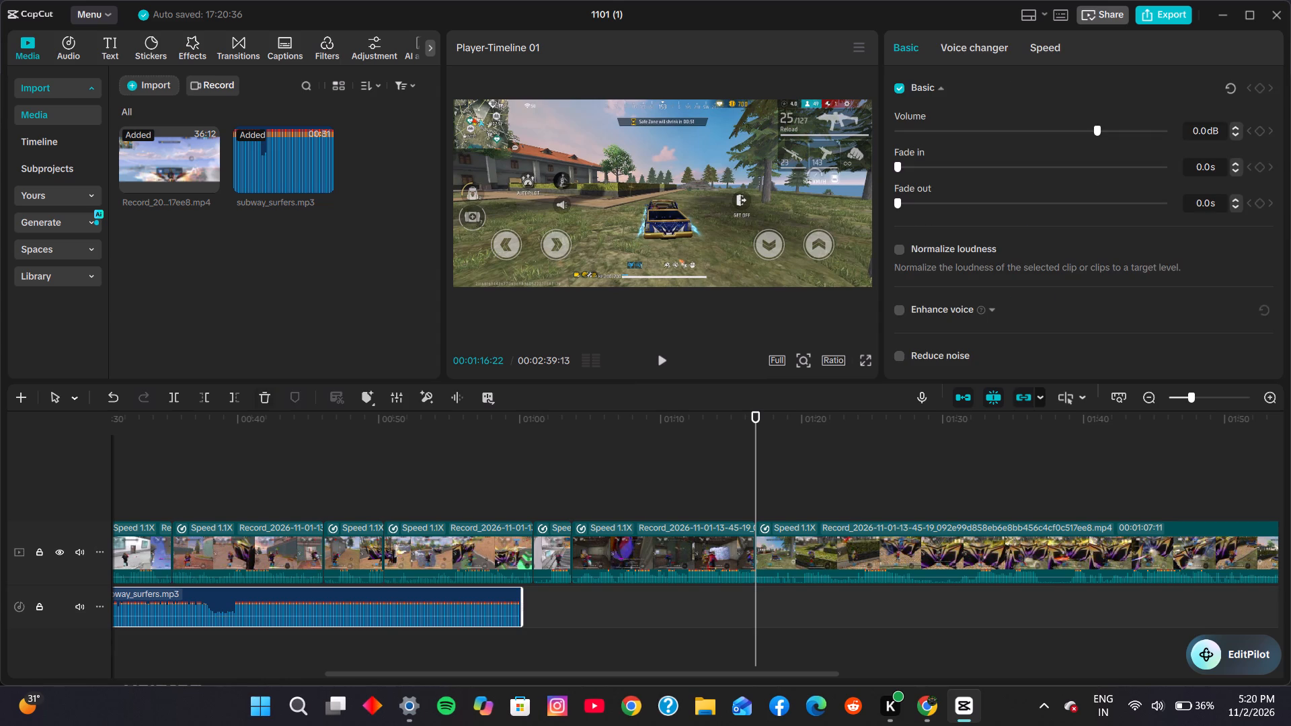
click(267, 395)
drag(318, 415, 122, 421)
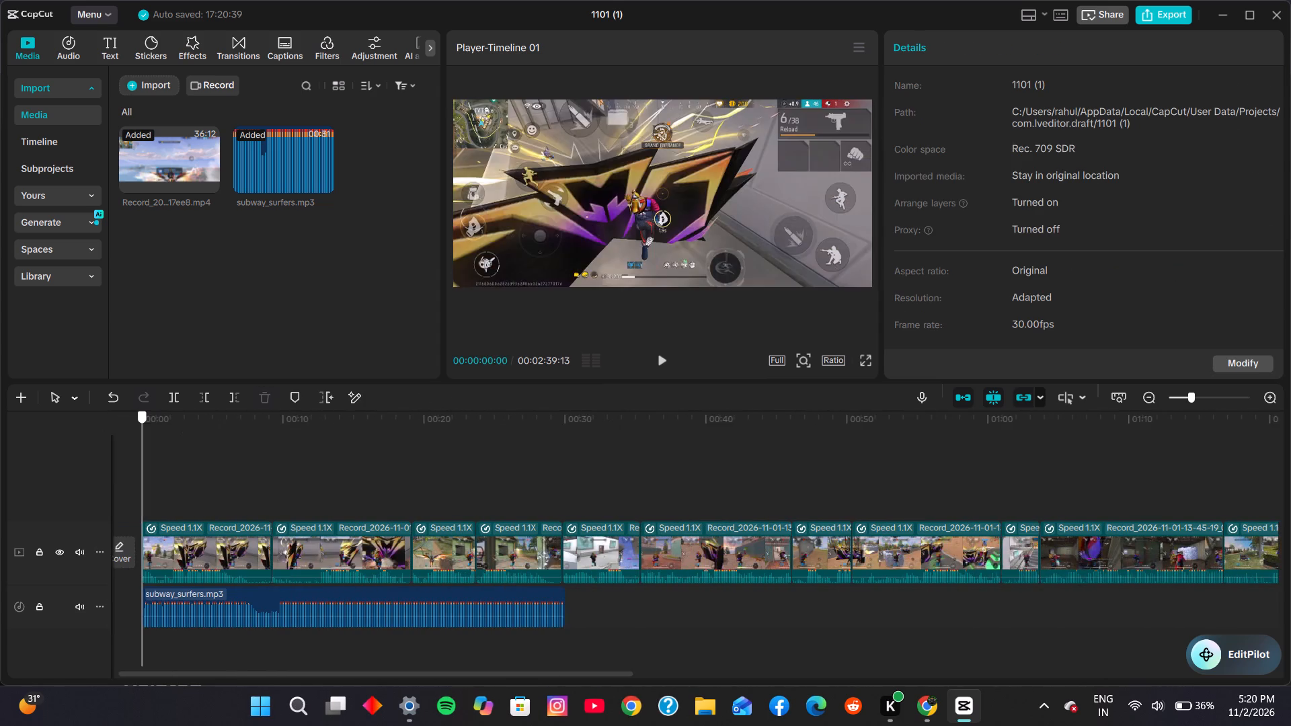
drag(122, 421, 282, 429)
click(379, 597)
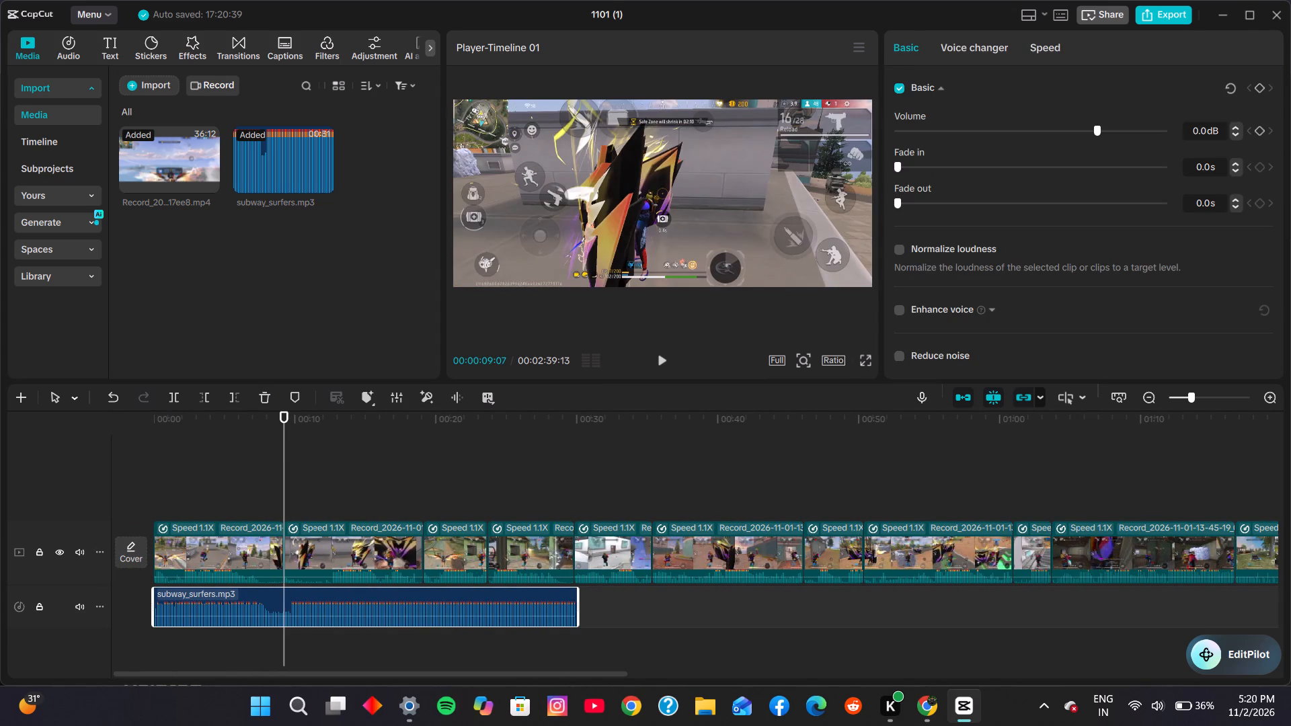
click(254, 393)
click(265, 395)
click(266, 395)
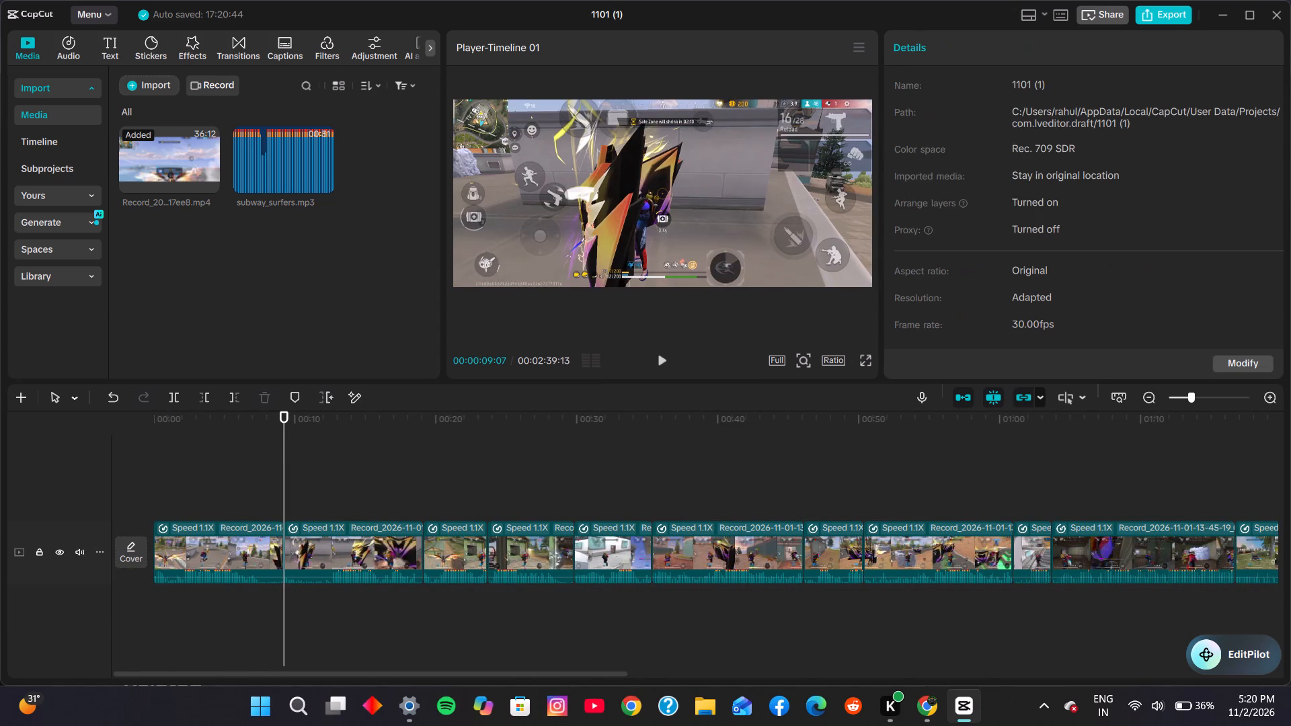
Switch to Chrome and go back from the Zedge ringtone page to the Google results for "subway surfers run music".
click(921, 716)
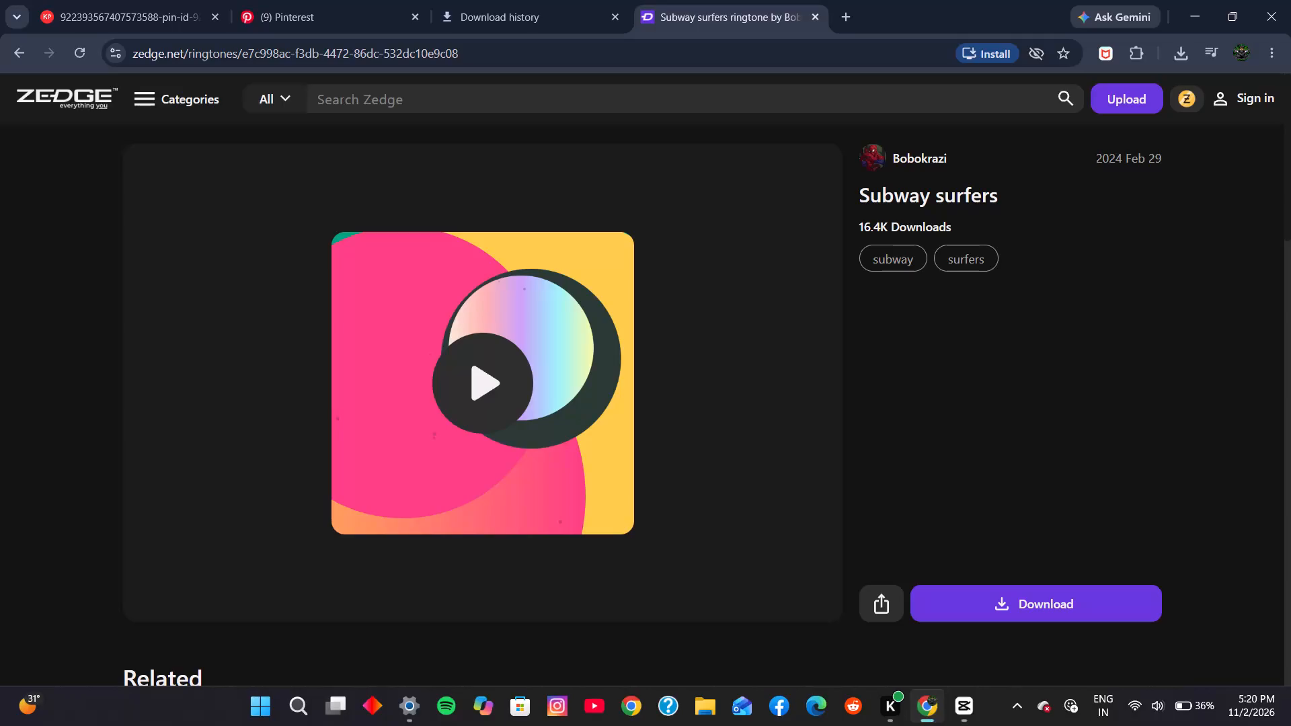
drag(380, 230, 381, 245)
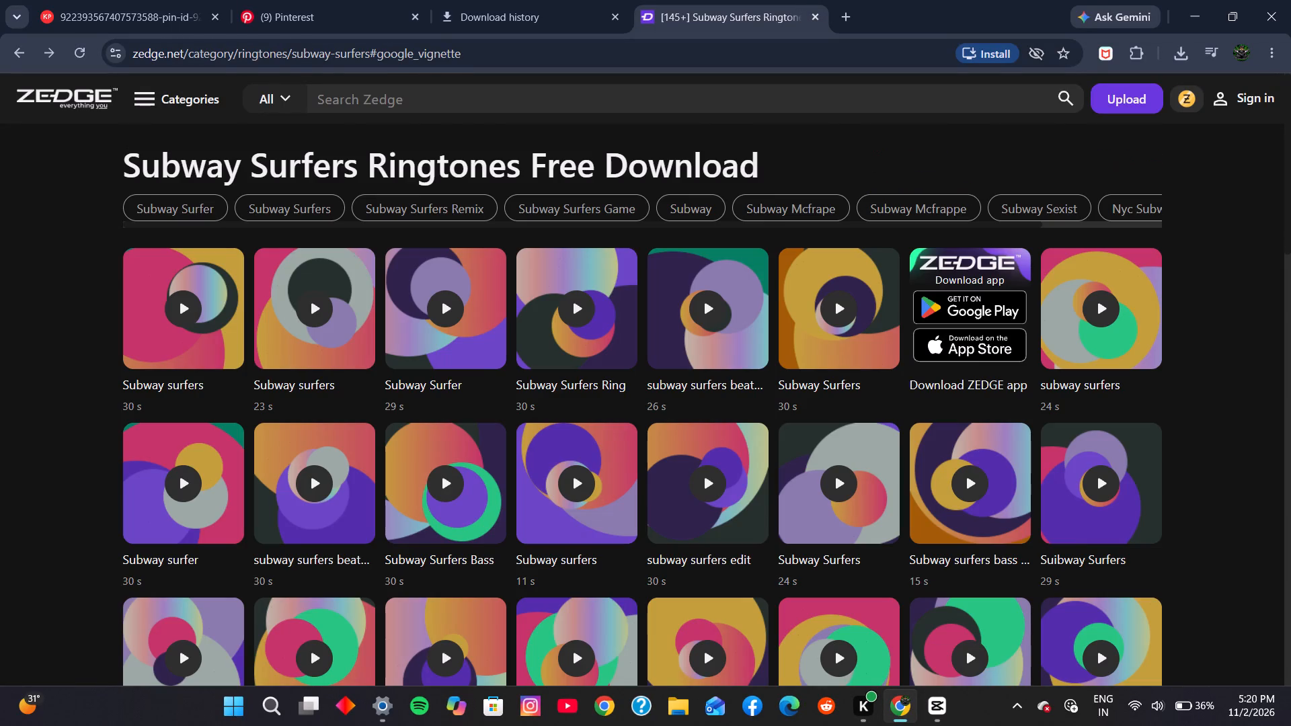
scroll(392, 261, up, 4)
drag(464, 161, 474, 161)
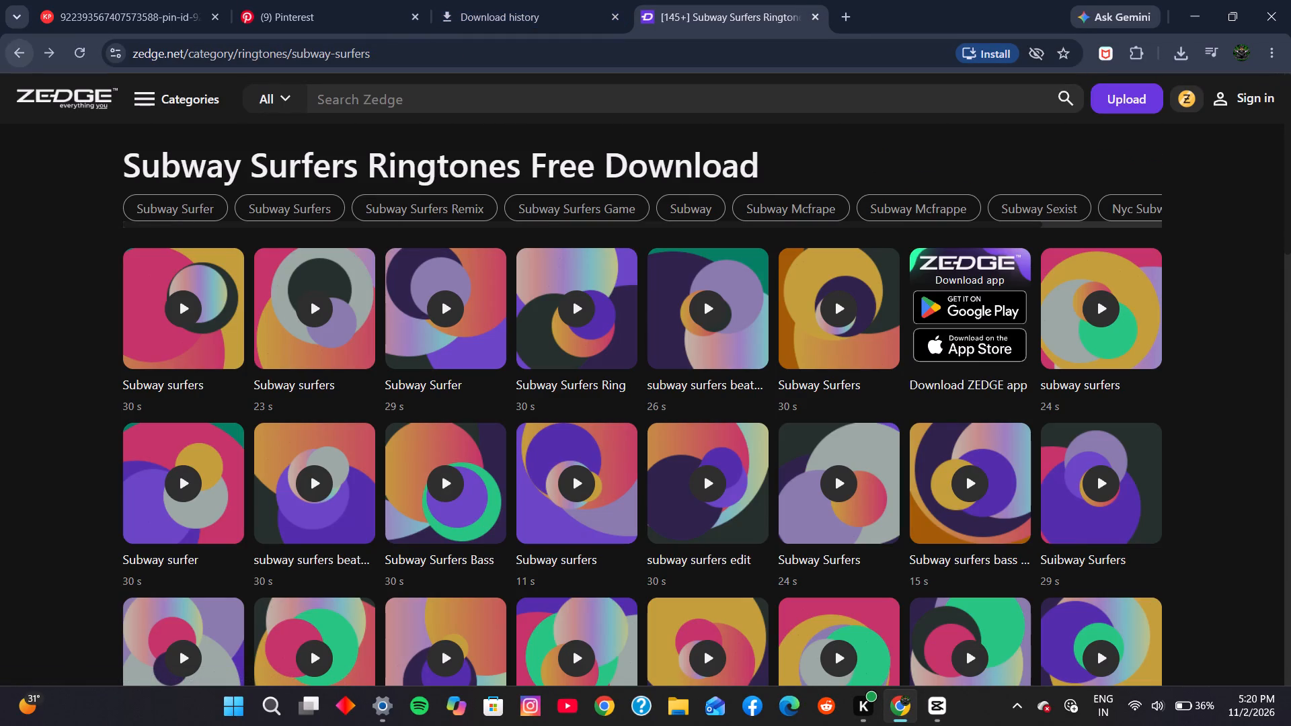
click(10, 52)
Look through the "subway surfers run music" results and open the Subway Surfers artist page on Apple Music.
scroll(432, 341, down, 1)
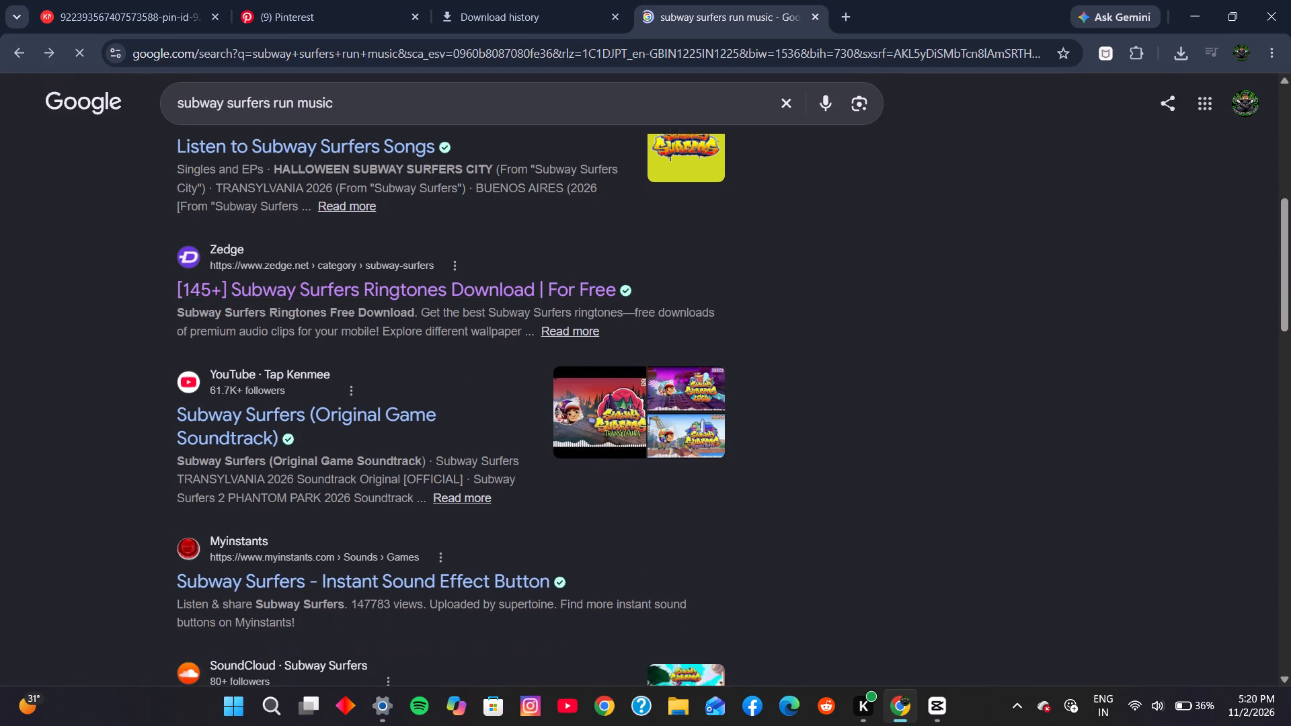
scroll(432, 341, down, 3)
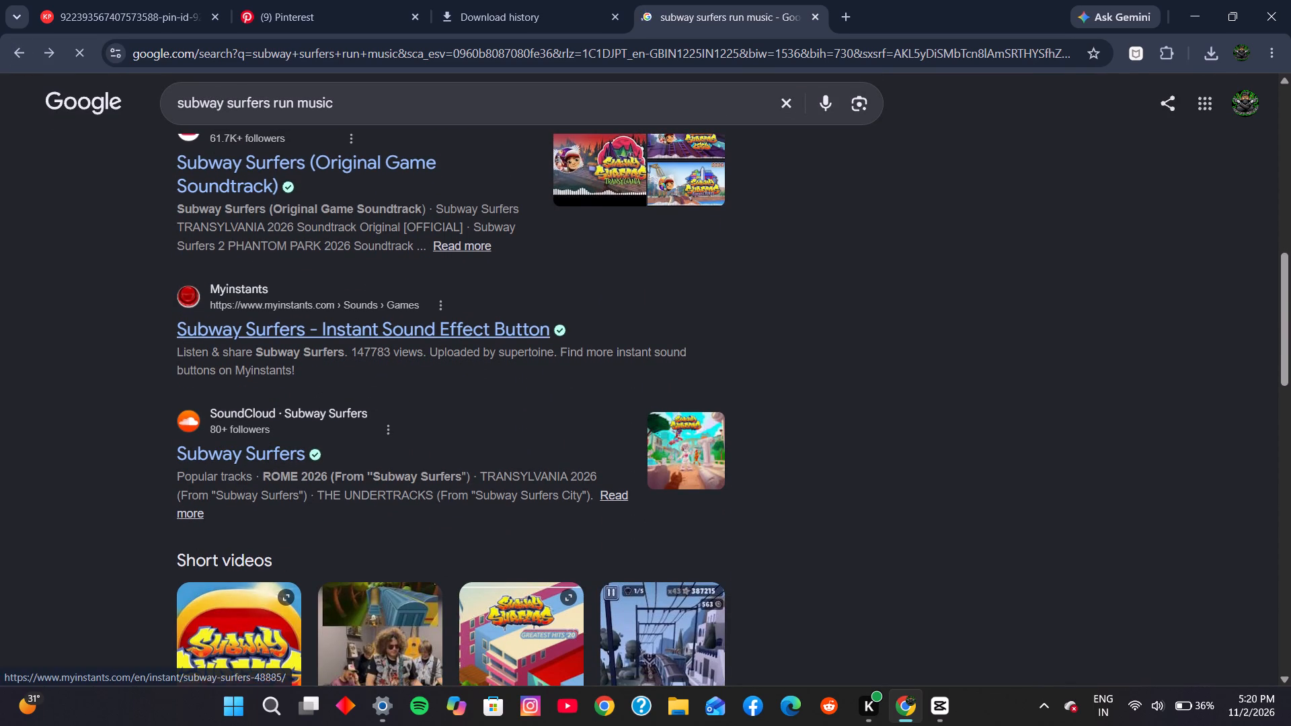
scroll(394, 341, down, 8)
click(407, 105)
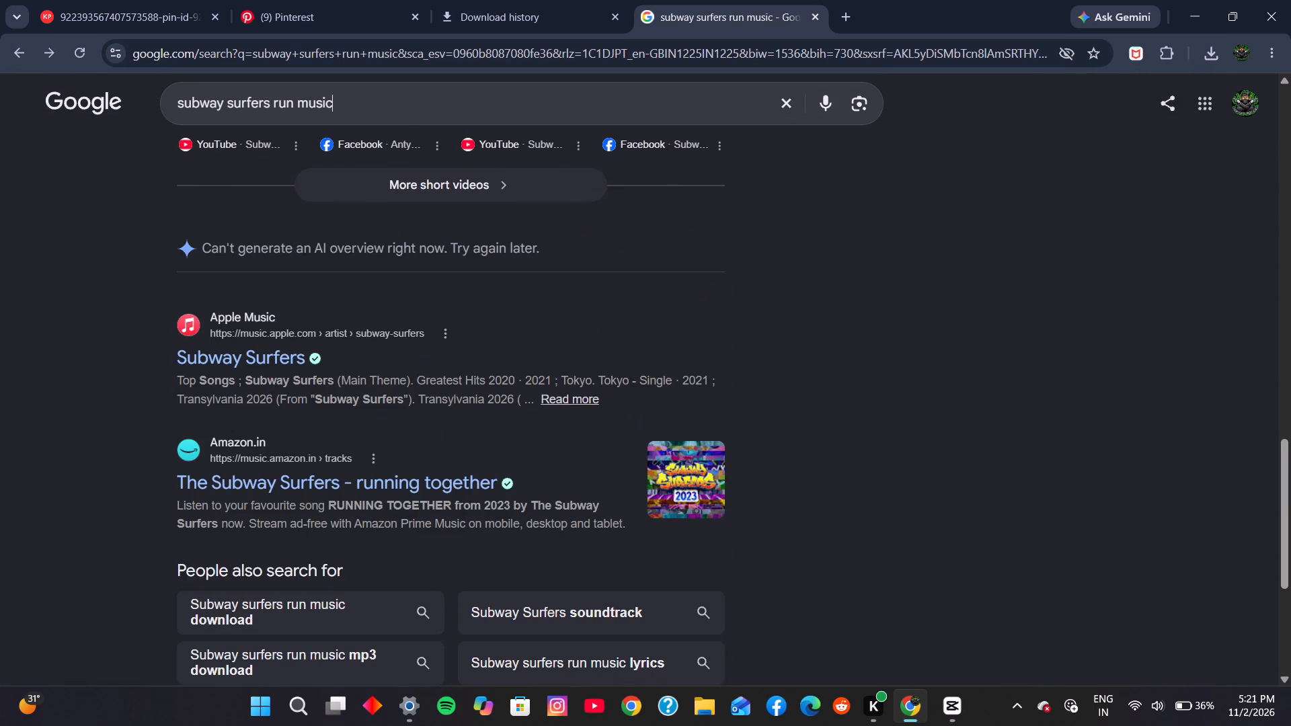
click(990, 584)
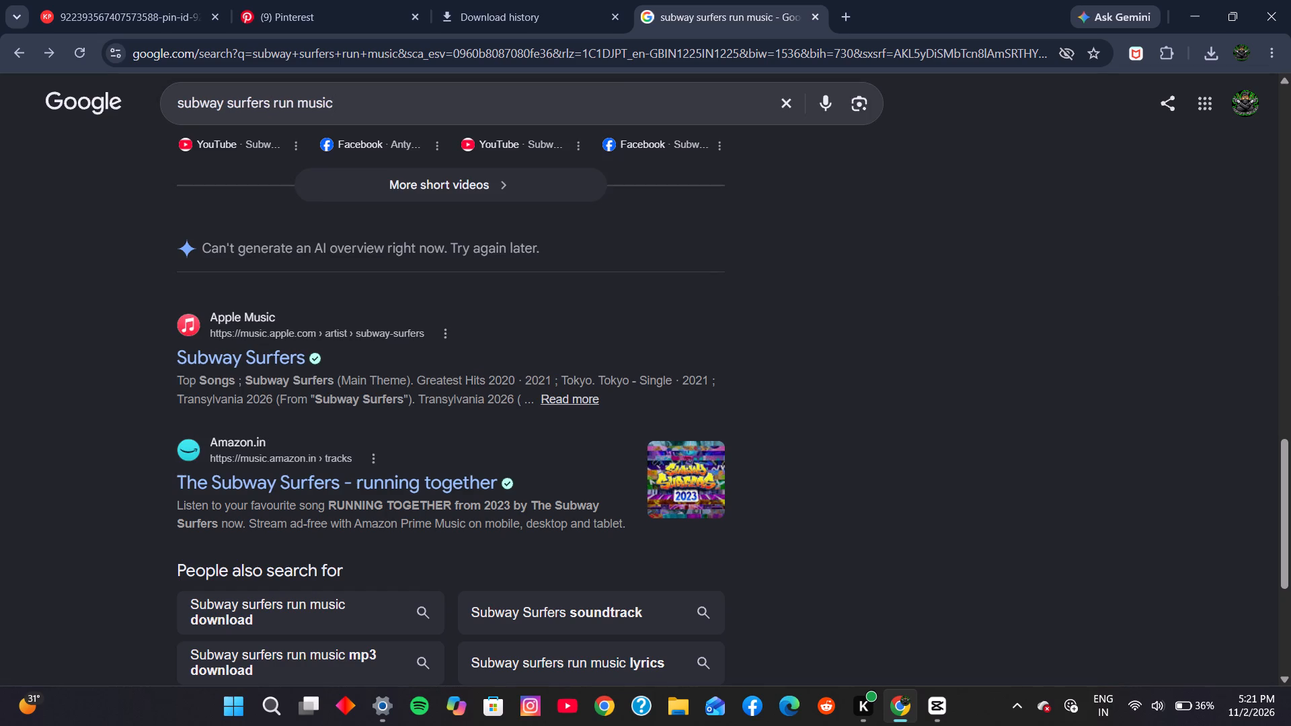
click(273, 360)
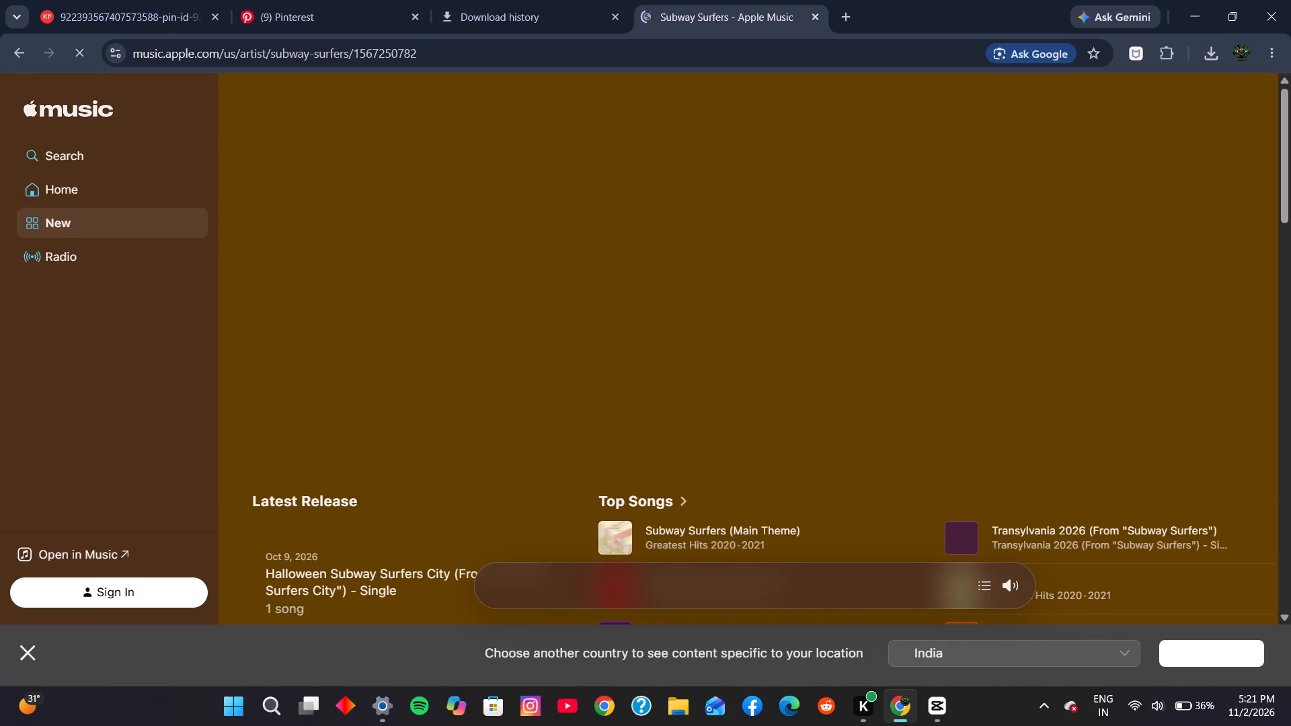
Open the album 12 Years 12 Tracks from the Subway Surfers artist page.
scroll(707, 537, down, 5)
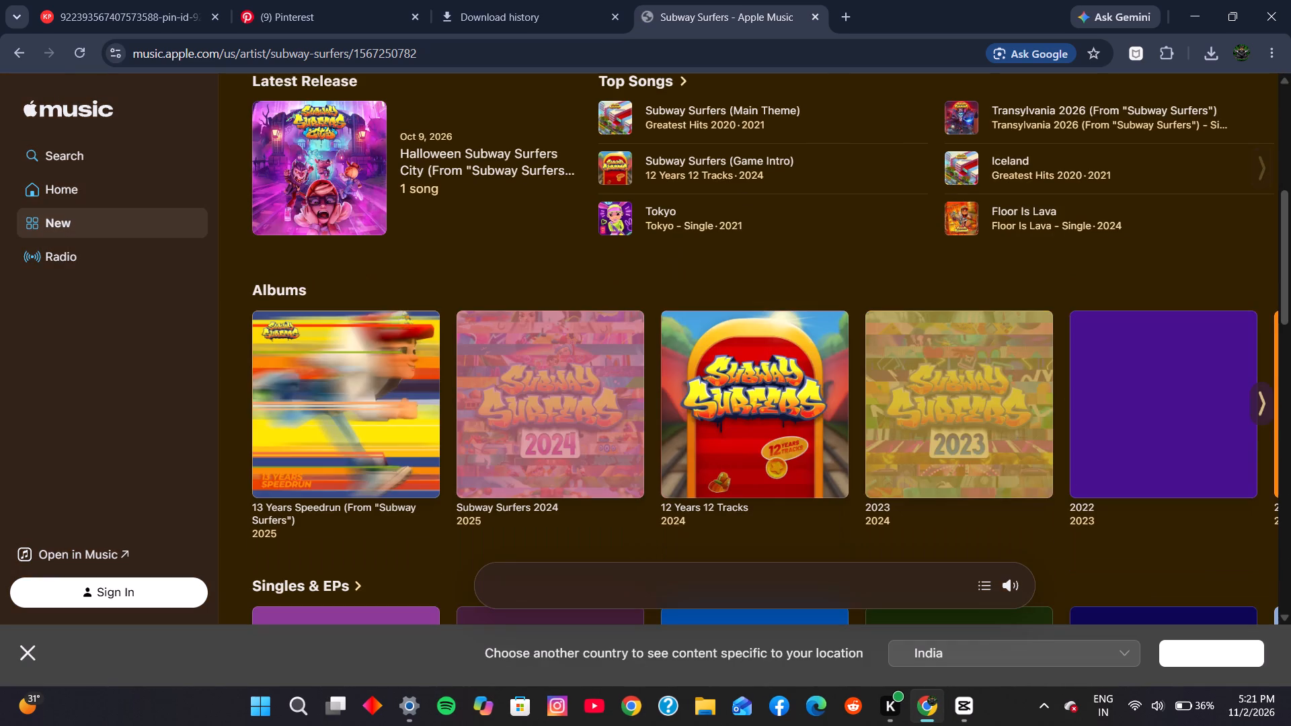
click(749, 512)
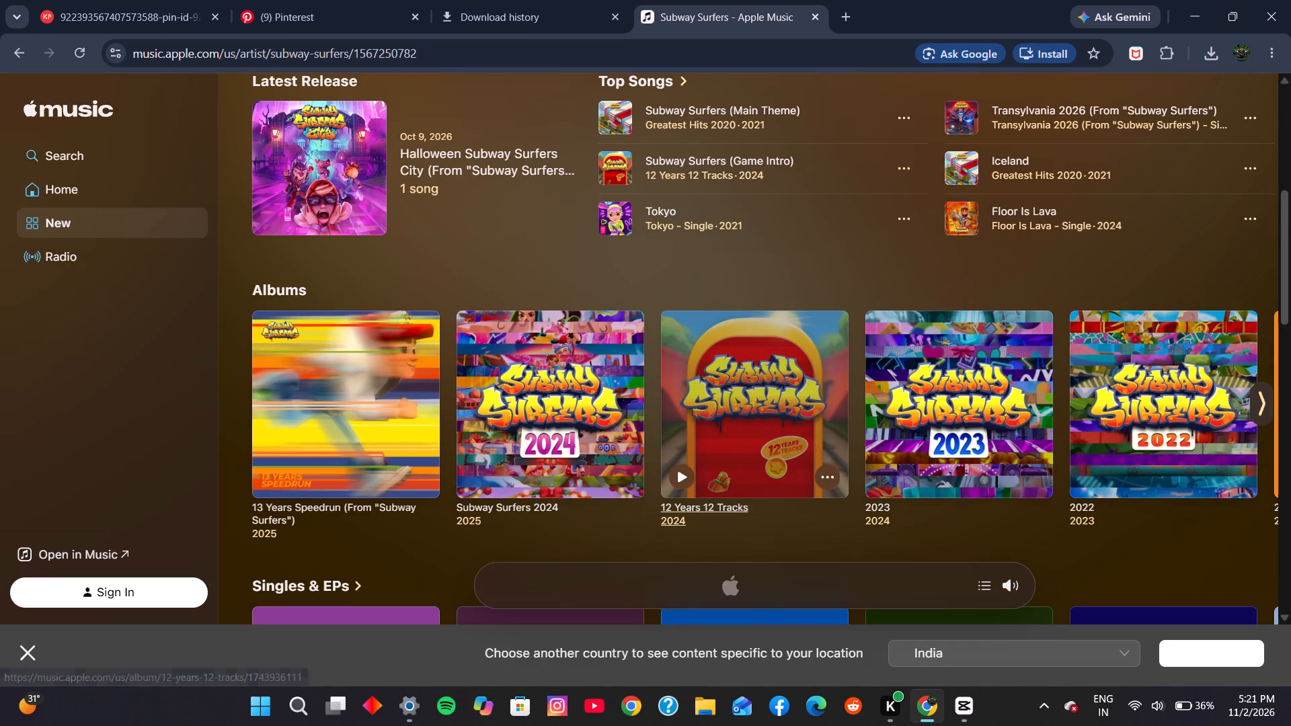
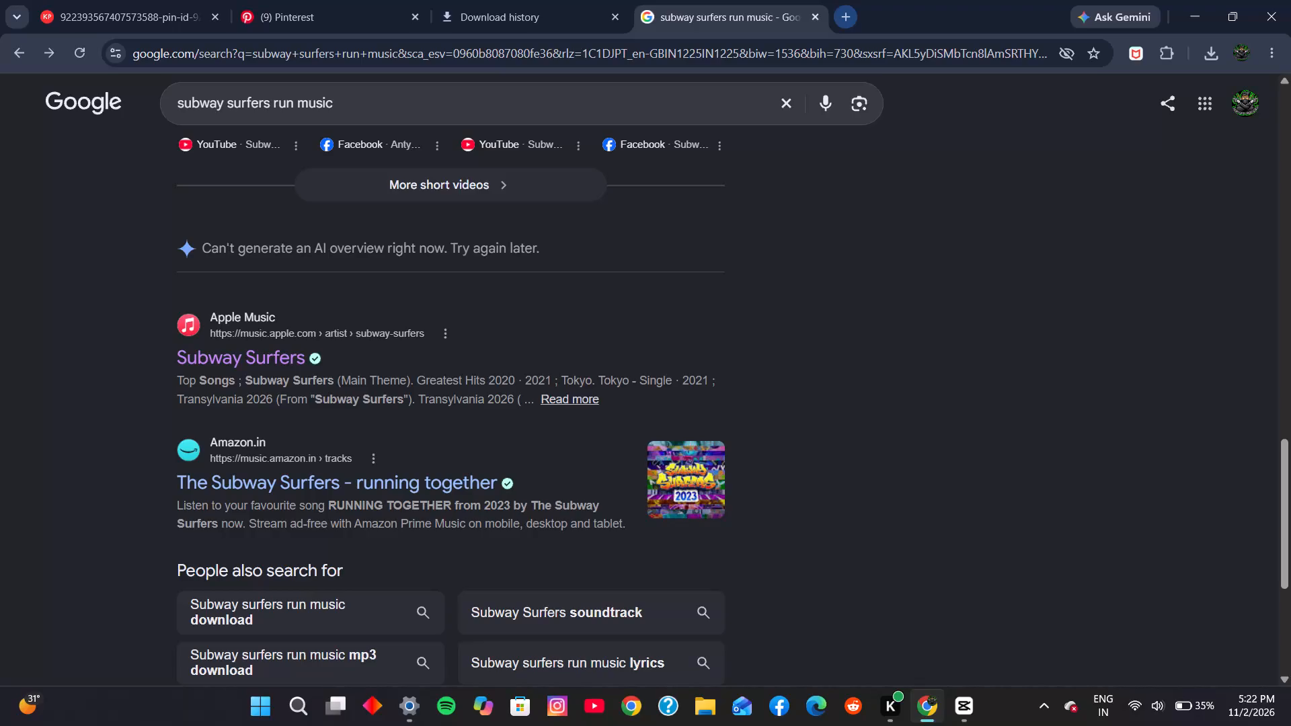
Extend the Google search to "subway surfers run music 2m" and run it.
scroll(590, 502, down, 6)
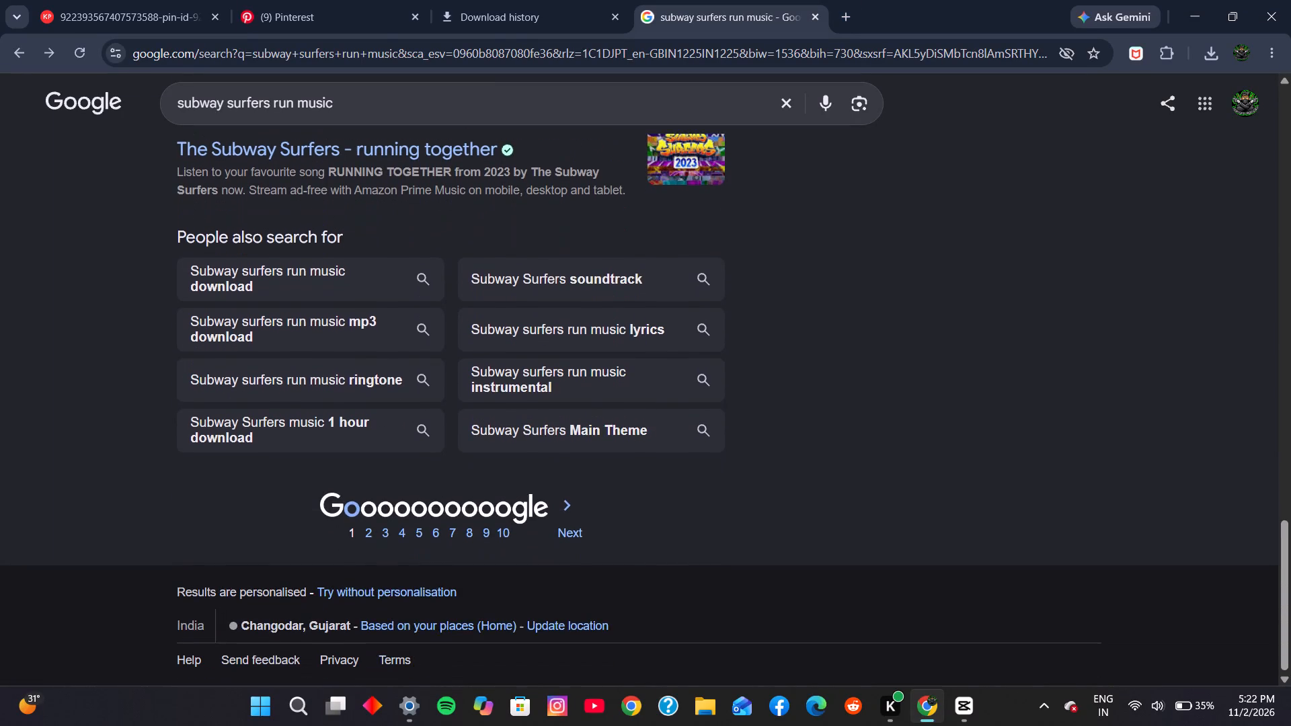
scroll(590, 502, down, 3)
scroll(581, 500, up, 7)
click(418, 100)
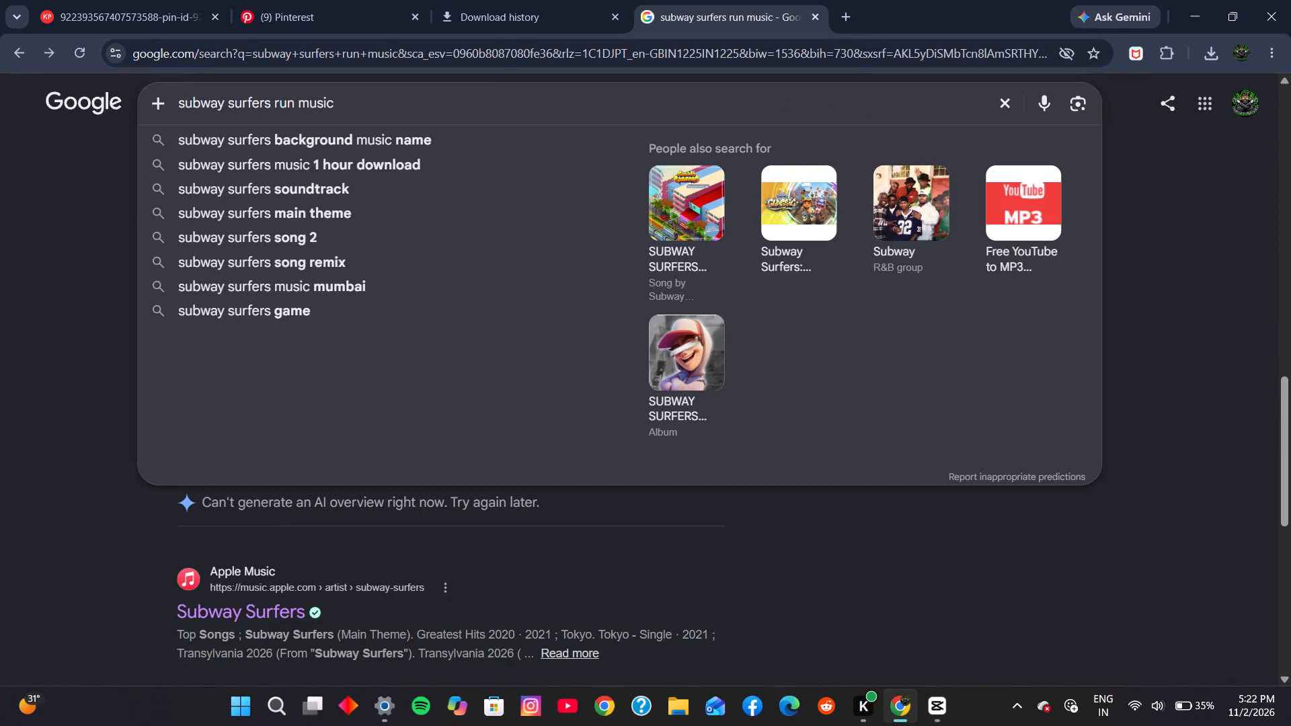
key(space)
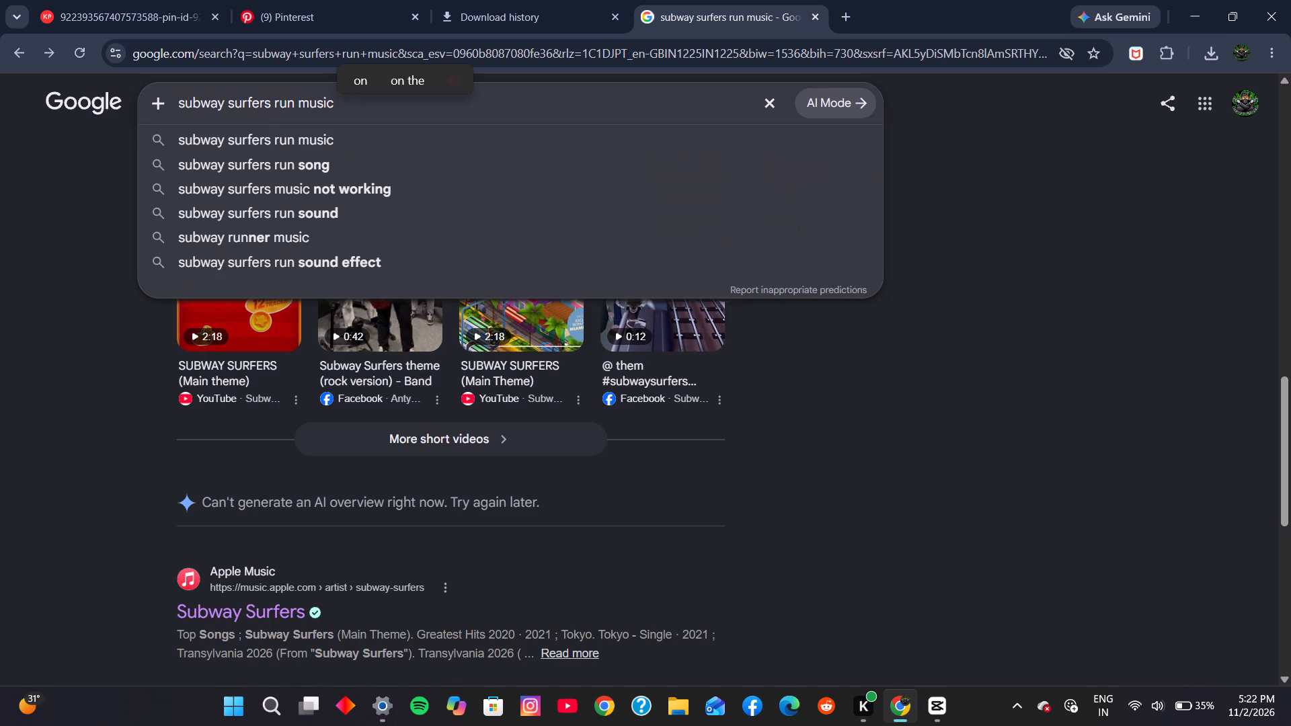
key(2)
key(m)
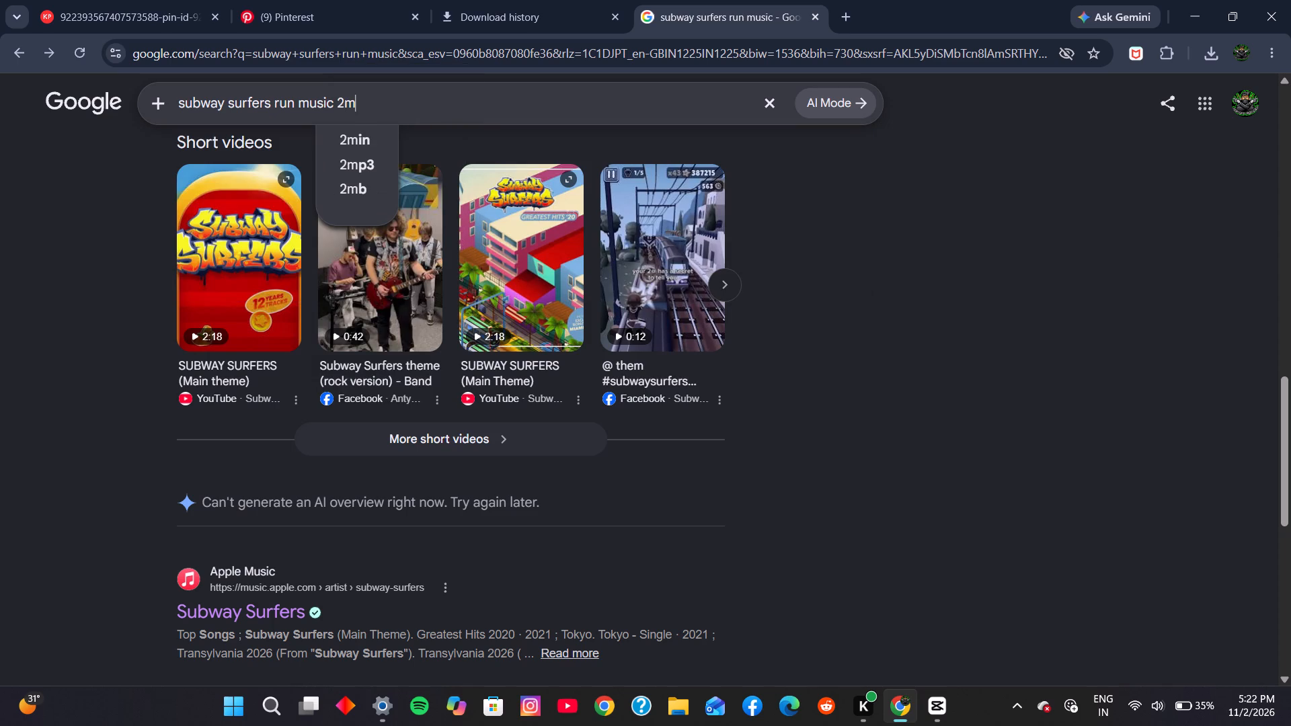
key(Return)
Look through the "subway surfers run music 2m" results and open the Subway Surfers artist page on Apple Music.
scroll(408, 191, down, 6)
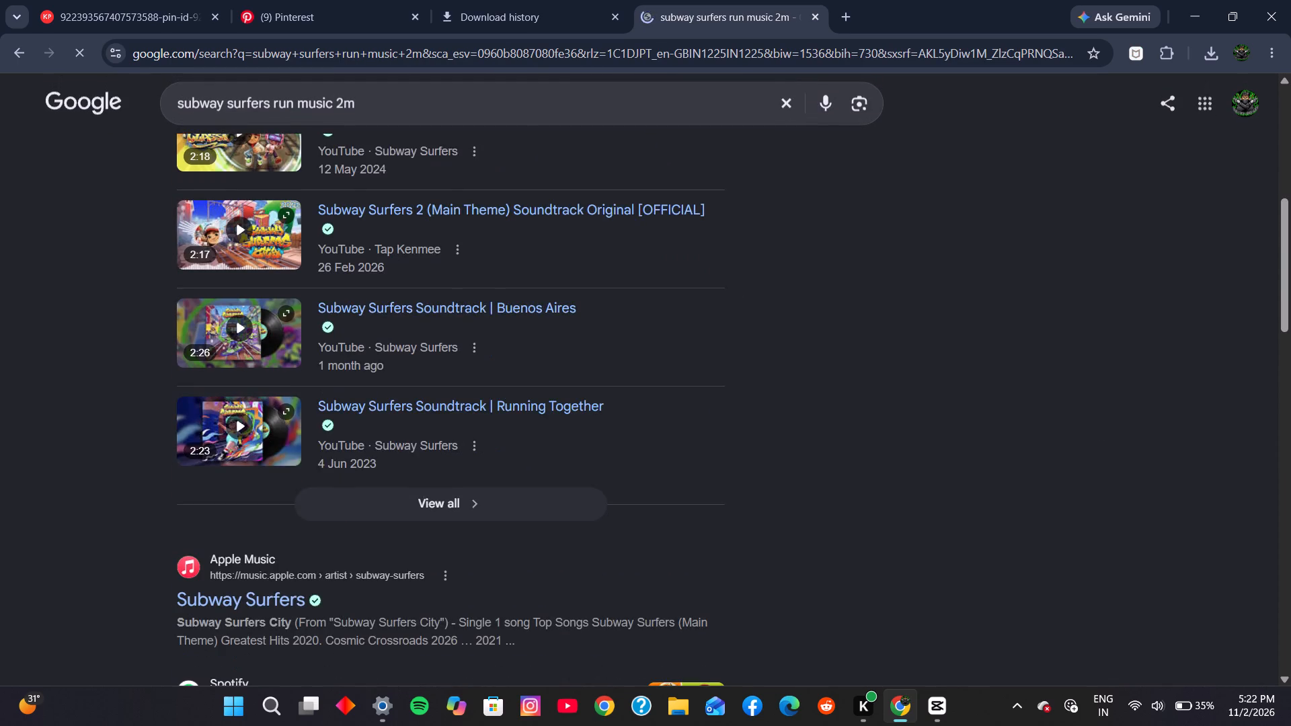
scroll(395, 184, down, 5)
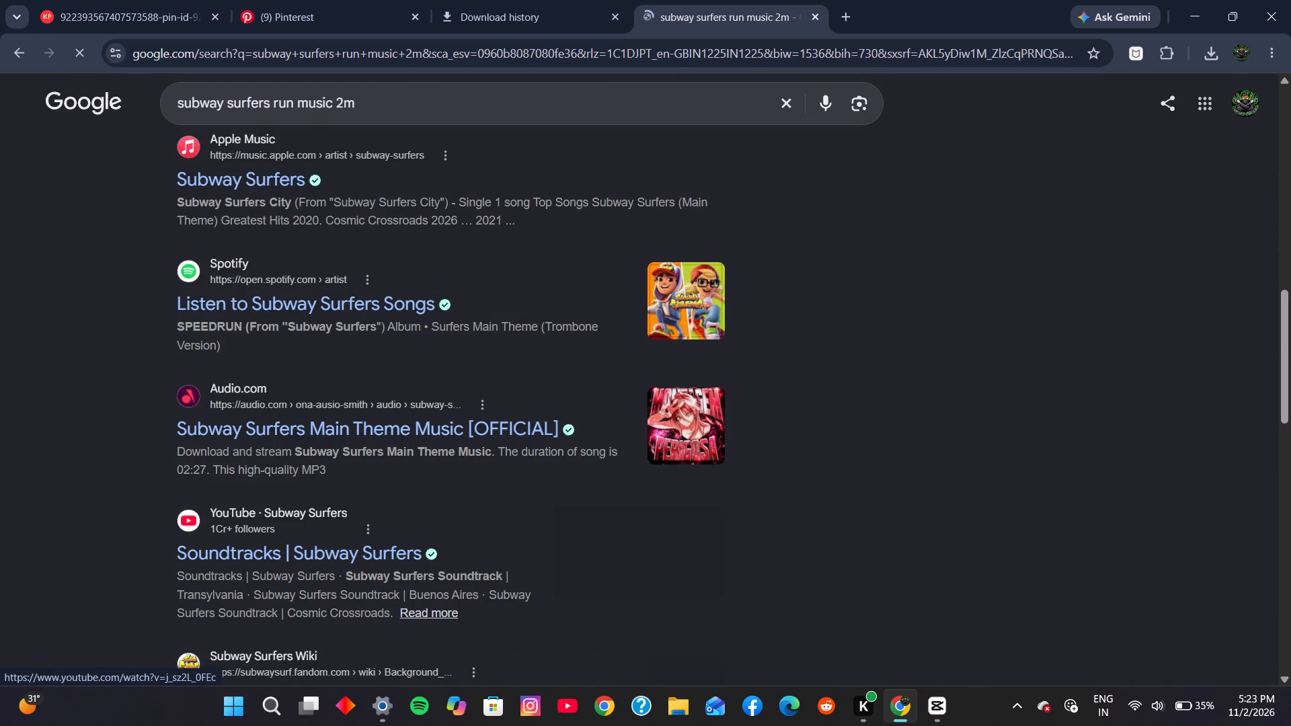
scroll(467, 299, down, 1)
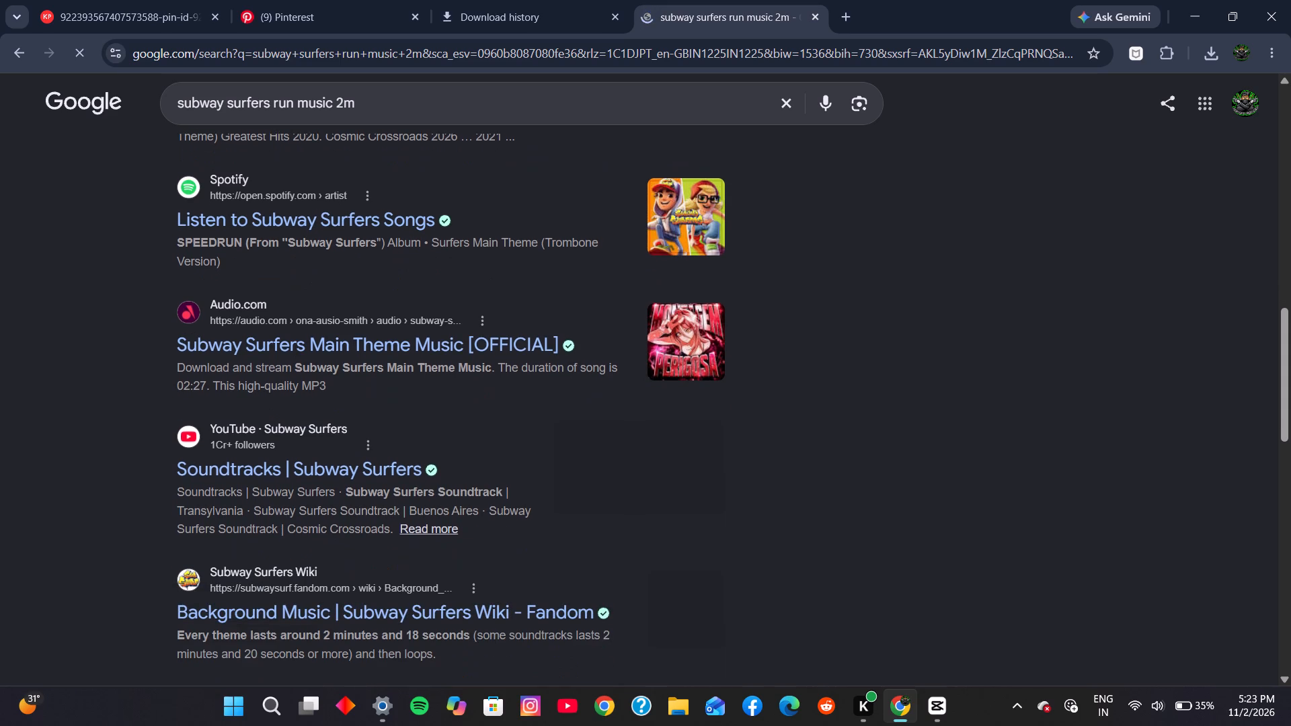
scroll(467, 299, down, 4)
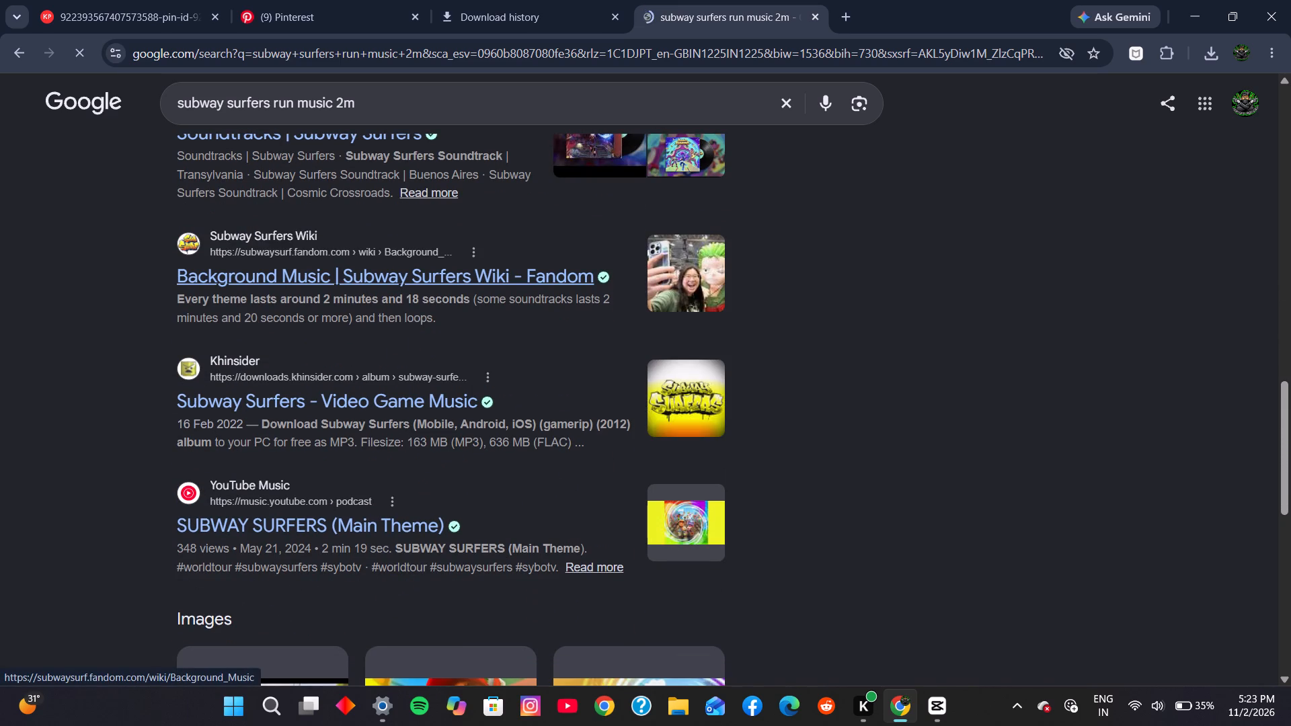
scroll(421, 292, down, 3)
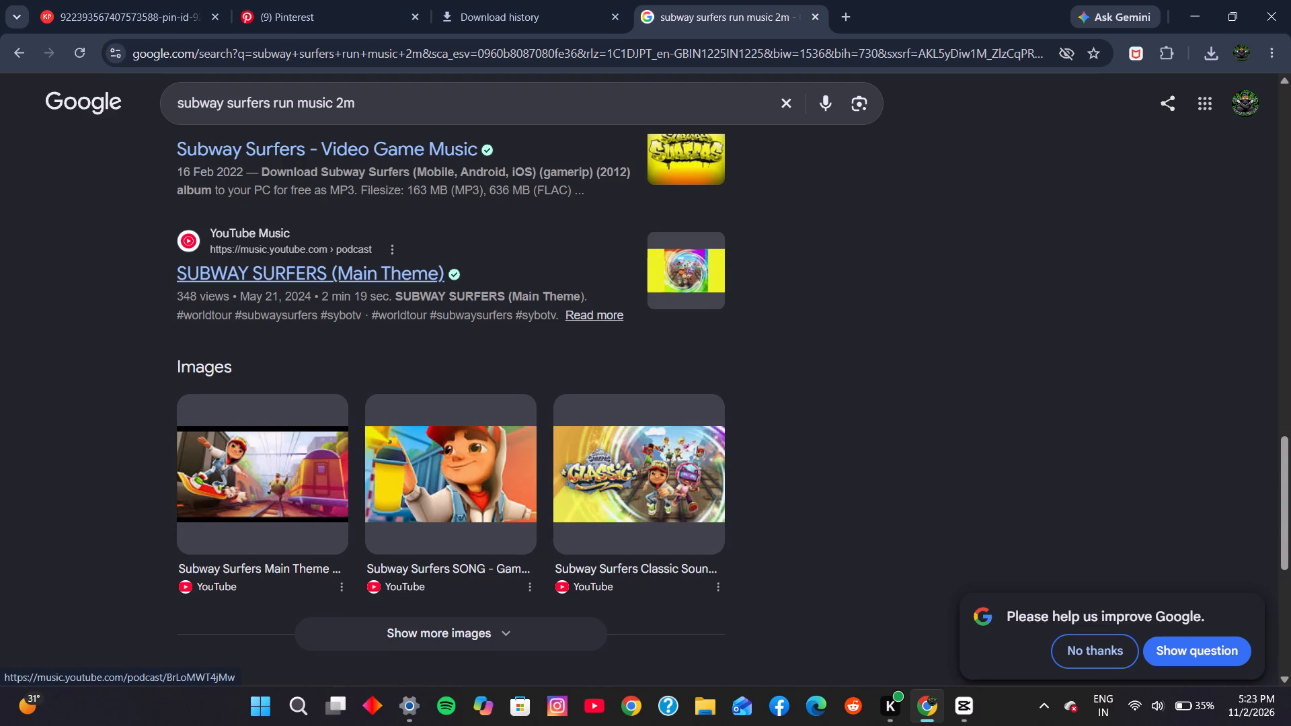
scroll(346, 271, down, 5)
scroll(346, 271, up, 6)
scroll(346, 270, up, 16)
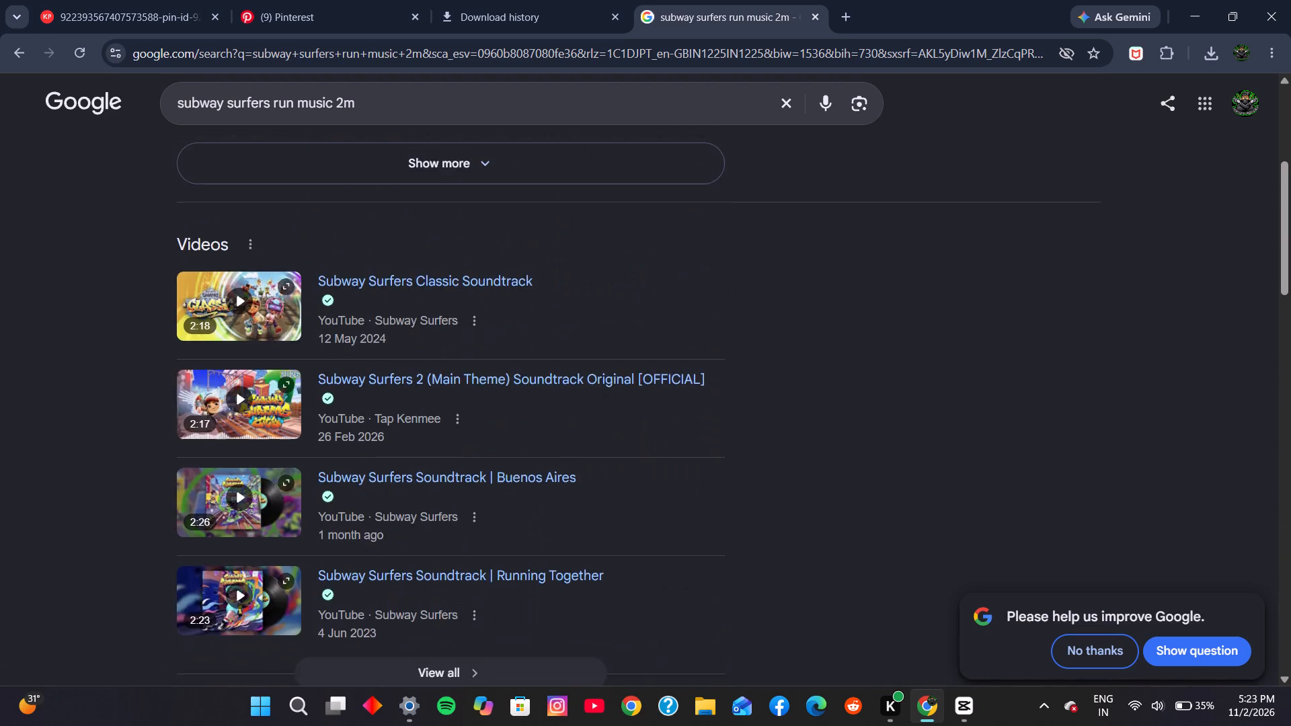
scroll(346, 270, up, 9)
scroll(354, 313, down, 9)
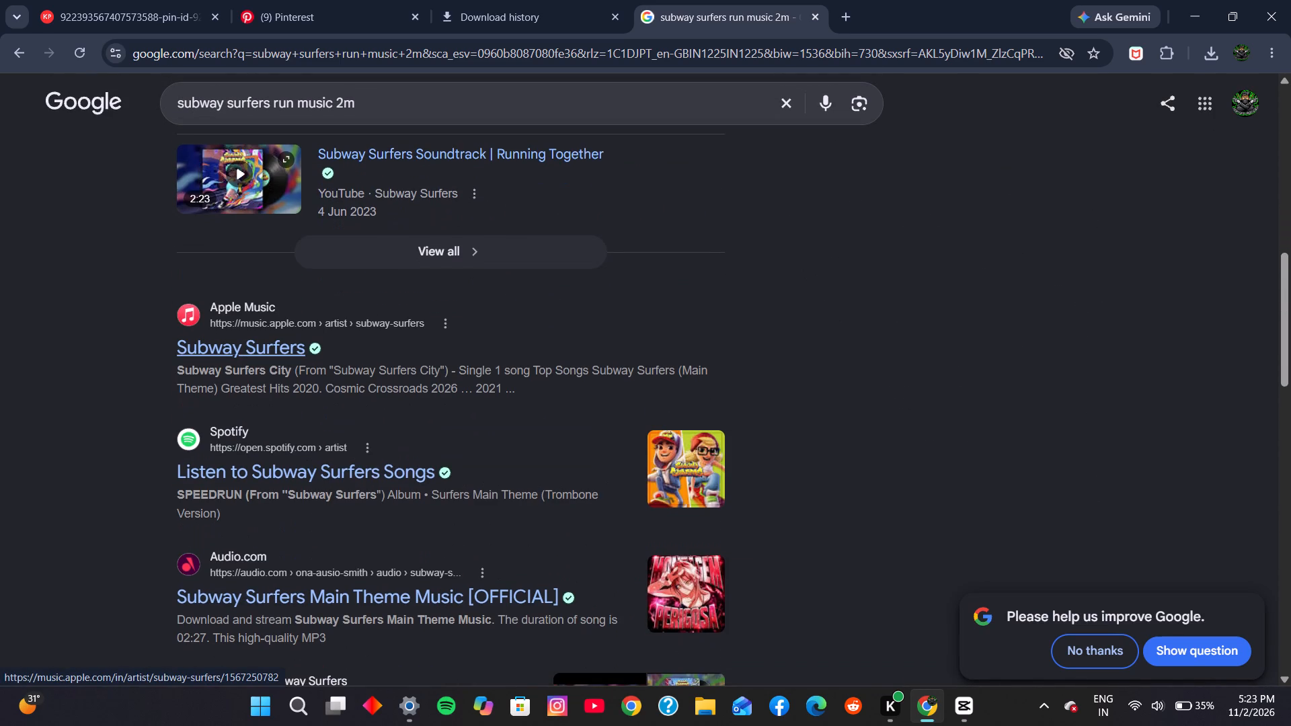
scroll(352, 303, down, 3)
scroll(352, 303, up, 2)
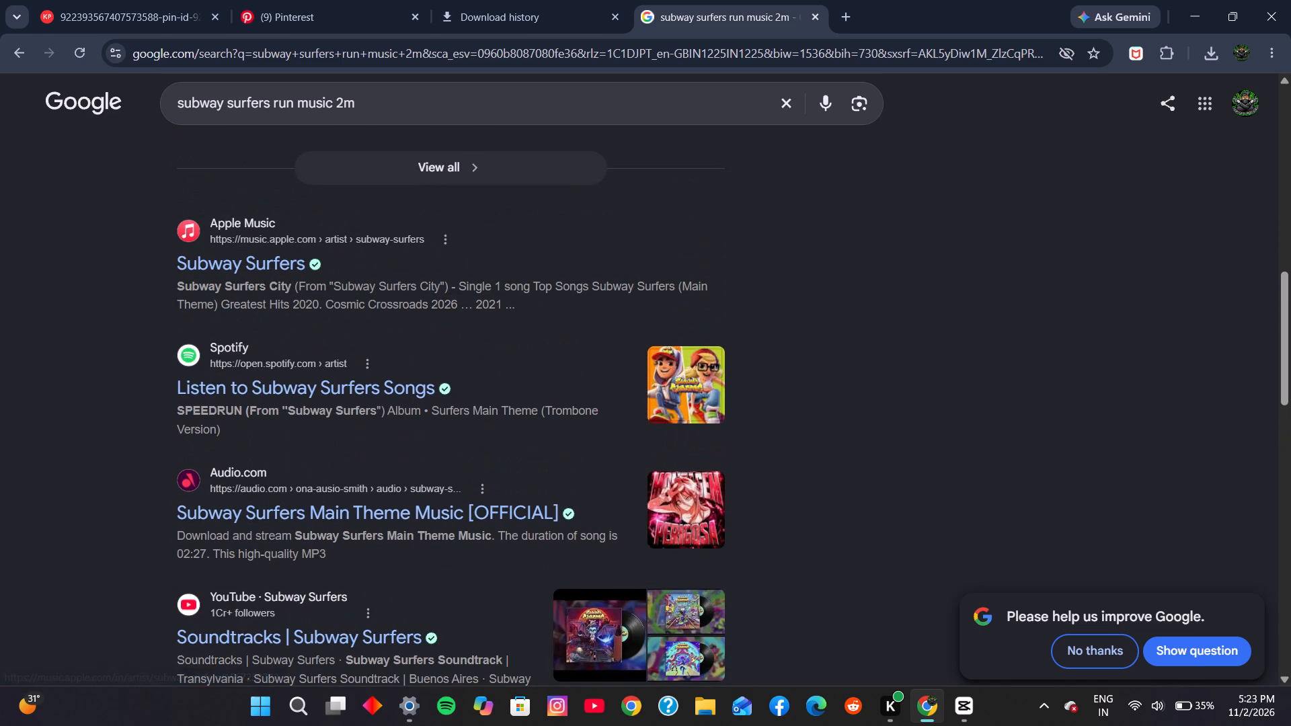
click(248, 264)
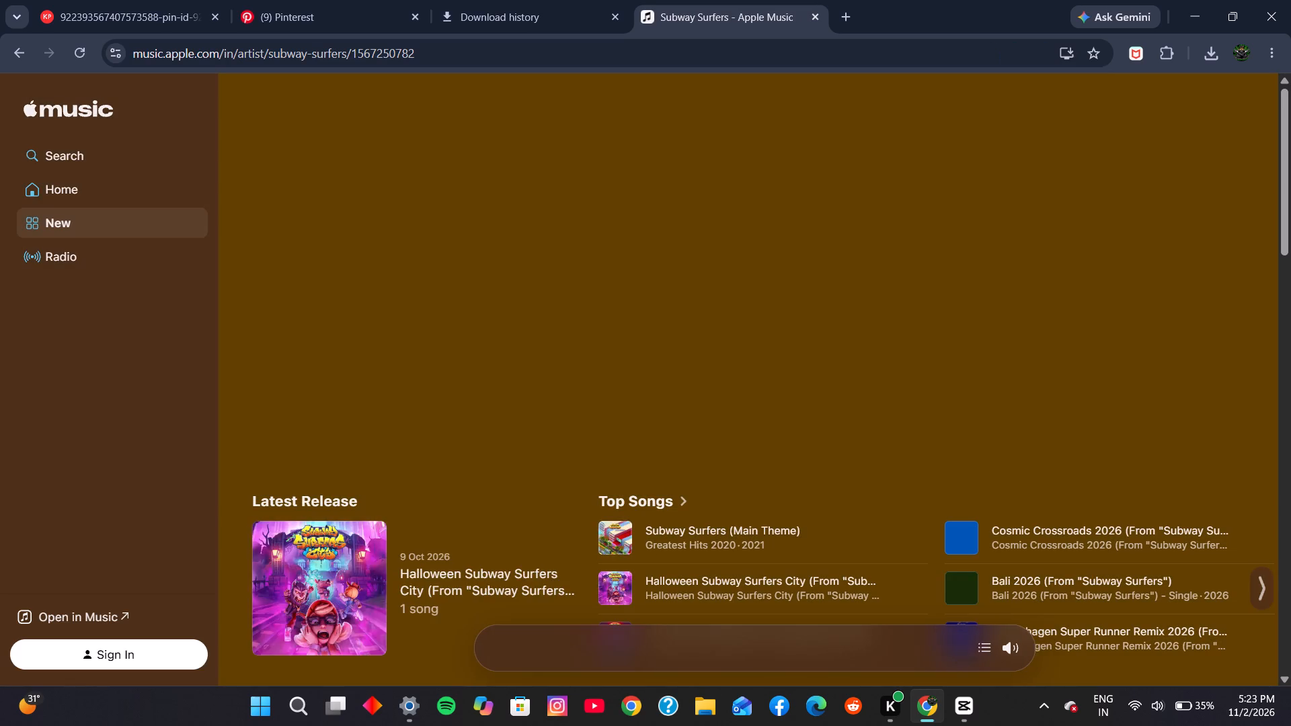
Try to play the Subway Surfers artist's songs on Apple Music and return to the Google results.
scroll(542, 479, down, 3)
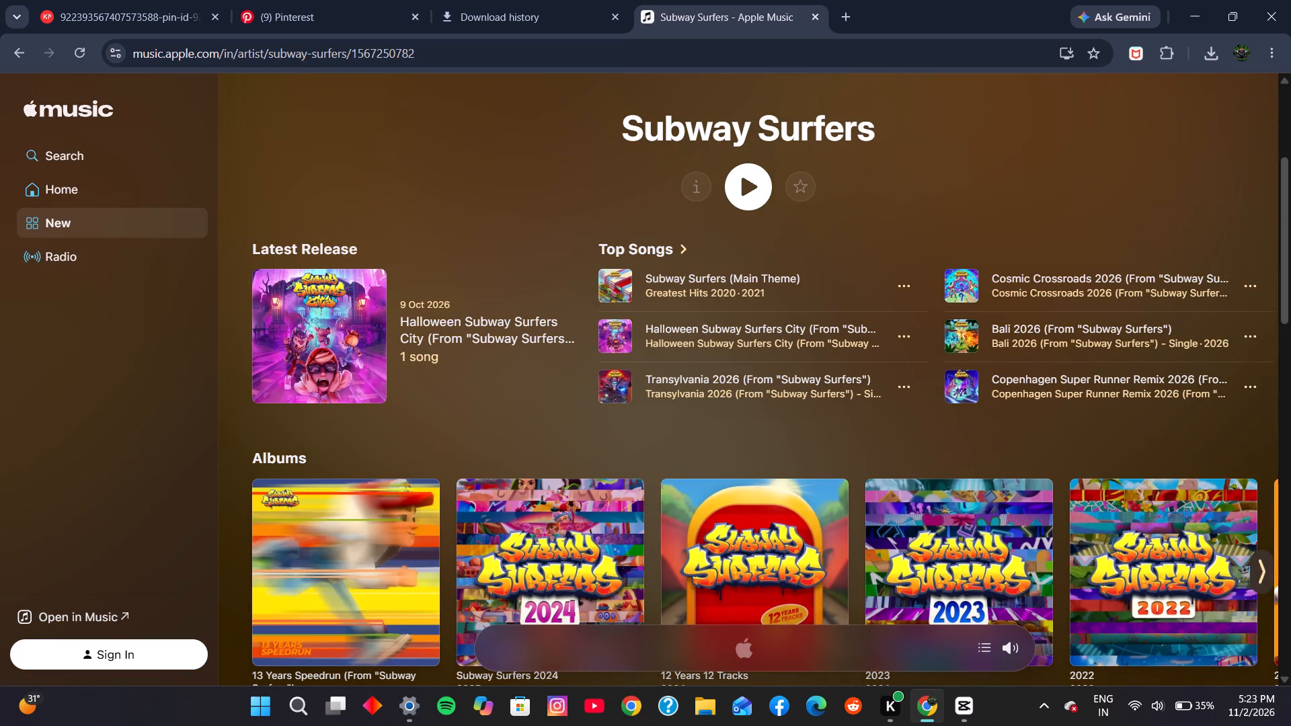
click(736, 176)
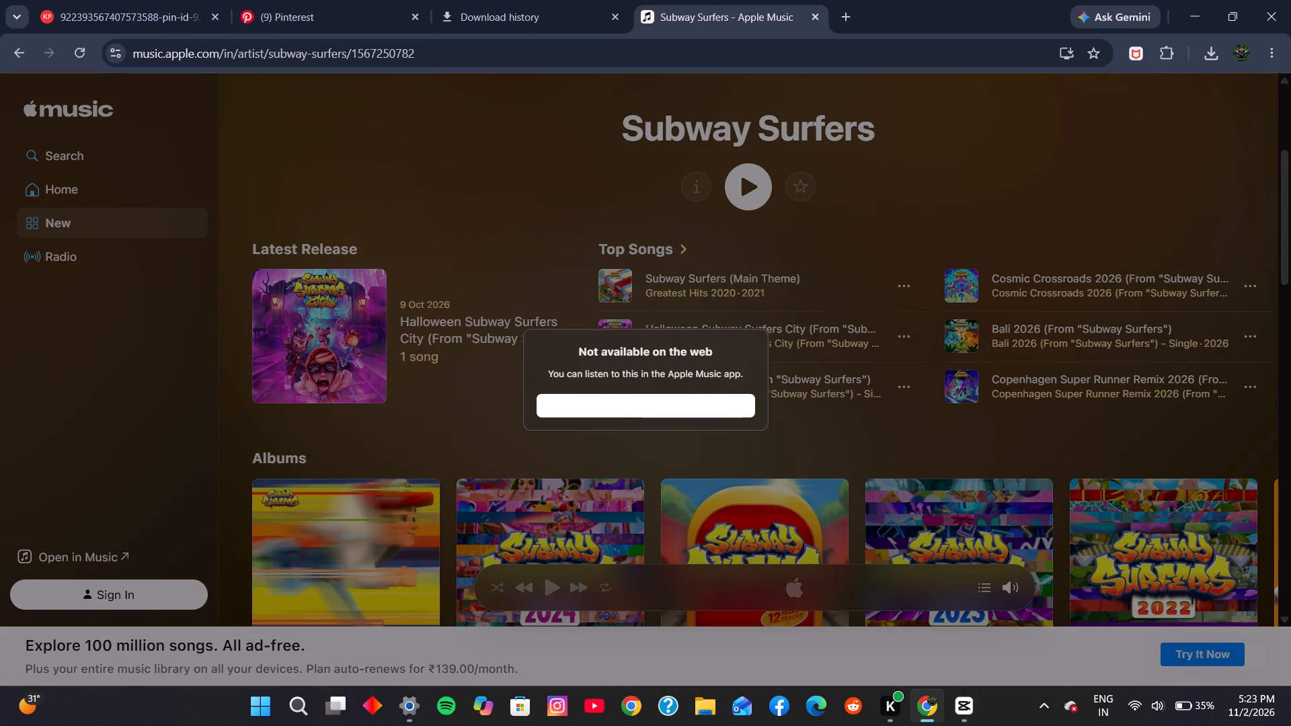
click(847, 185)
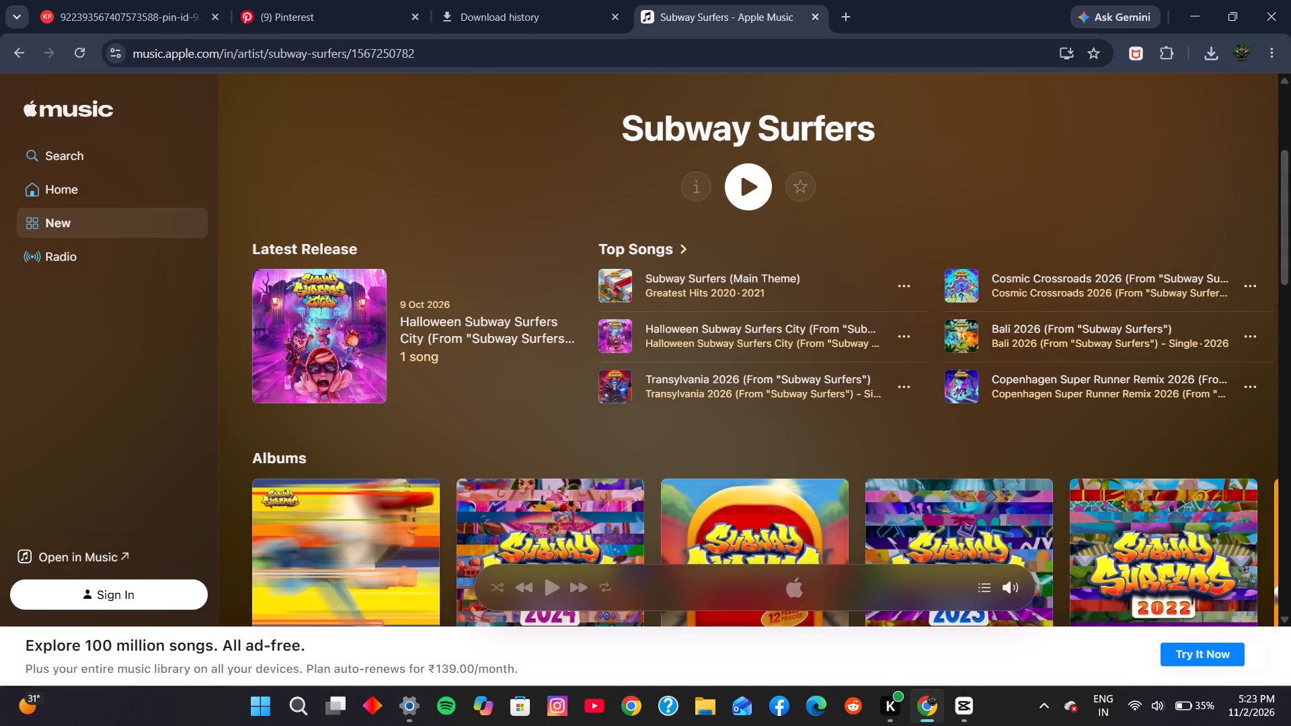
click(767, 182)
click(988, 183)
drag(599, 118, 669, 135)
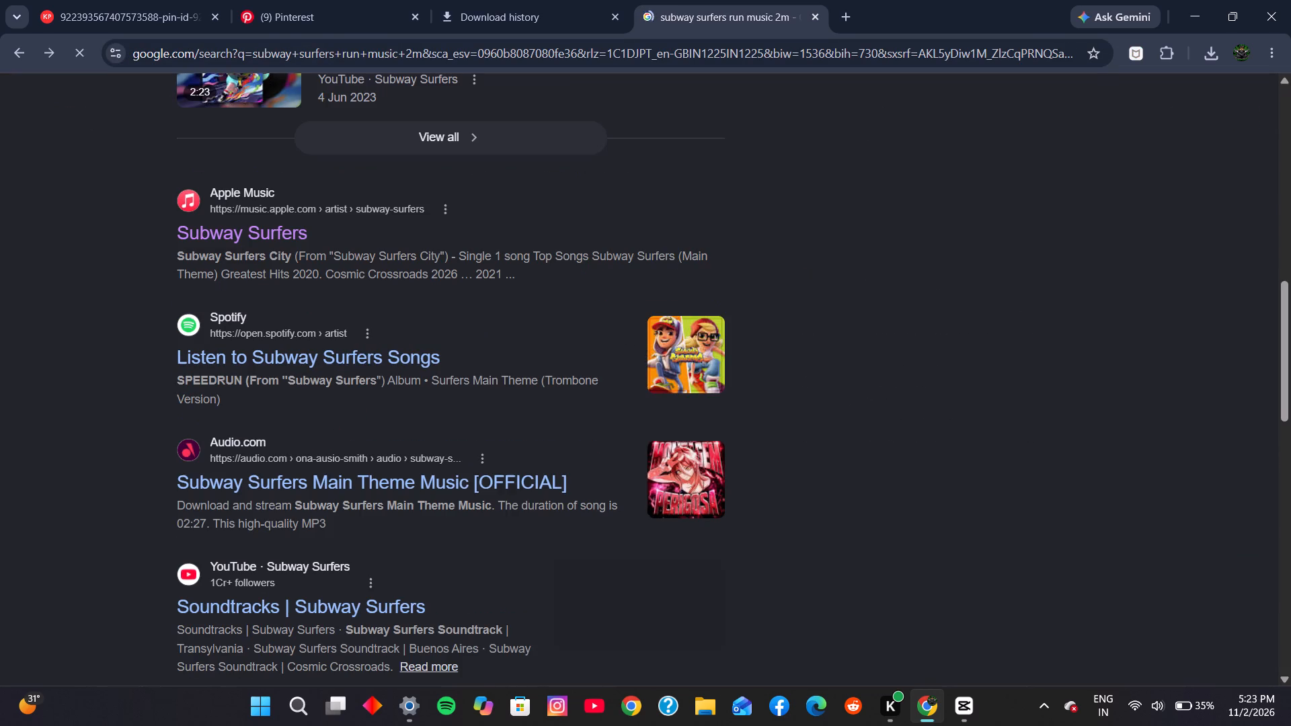
Go through the "subway surfers run music 2m" results again for another source of the music.
scroll(520, 307, up, 10)
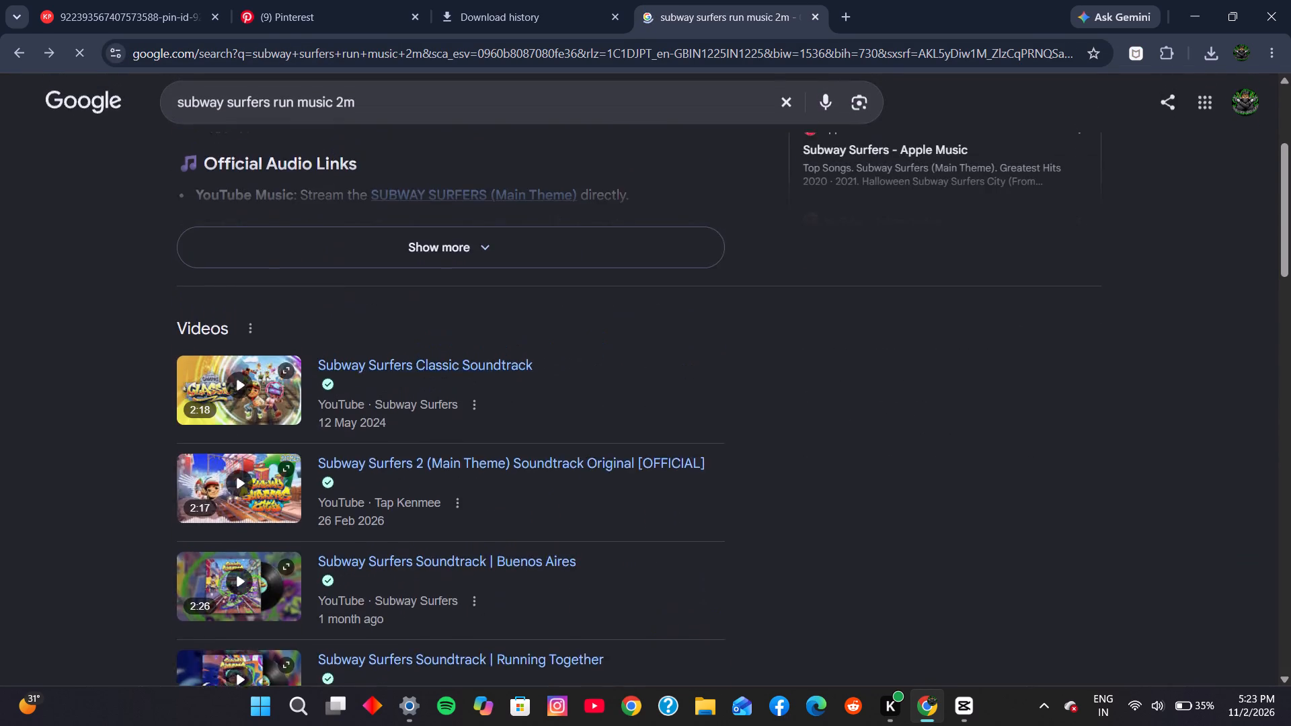
scroll(517, 278, up, 9)
click(383, 114)
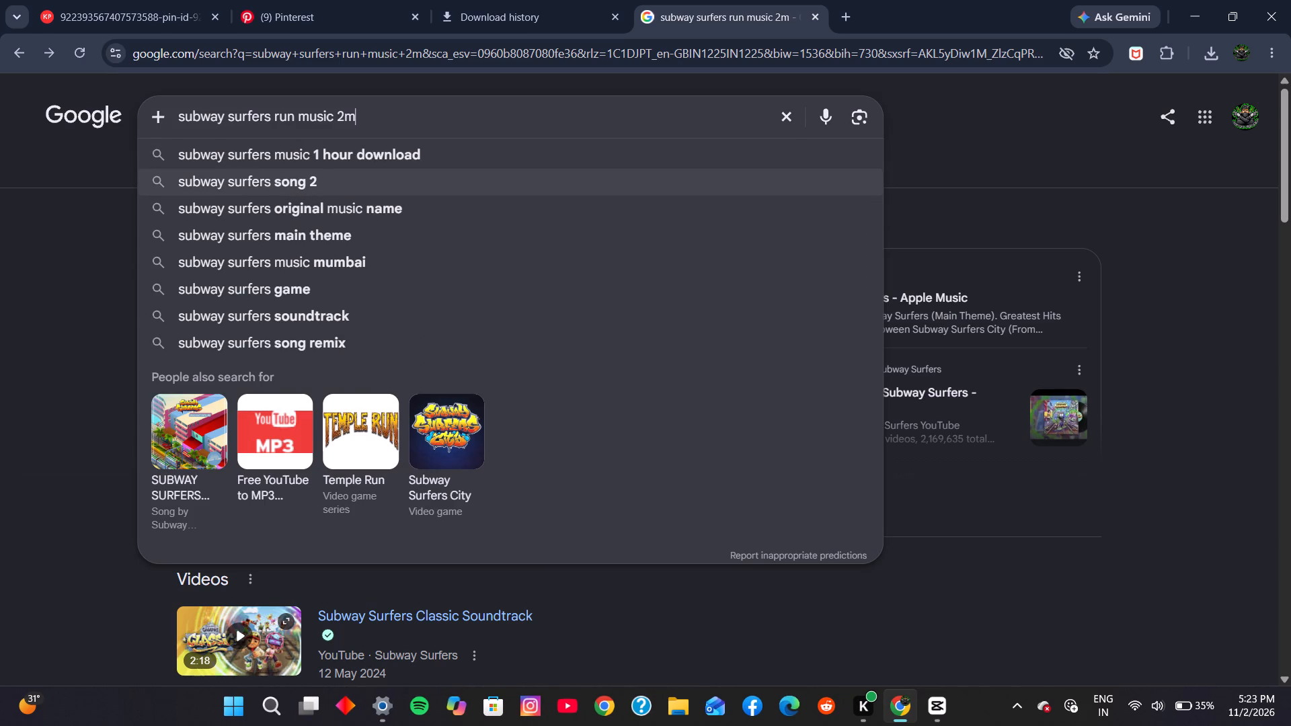
click(691, 108)
click(1262, 249)
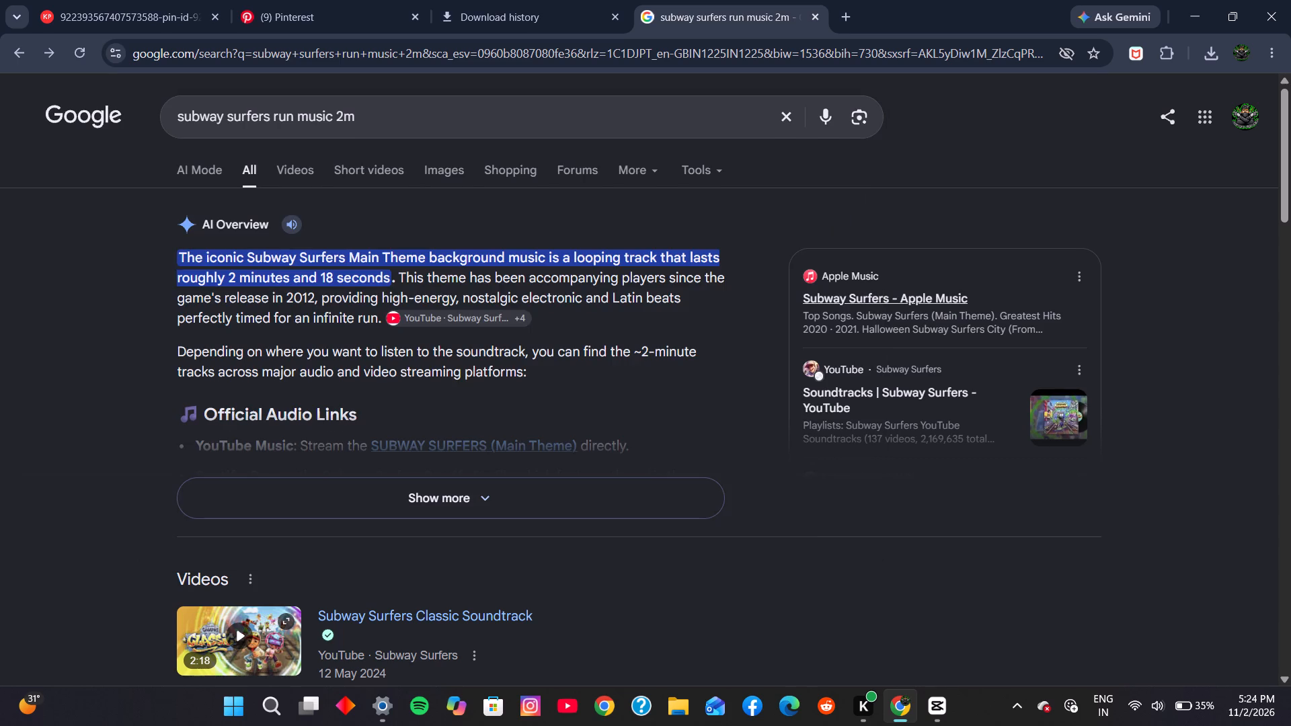
scroll(812, 326, down, 4)
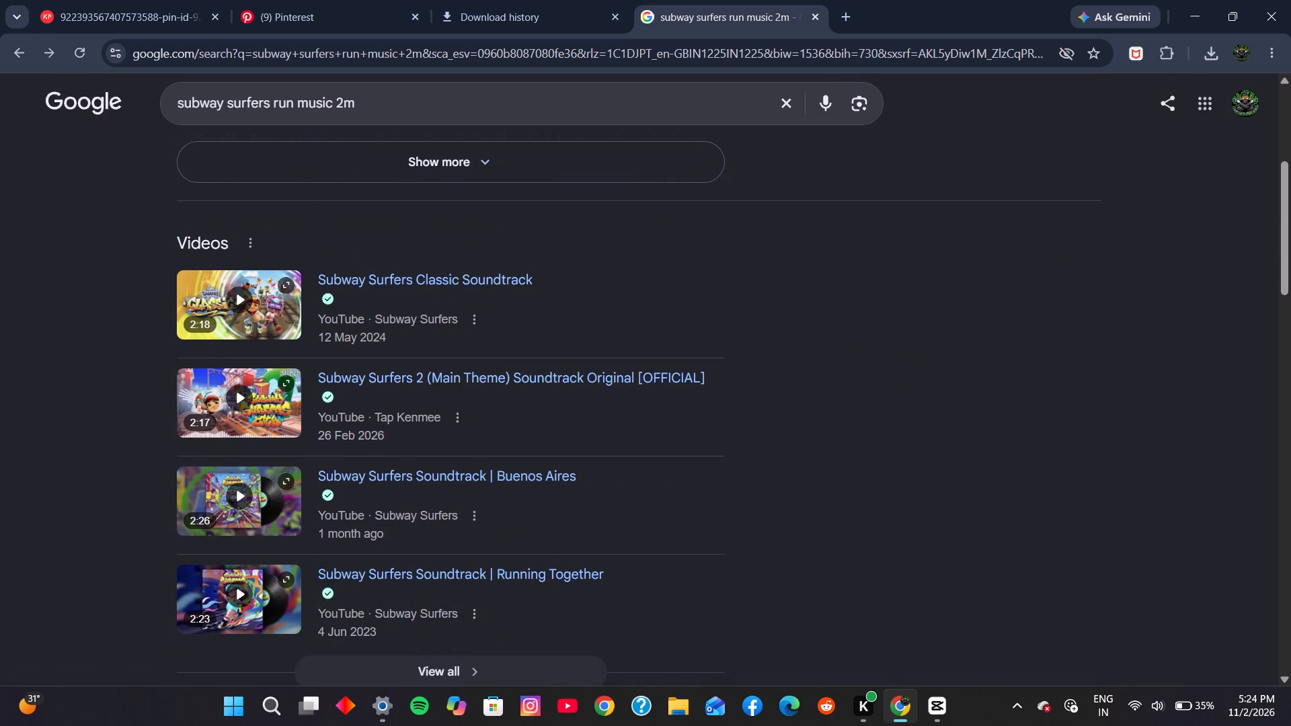
scroll(779, 305, down, 6)
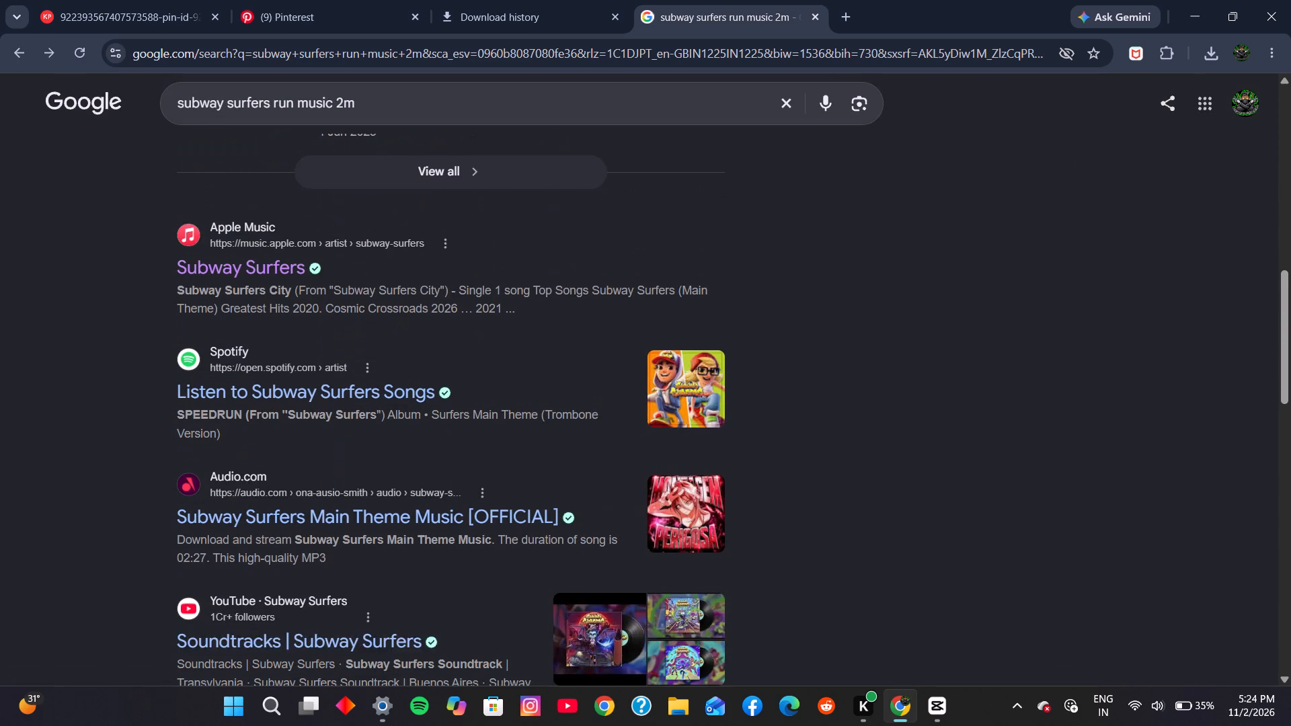
scroll(754, 321, down, 1)
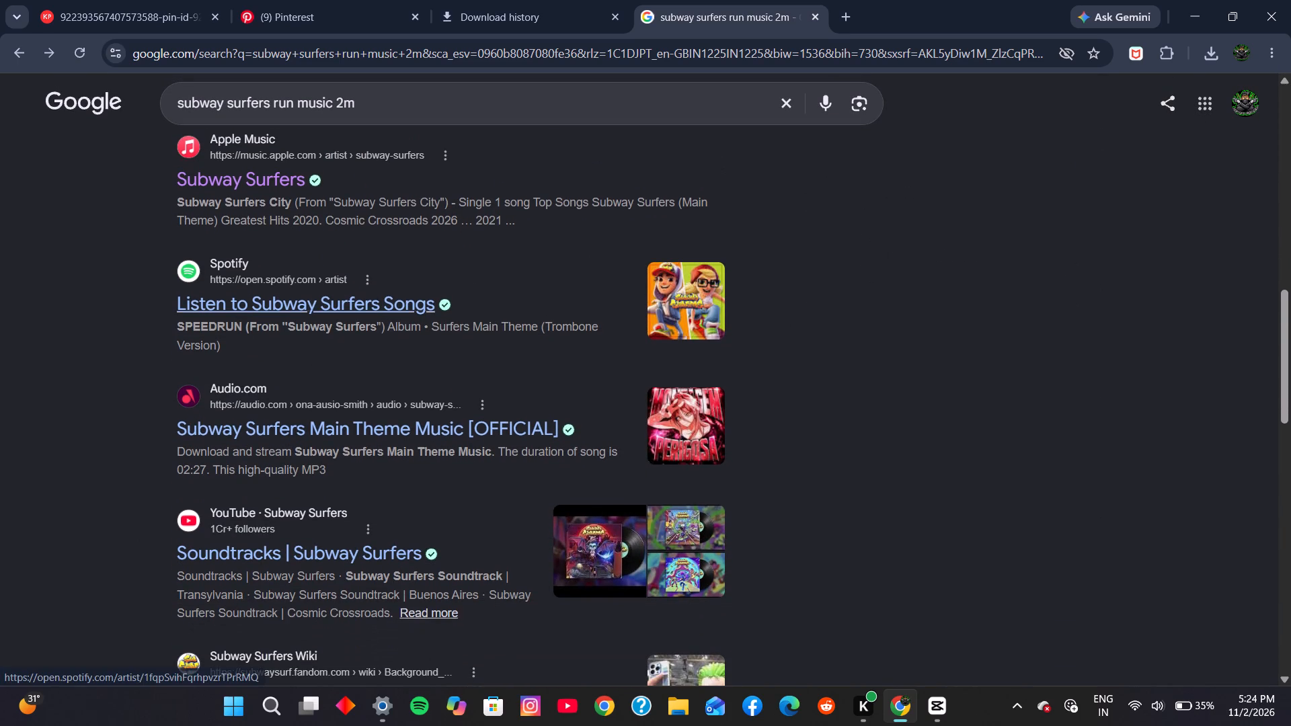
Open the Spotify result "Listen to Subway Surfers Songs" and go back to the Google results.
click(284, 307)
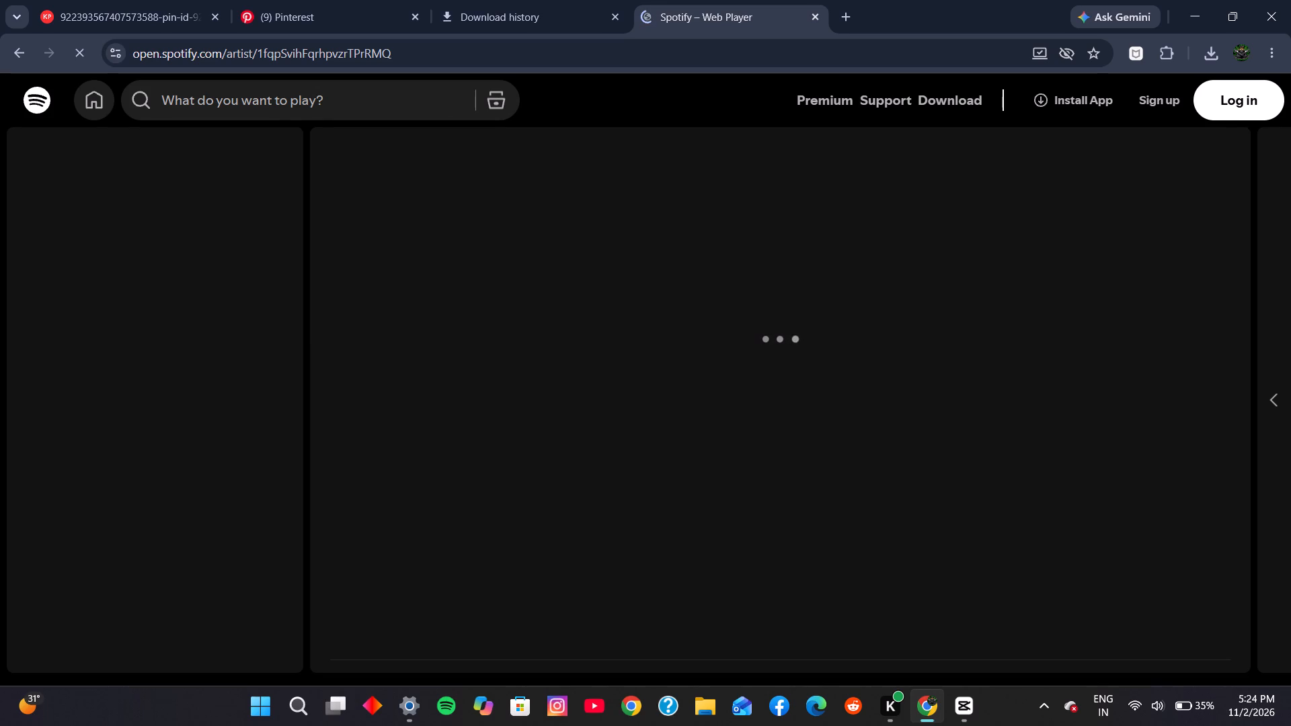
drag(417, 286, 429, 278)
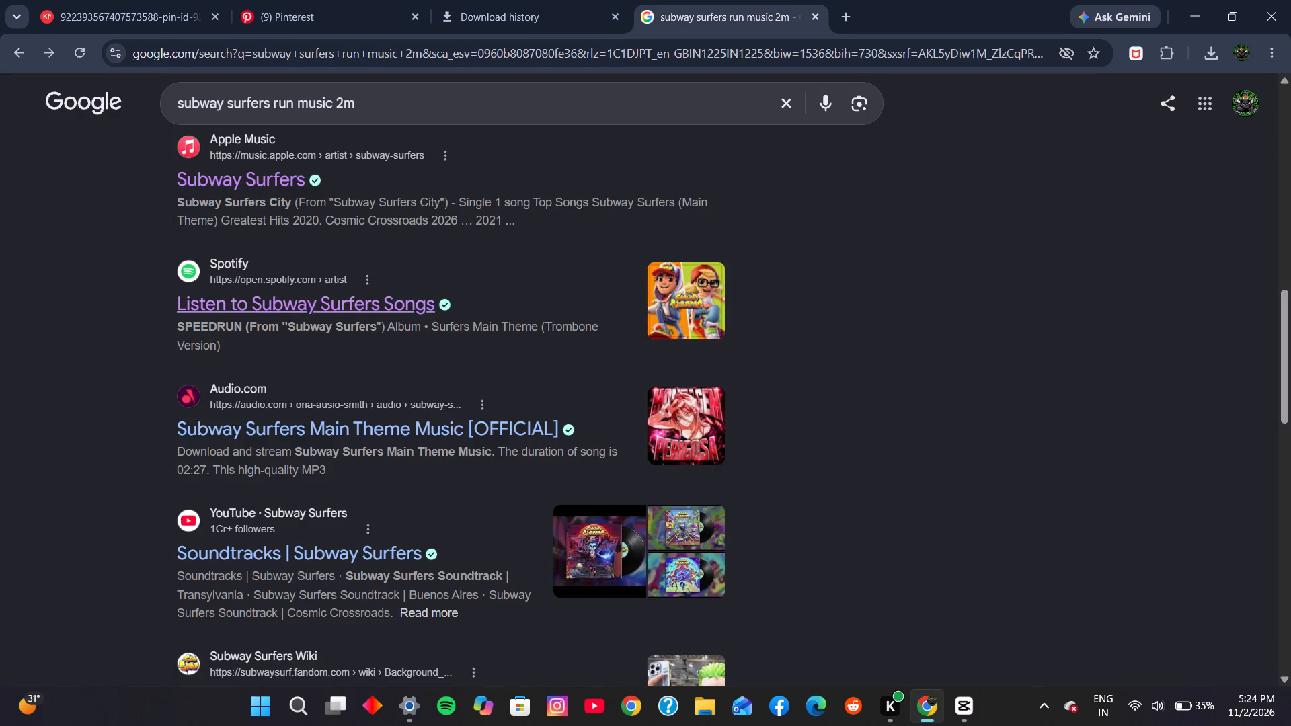
Open the Audio.com result "Subway Surfers Main Theme Music [OFFICIAL]".
scroll(417, 318, down, 3)
scroll(420, 315, up, 1)
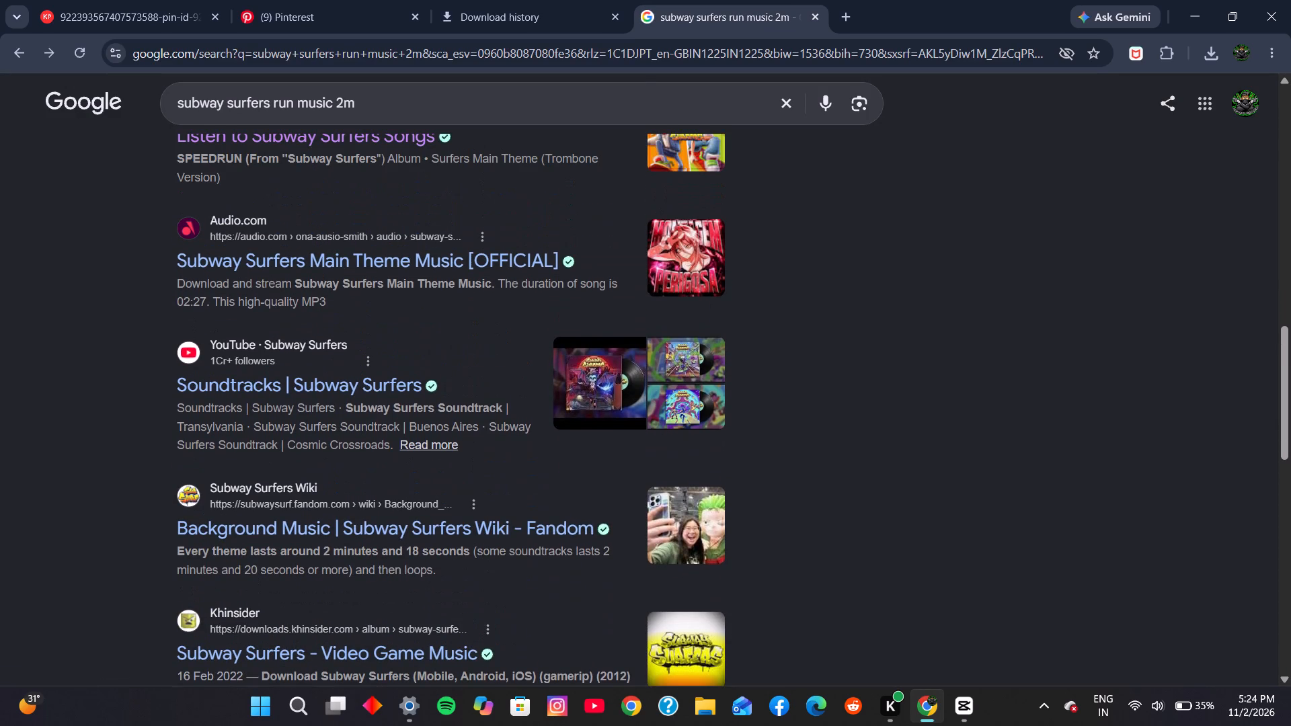
click(455, 262)
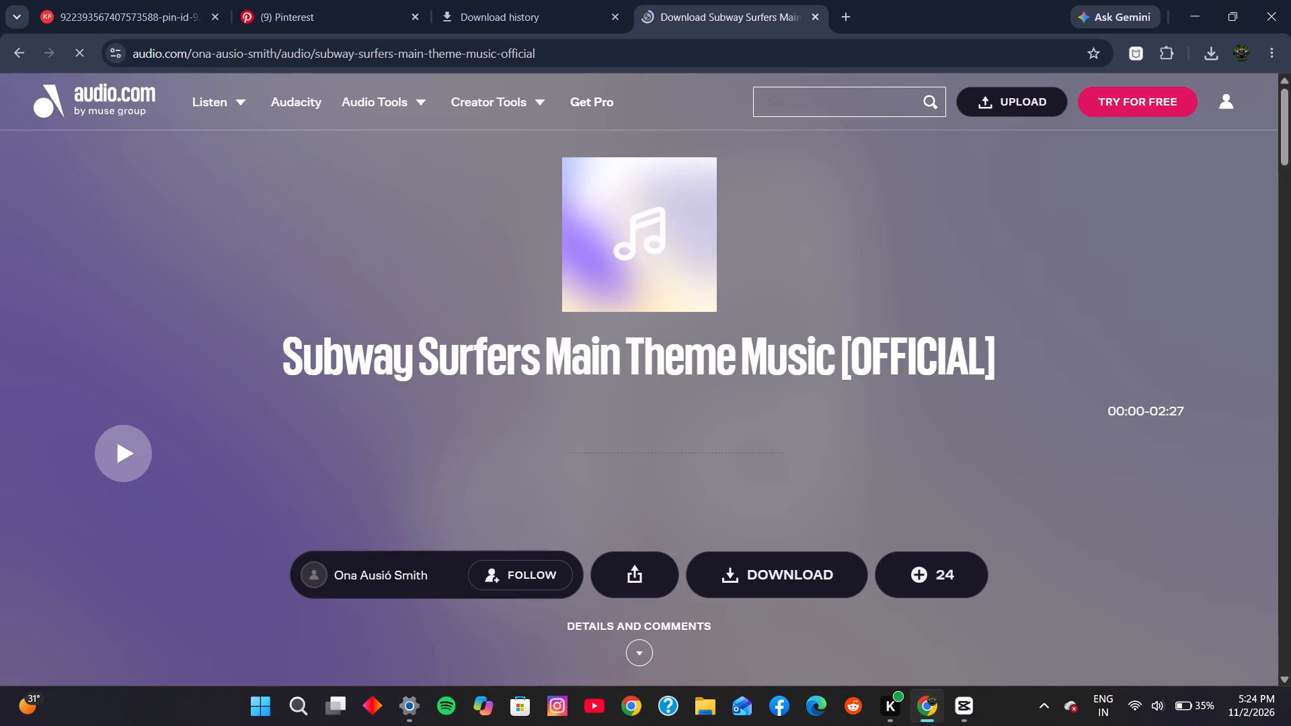
Play the Subway Surfers Main Theme Music track on Audio.com to hear how it sounds.
click(126, 470)
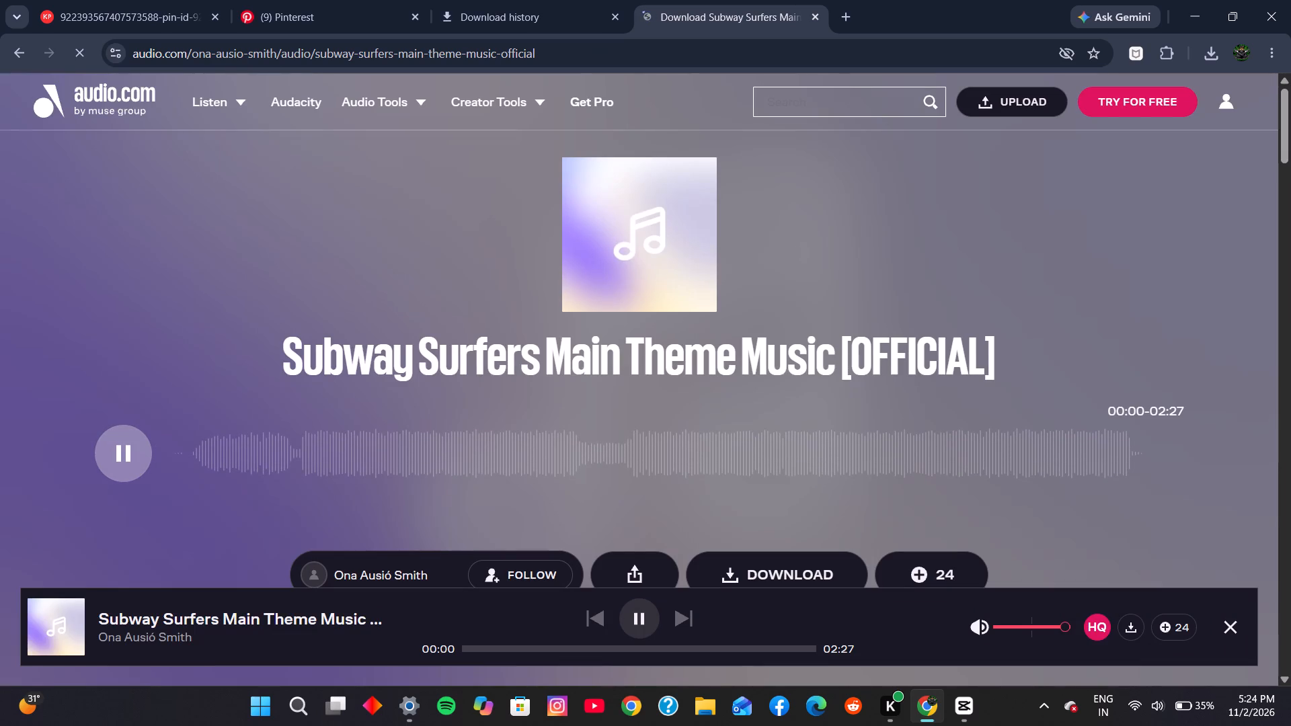
click(212, 434)
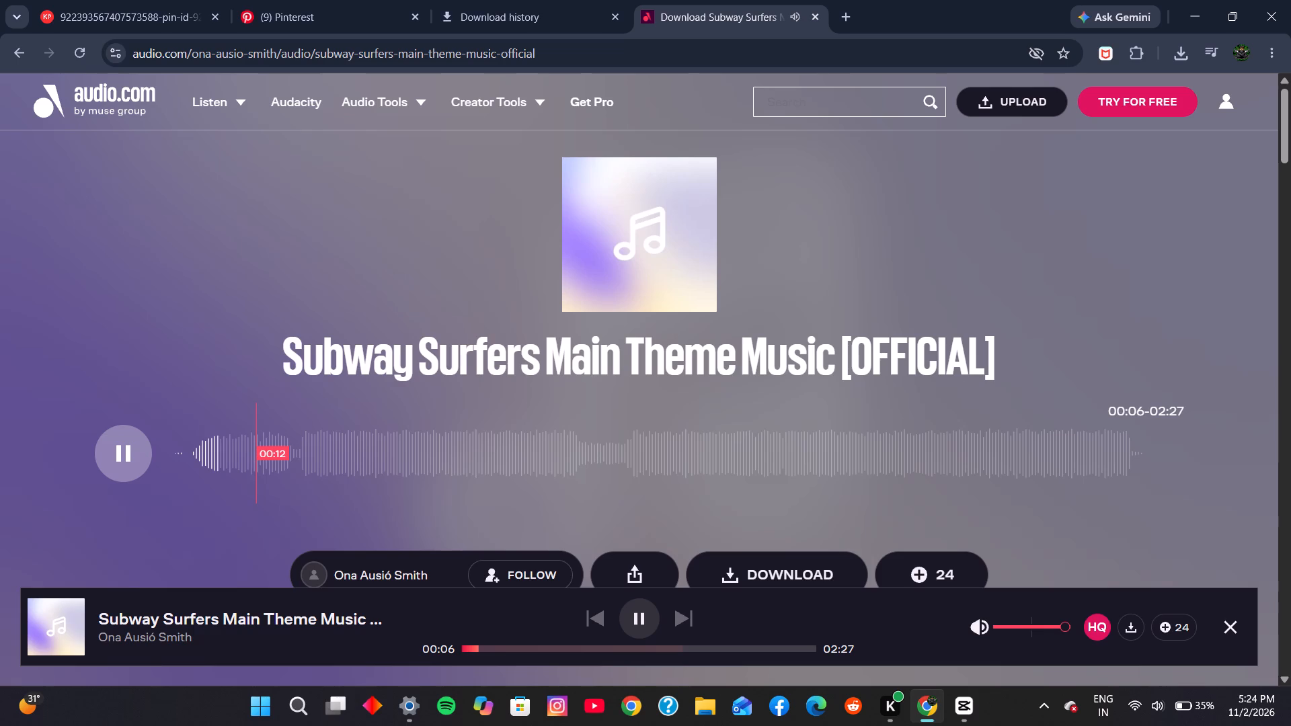
click(296, 407)
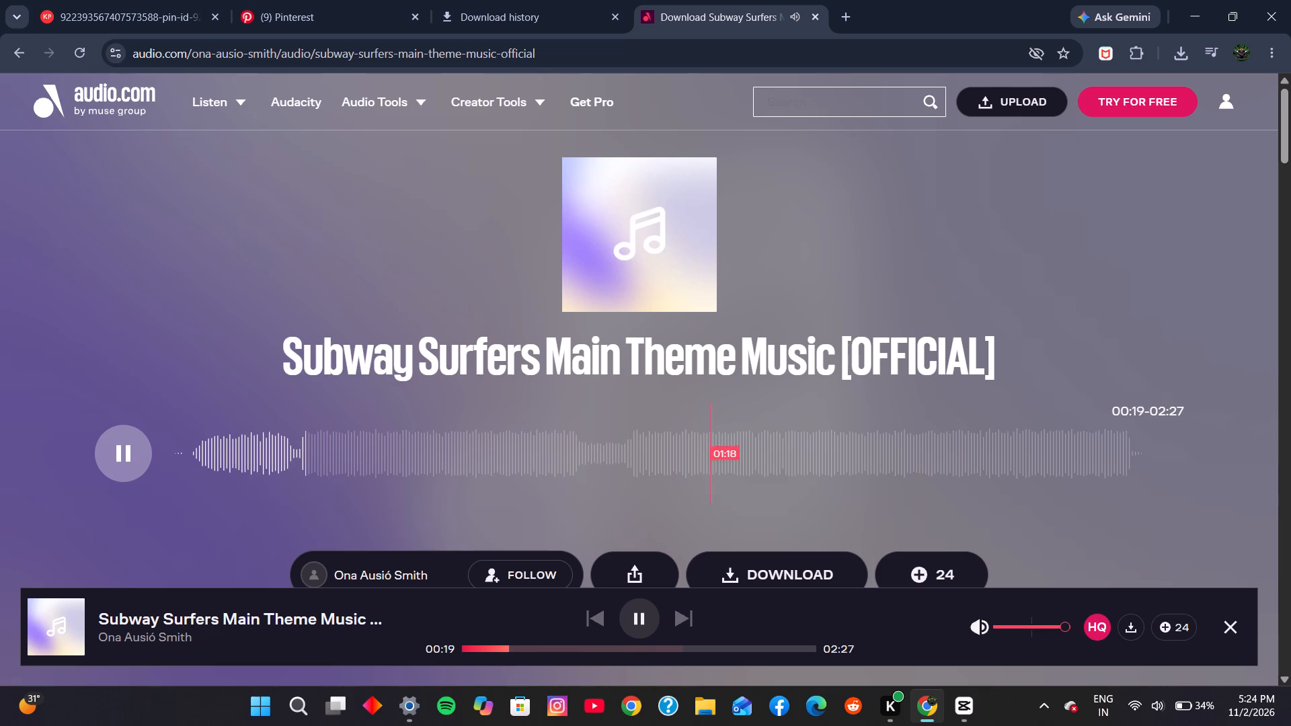
Request the download of the Subway Surfers Main Theme Music track and choose Google as the sign-in method.
scroll(1110, 387, down, 4)
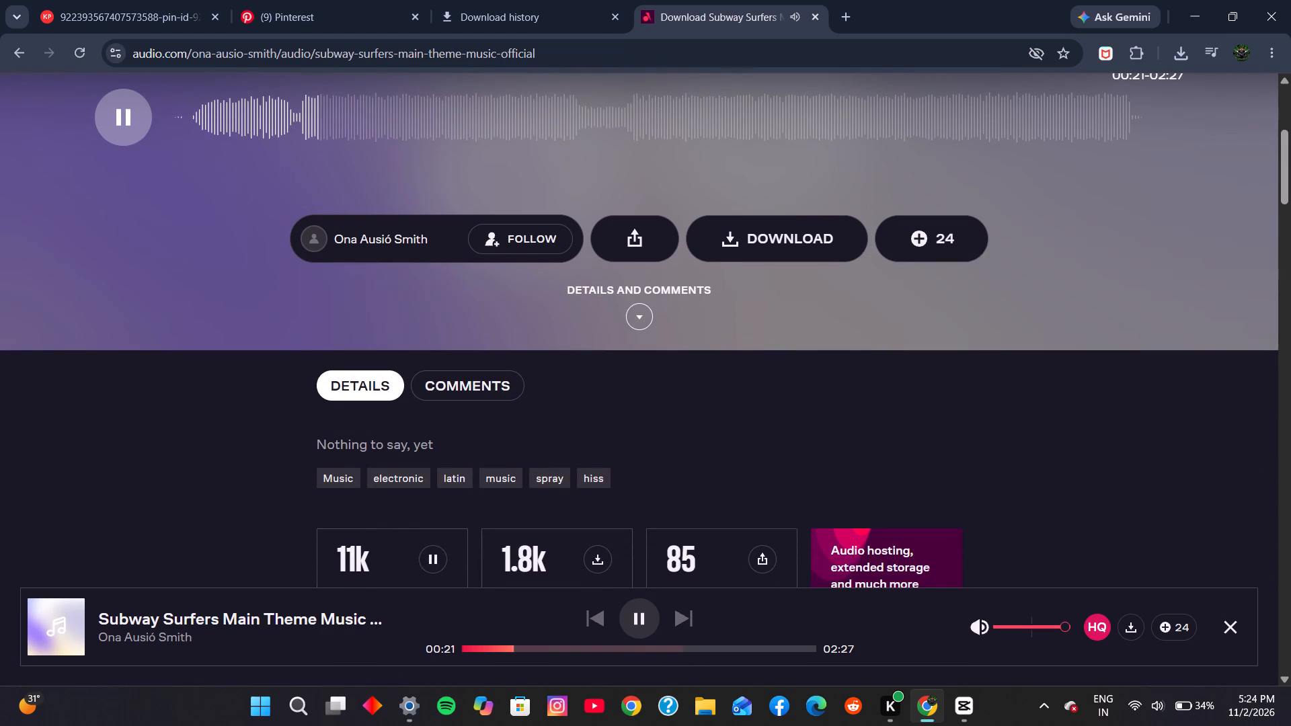
click(746, 247)
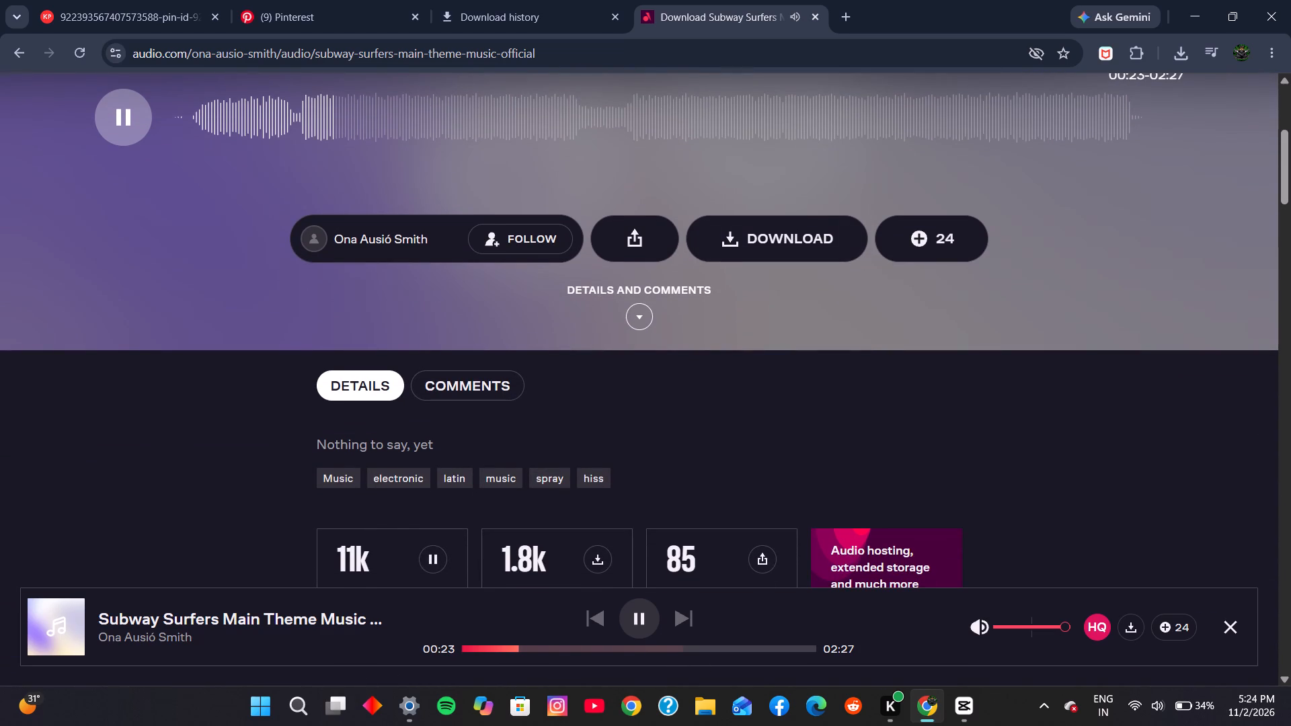
scroll(714, 348, up, 1)
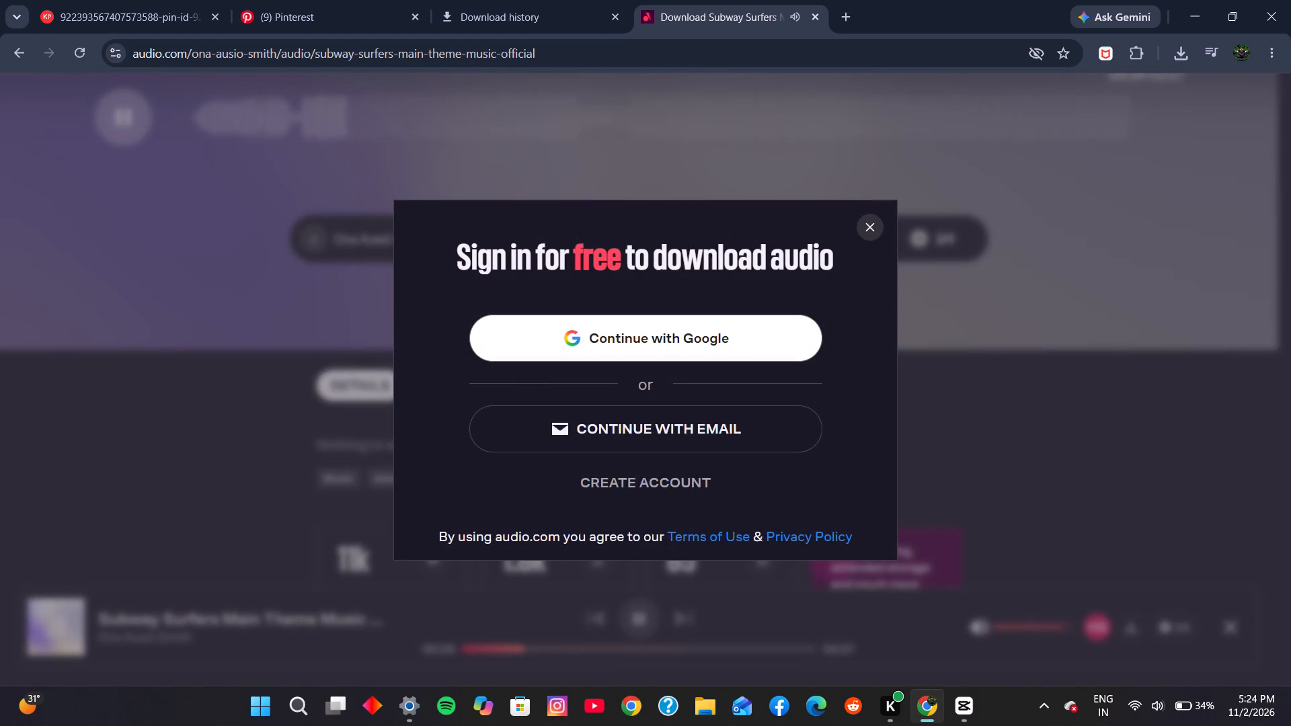
click(752, 320)
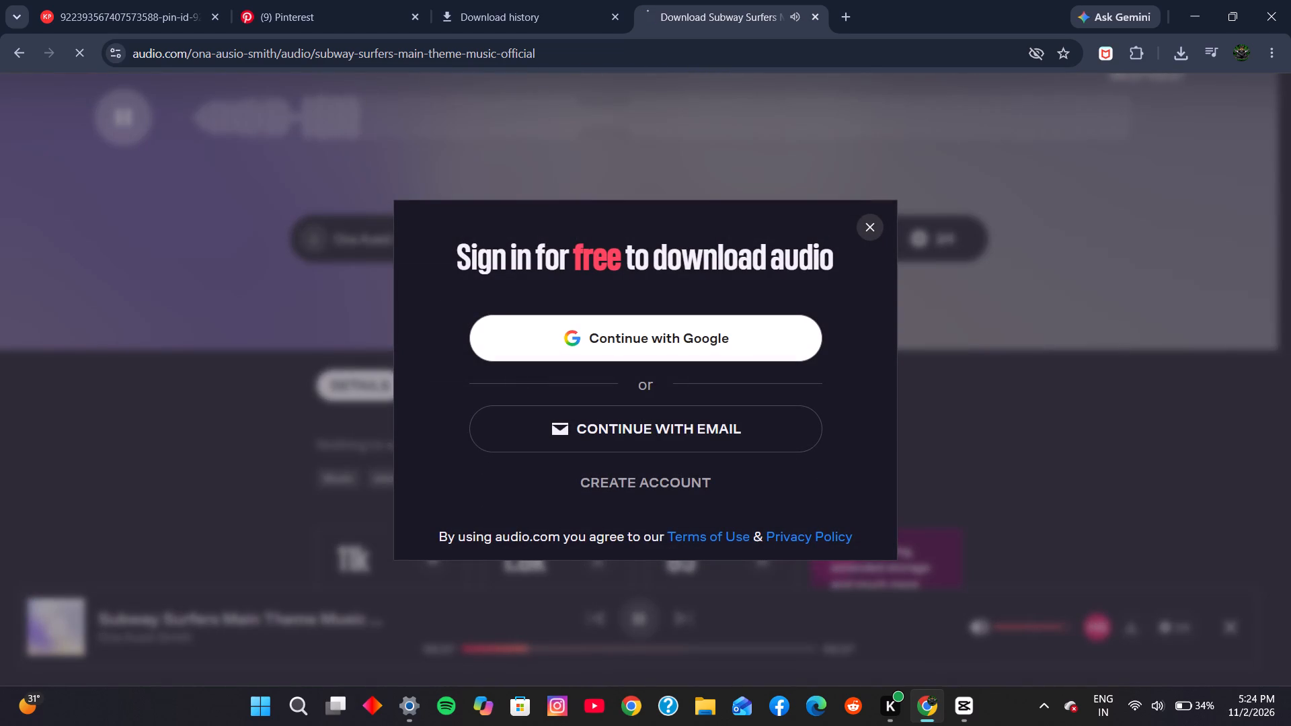
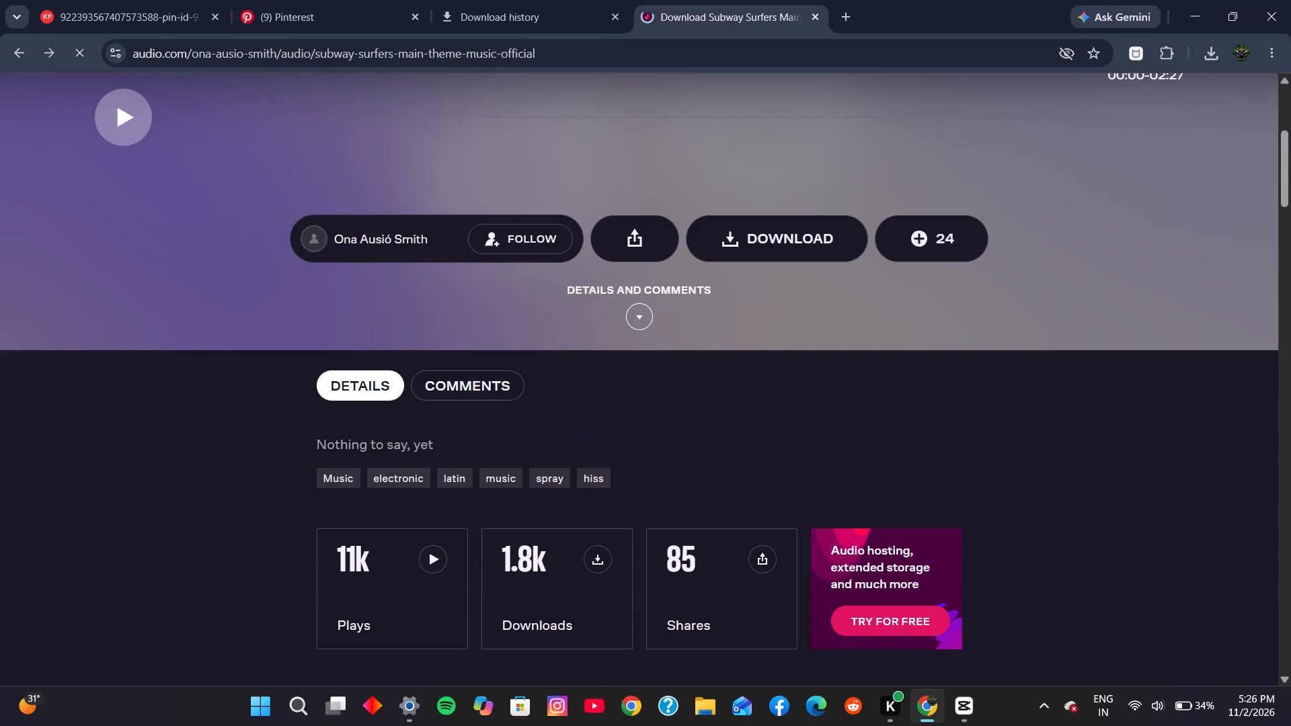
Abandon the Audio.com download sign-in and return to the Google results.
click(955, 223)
Open the Fandom result "Background Music | Subway Surfers Wiki" and go back to the Google results.
scroll(659, 424, down, 4)
scroll(659, 424, up, 1)
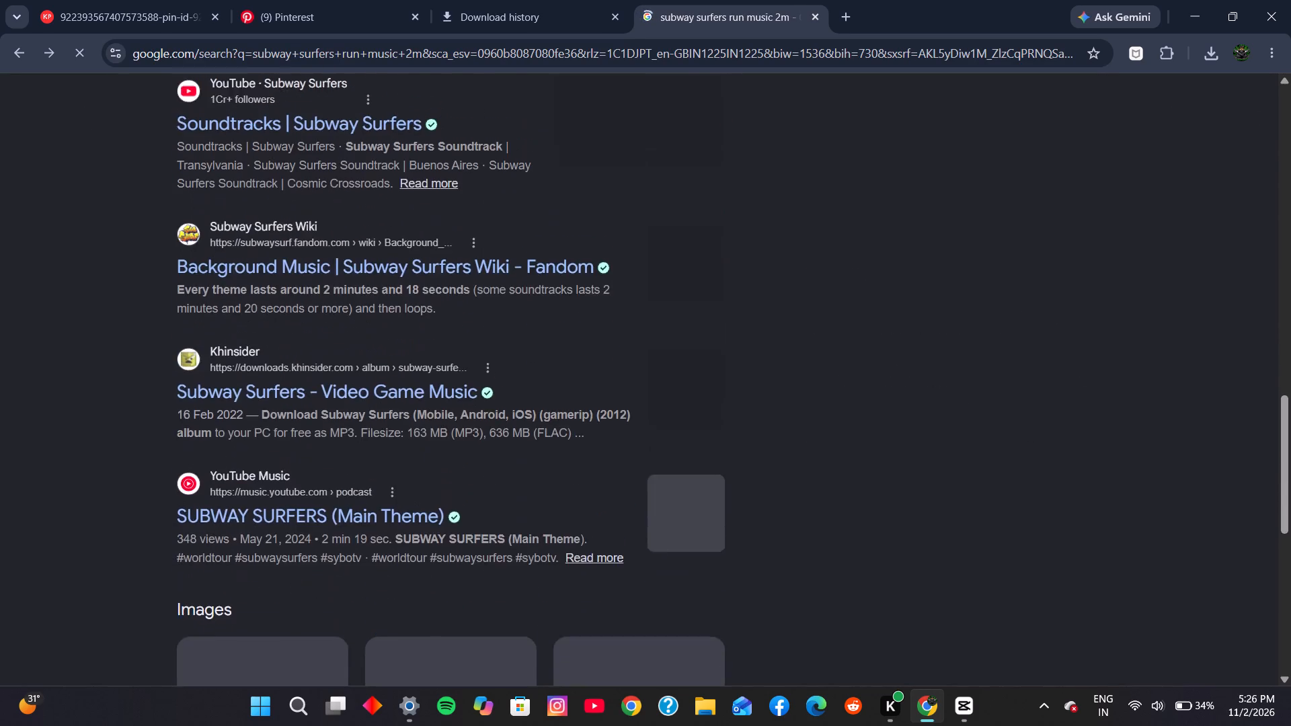
scroll(659, 424, up, 1)
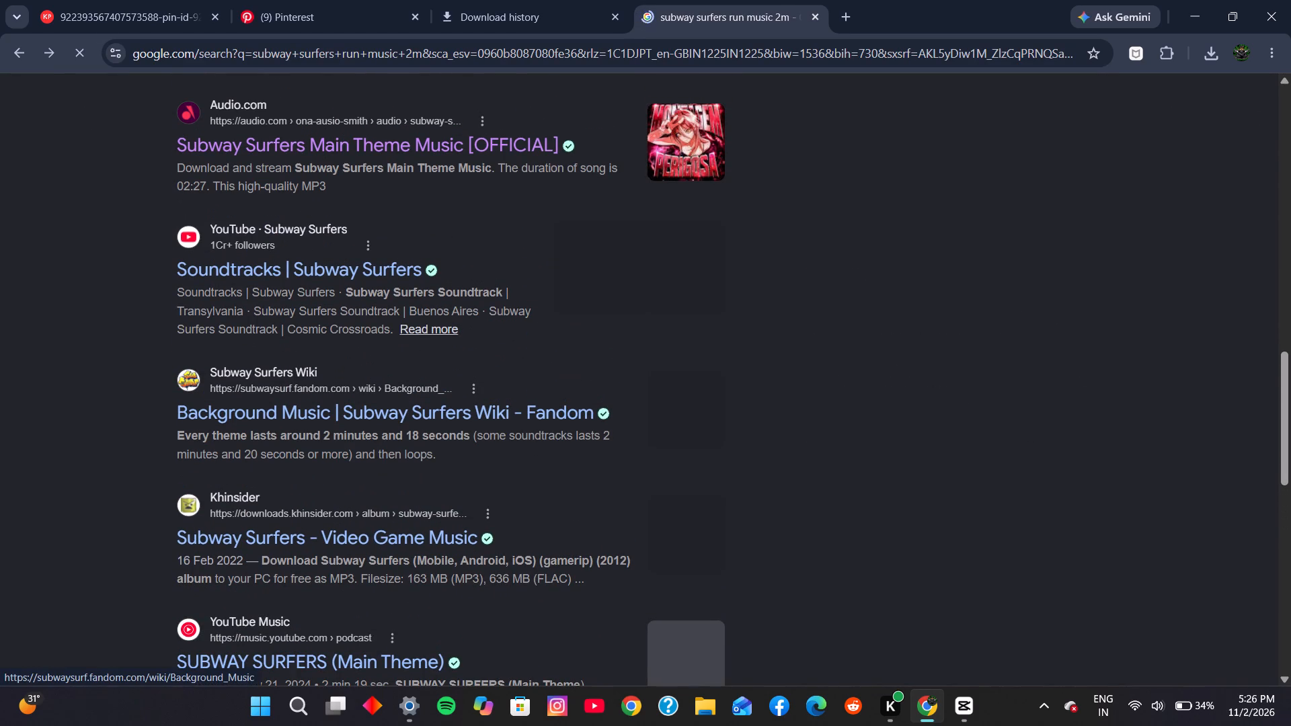
scroll(659, 424, up, 1)
scroll(659, 424, down, 1)
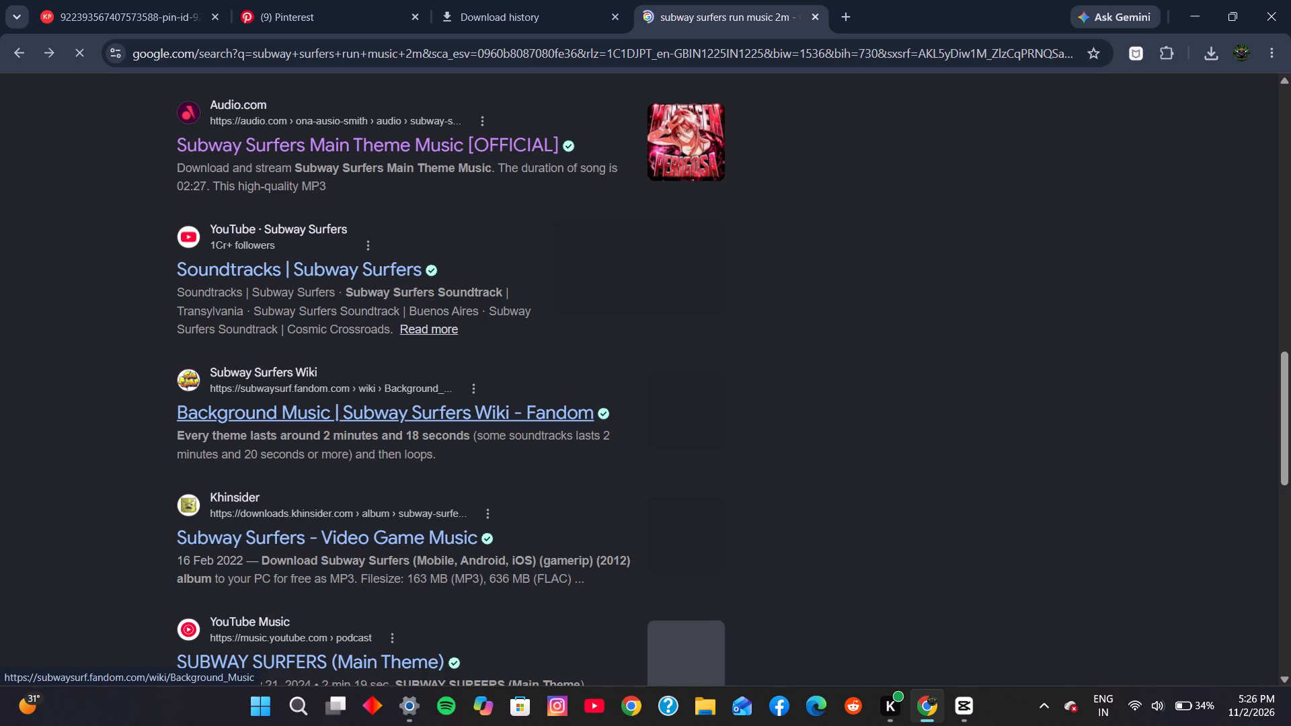
click(481, 409)
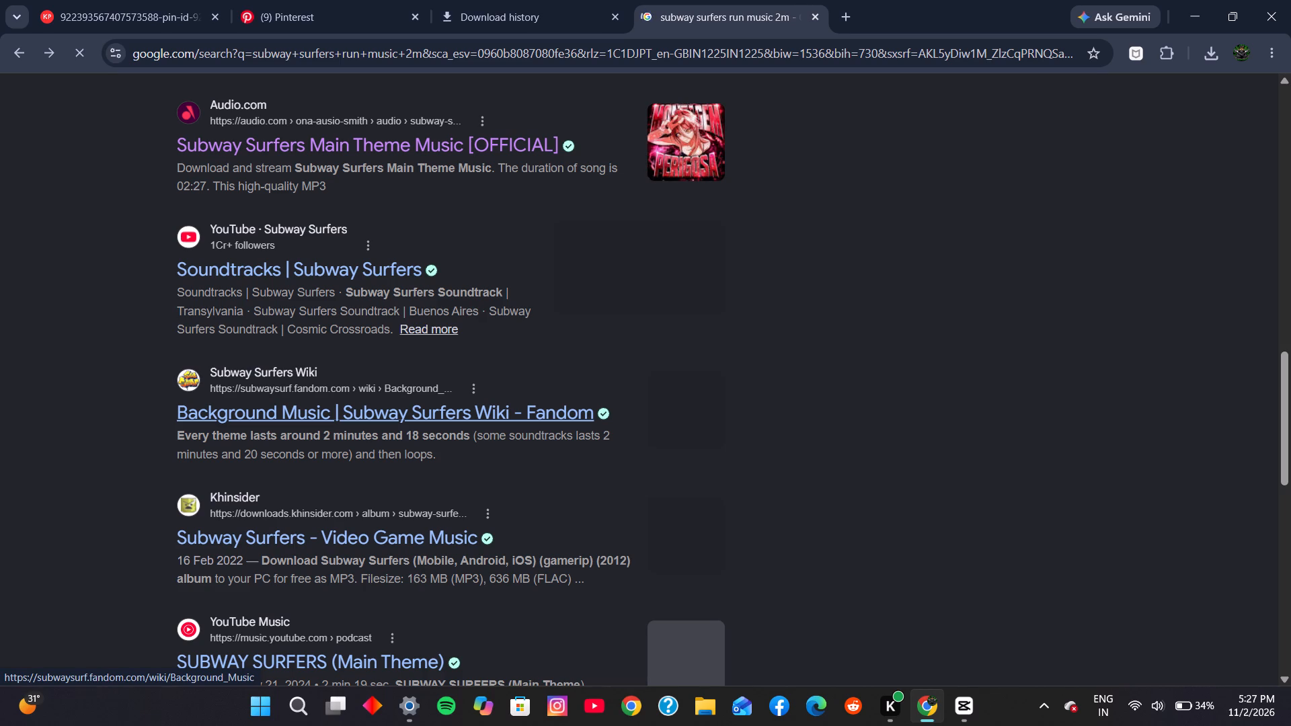
click(355, 415)
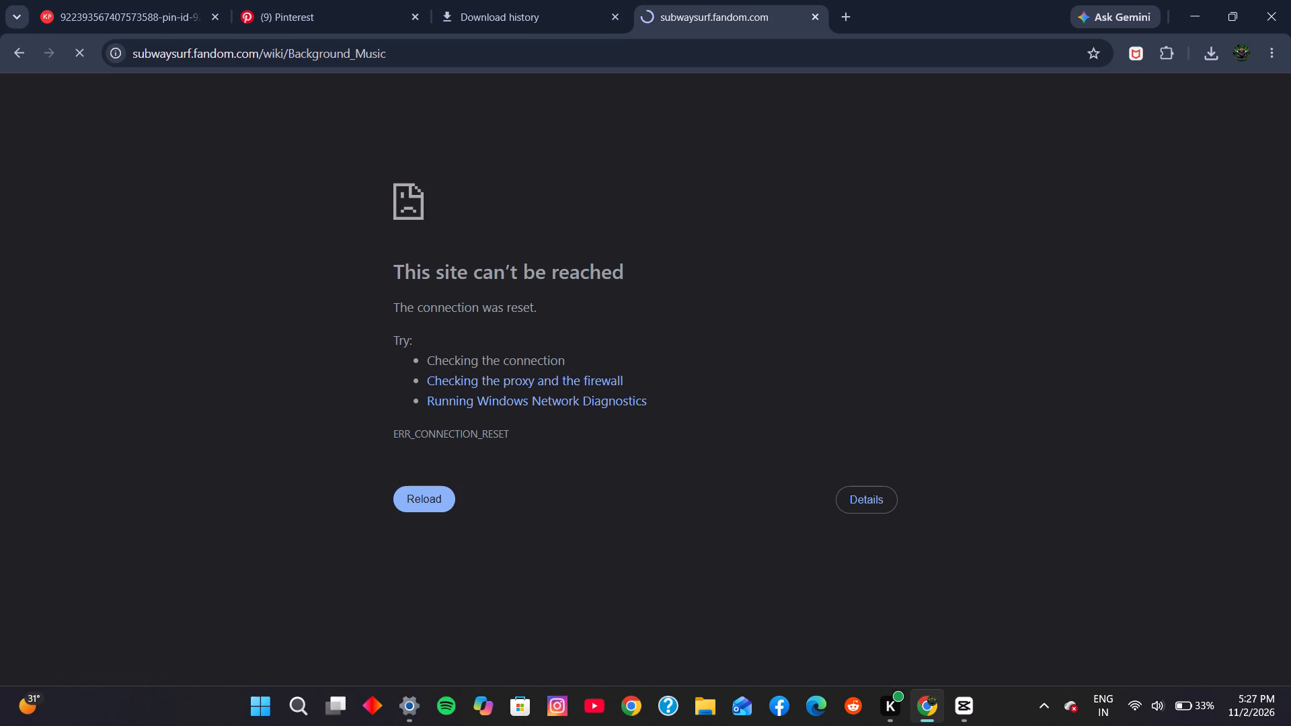
click(22, 51)
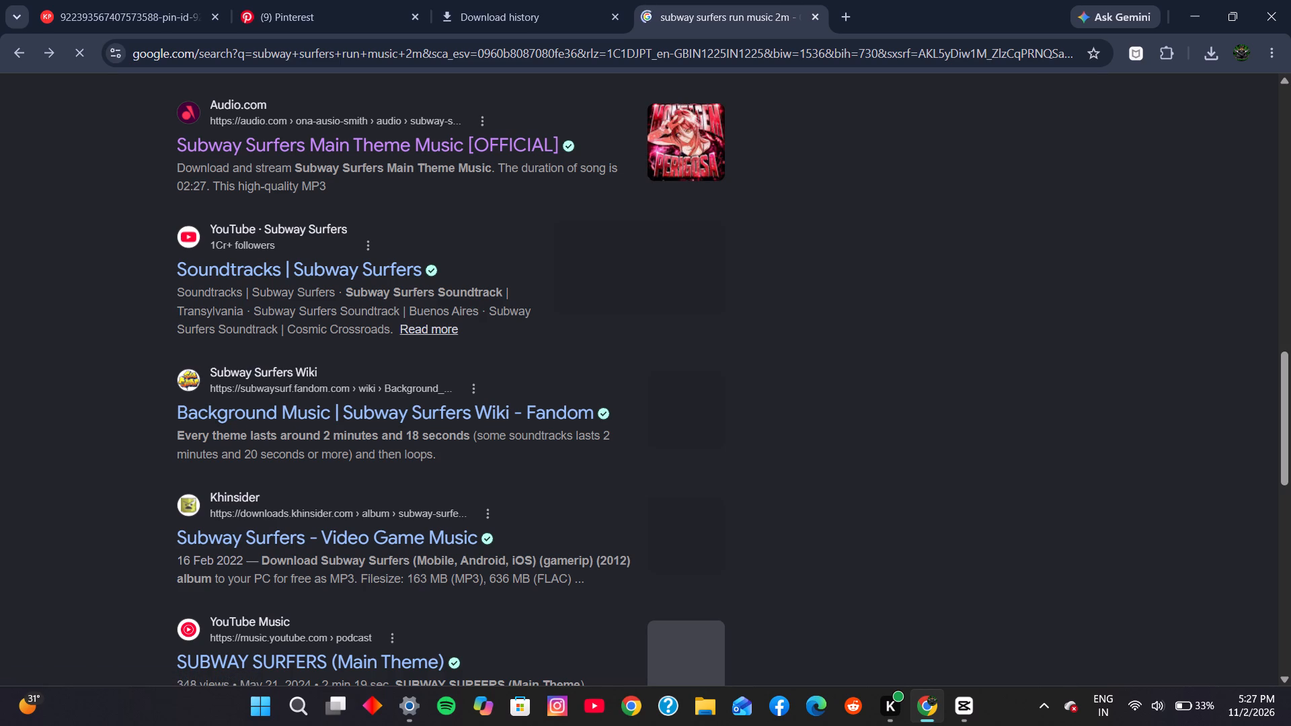
Open the Khinsider result "Subway Surfers - Video Game Music" from the Google results.
scroll(547, 356, down, 3)
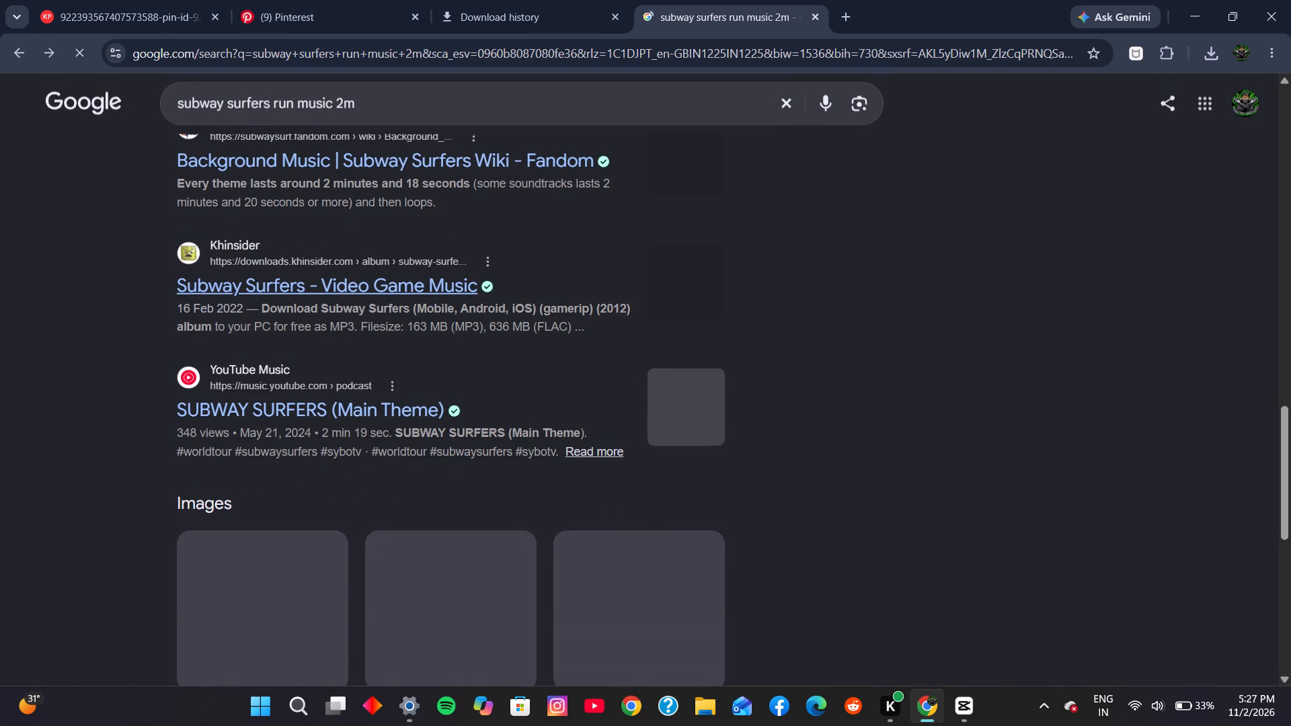
click(405, 285)
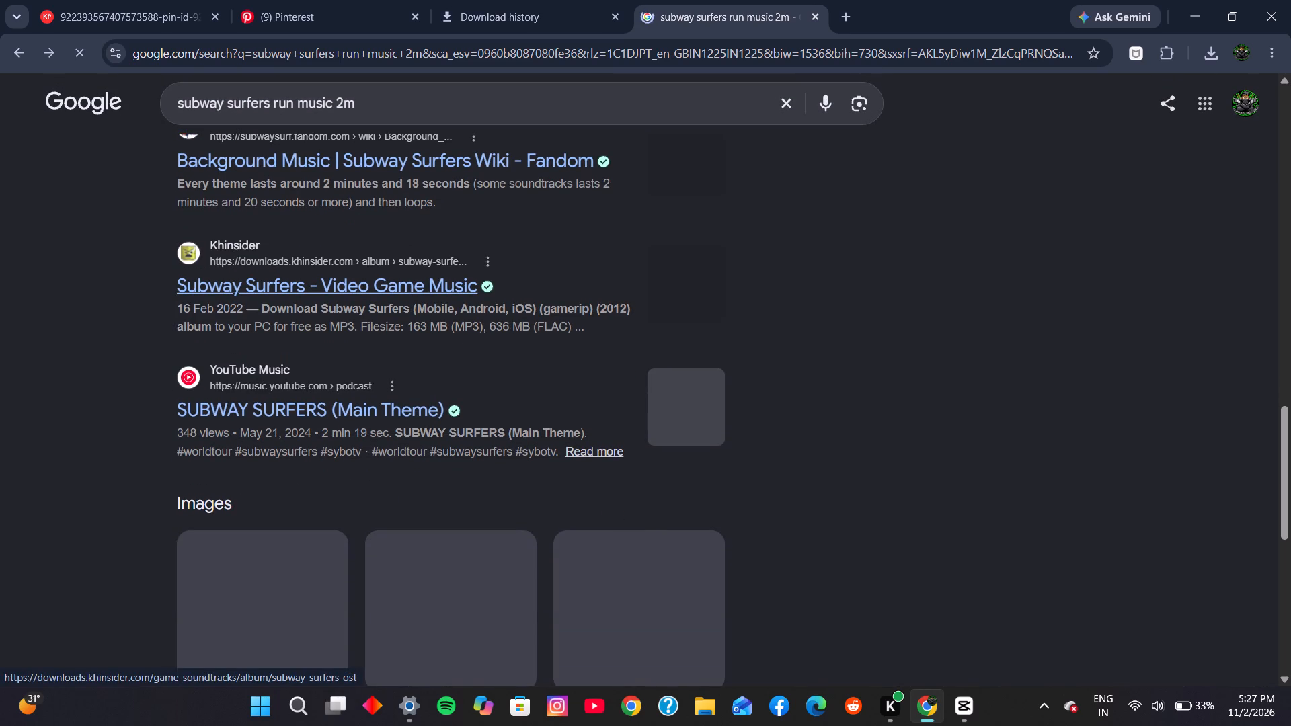
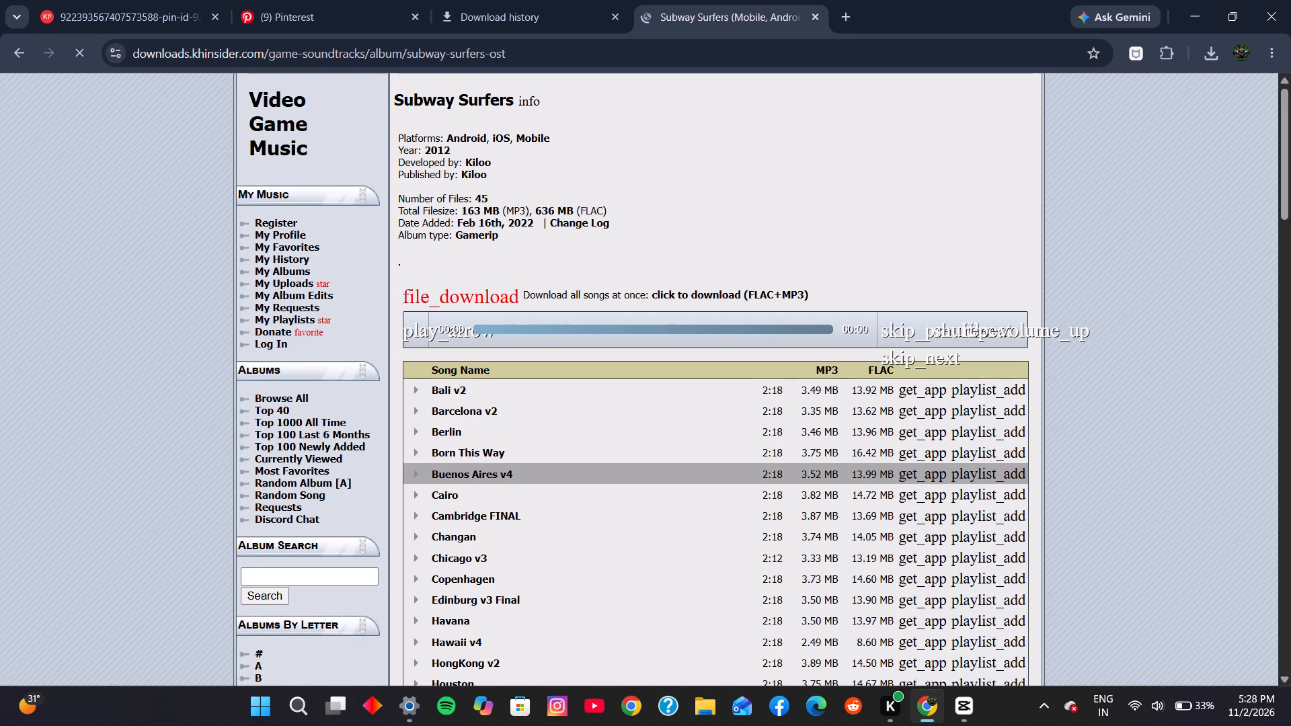
Look through the song list on the Khinsider Subway Surfers album page and return to the Google results.
scroll(756, 505, down, 1)
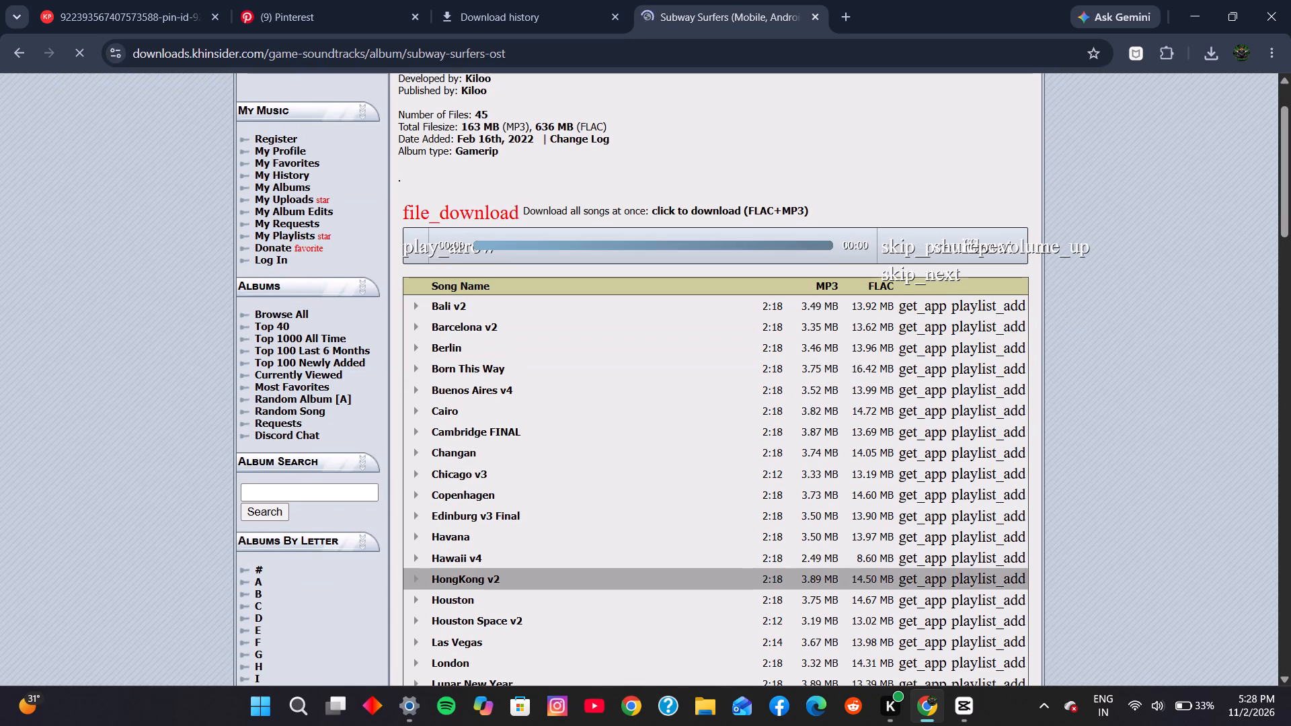
scroll(760, 571, down, 8)
scroll(760, 545, up, 1)
scroll(762, 537, down, 10)
scroll(763, 534, up, 1)
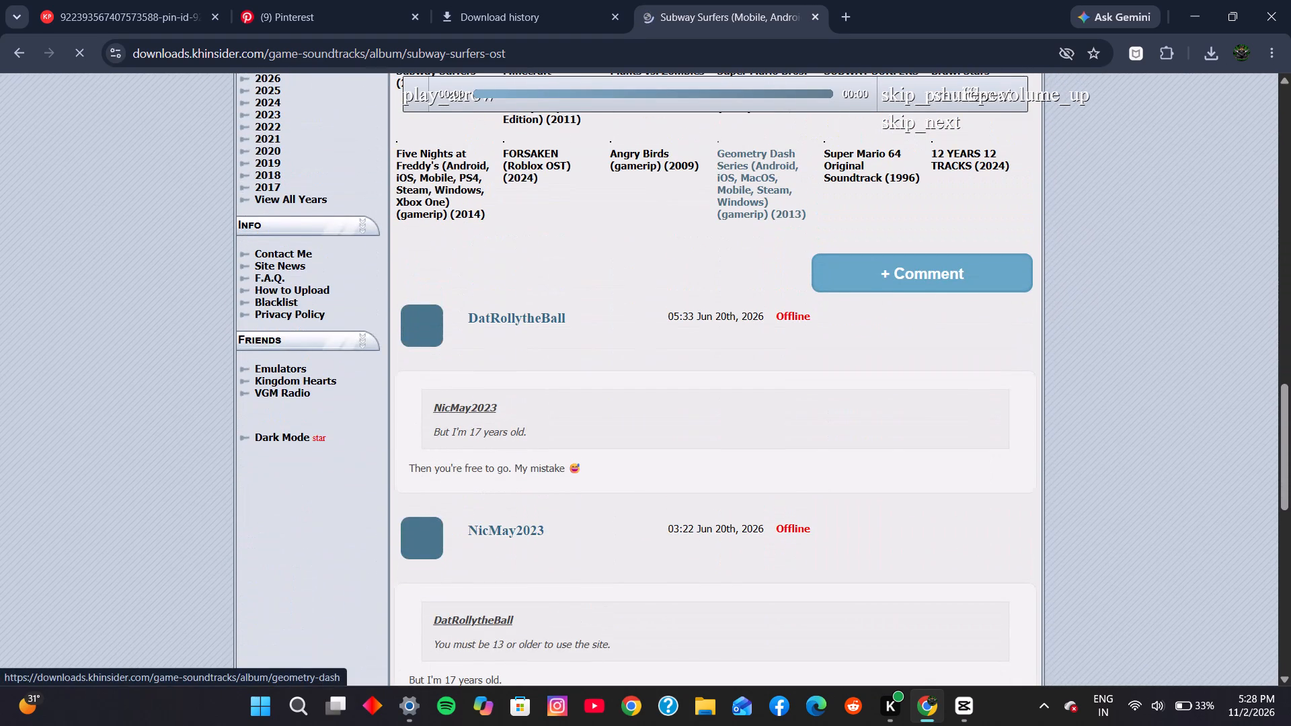
drag(763, 531, 764, 518)
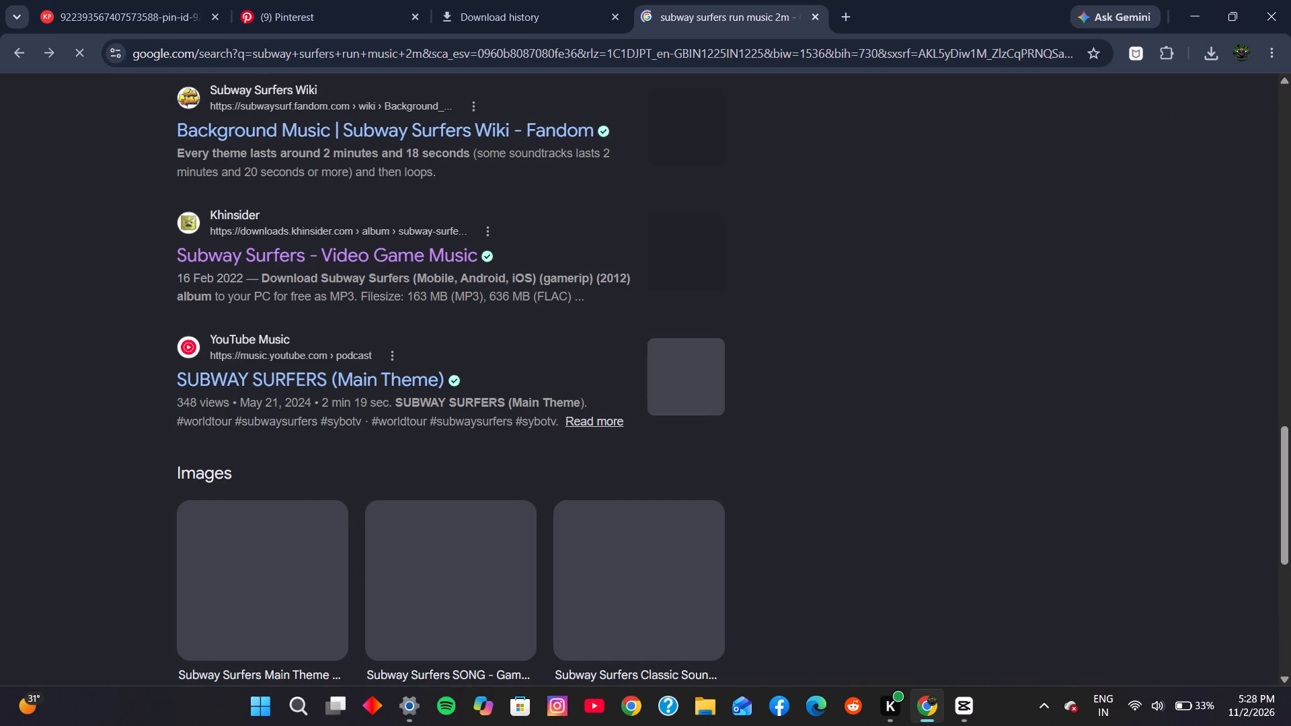
Open the Apple Music "Subway Surfers" result from the Google results and try to play the artist's music.
scroll(682, 439, up, 12)
scroll(623, 430, up, 6)
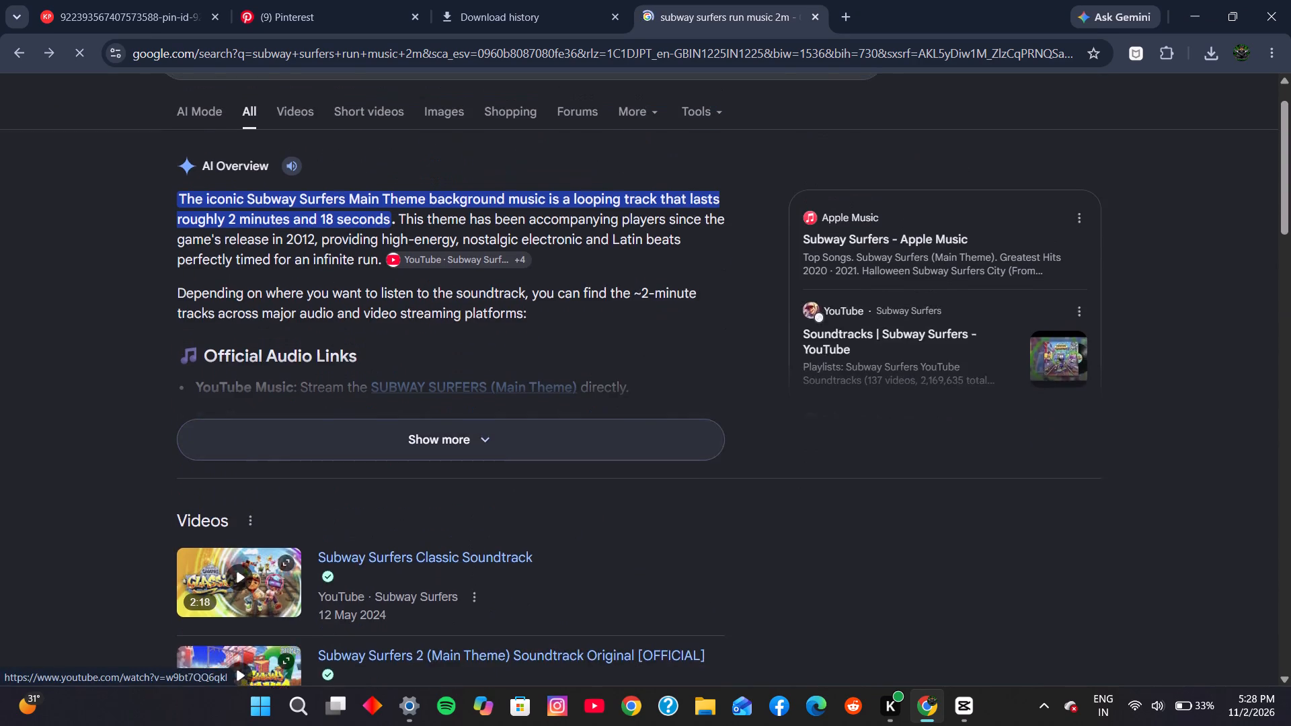
scroll(616, 438, down, 9)
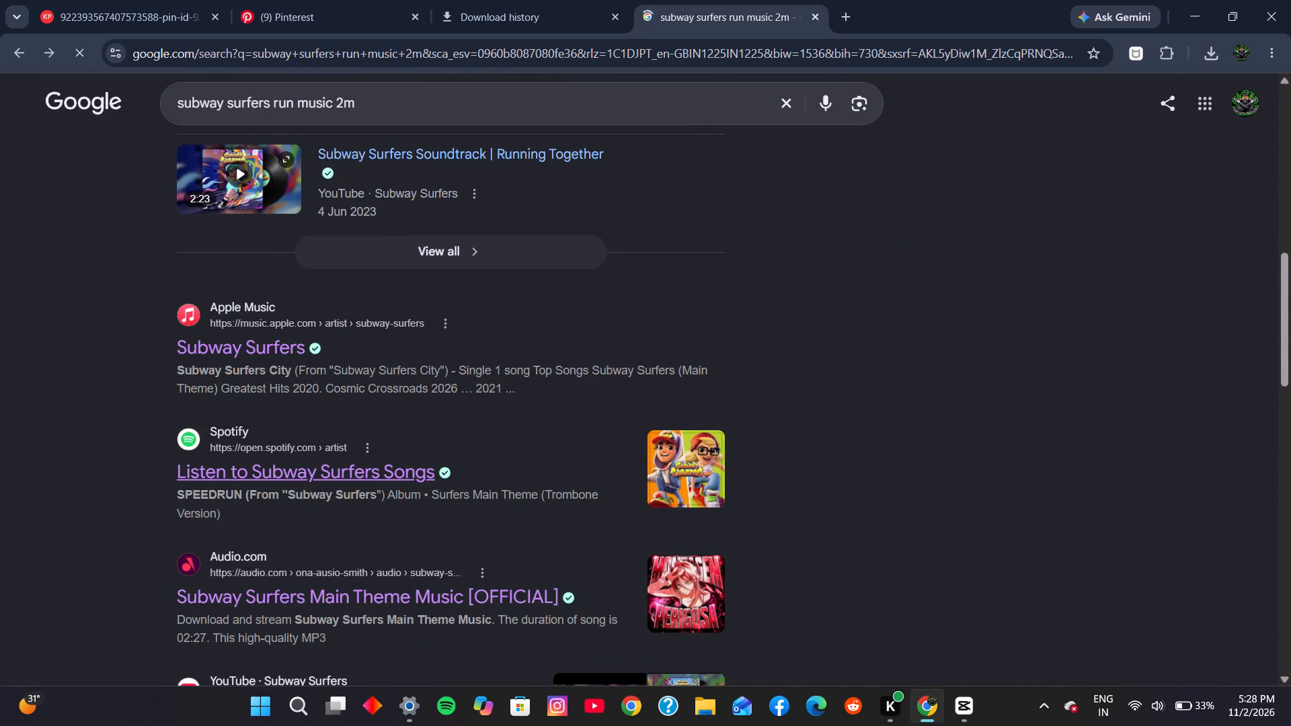
click(265, 351)
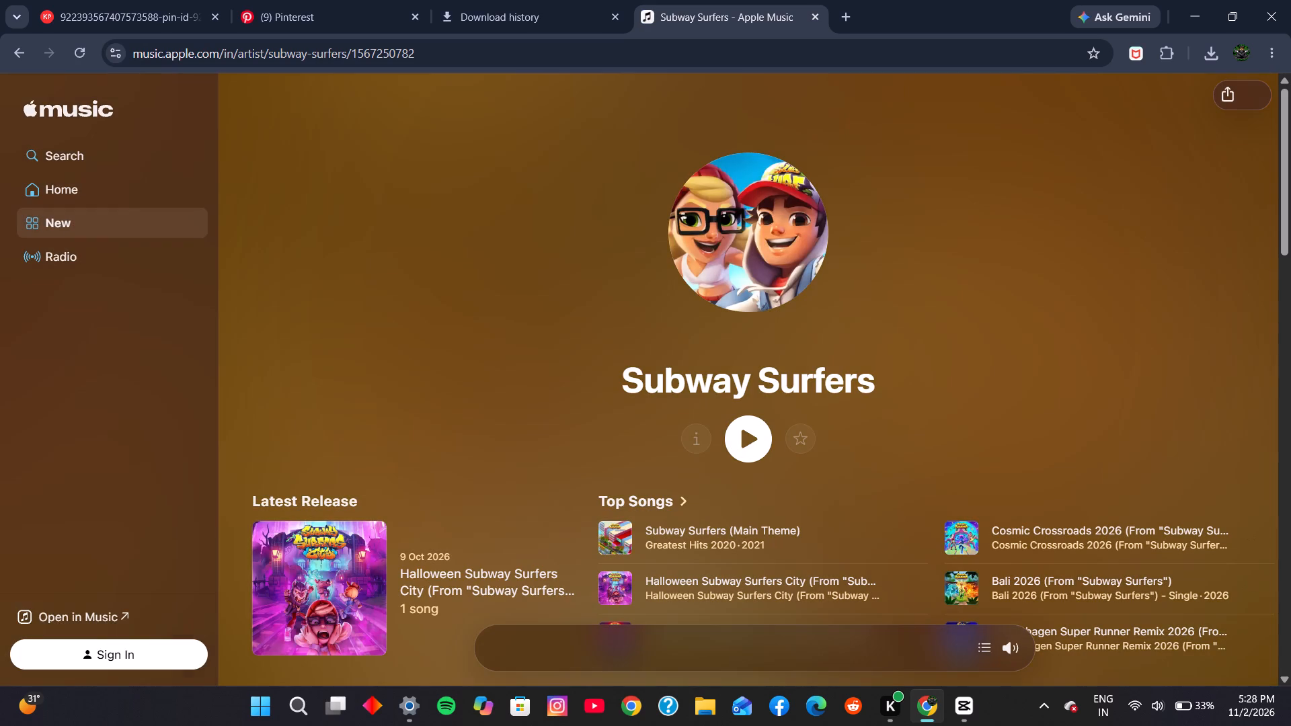
click(744, 434)
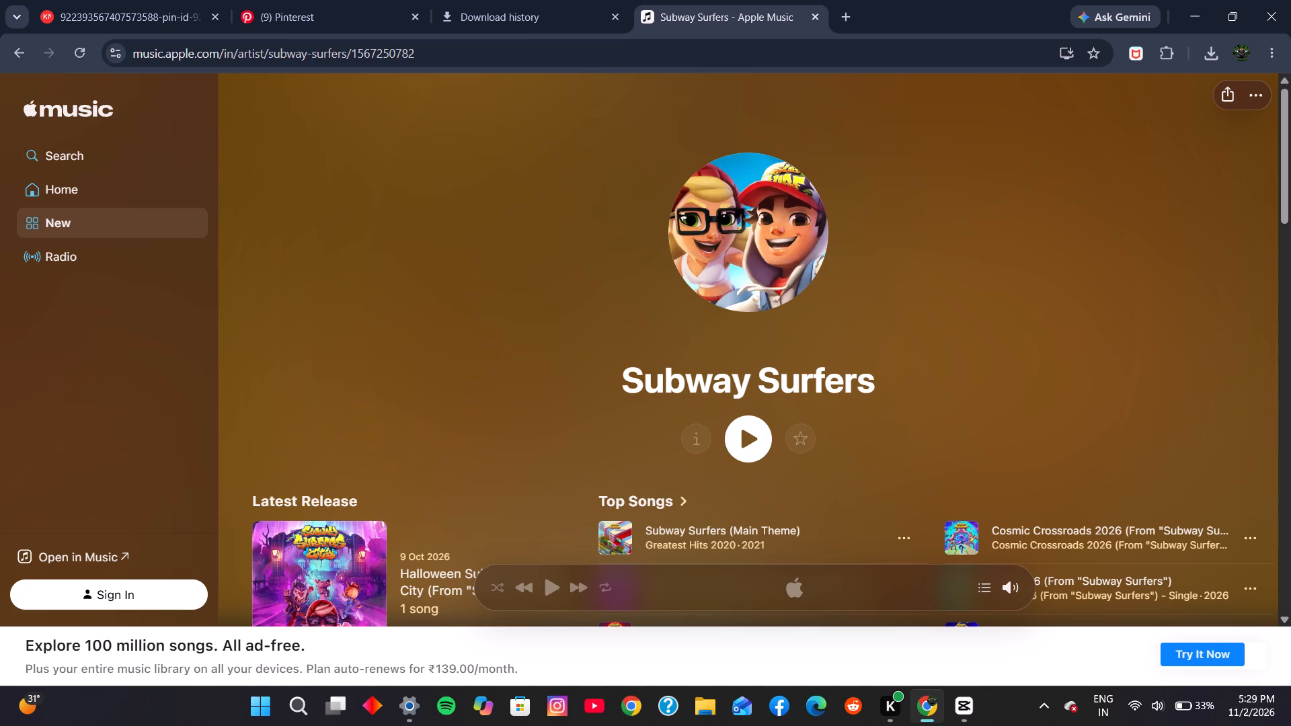
scroll(744, 434, down, 5)
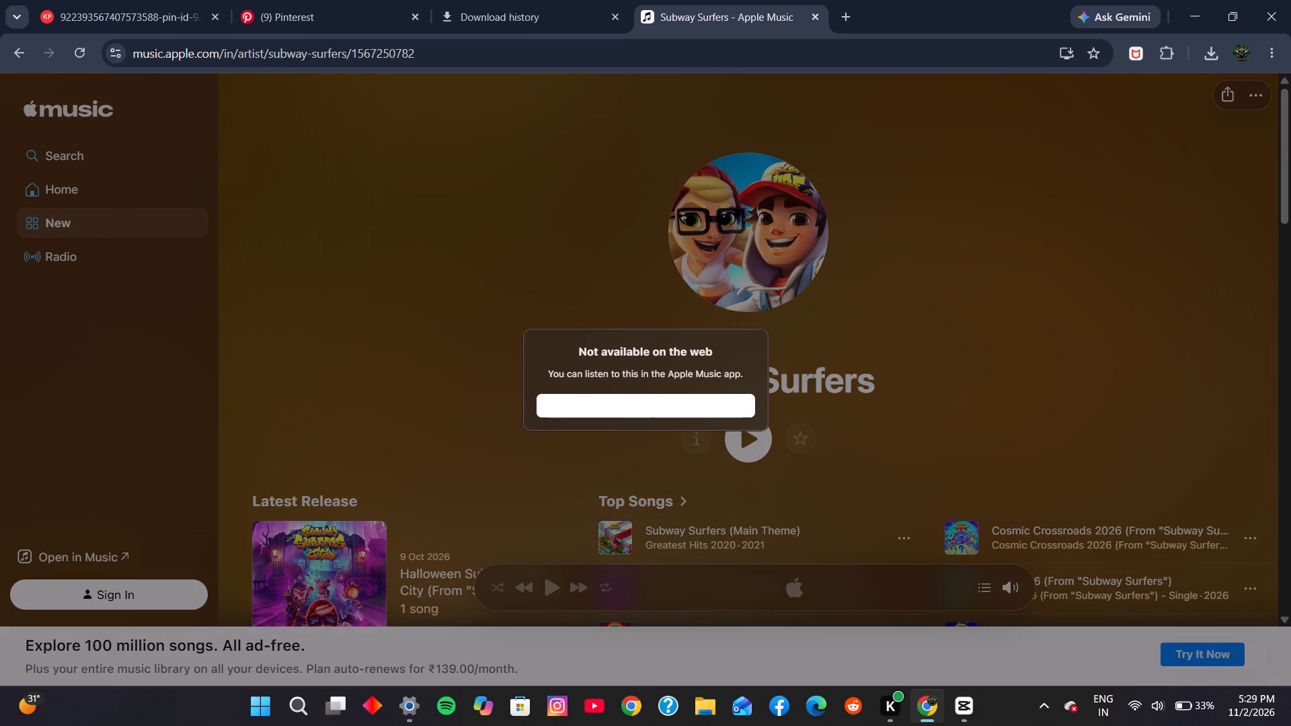
click(1006, 206)
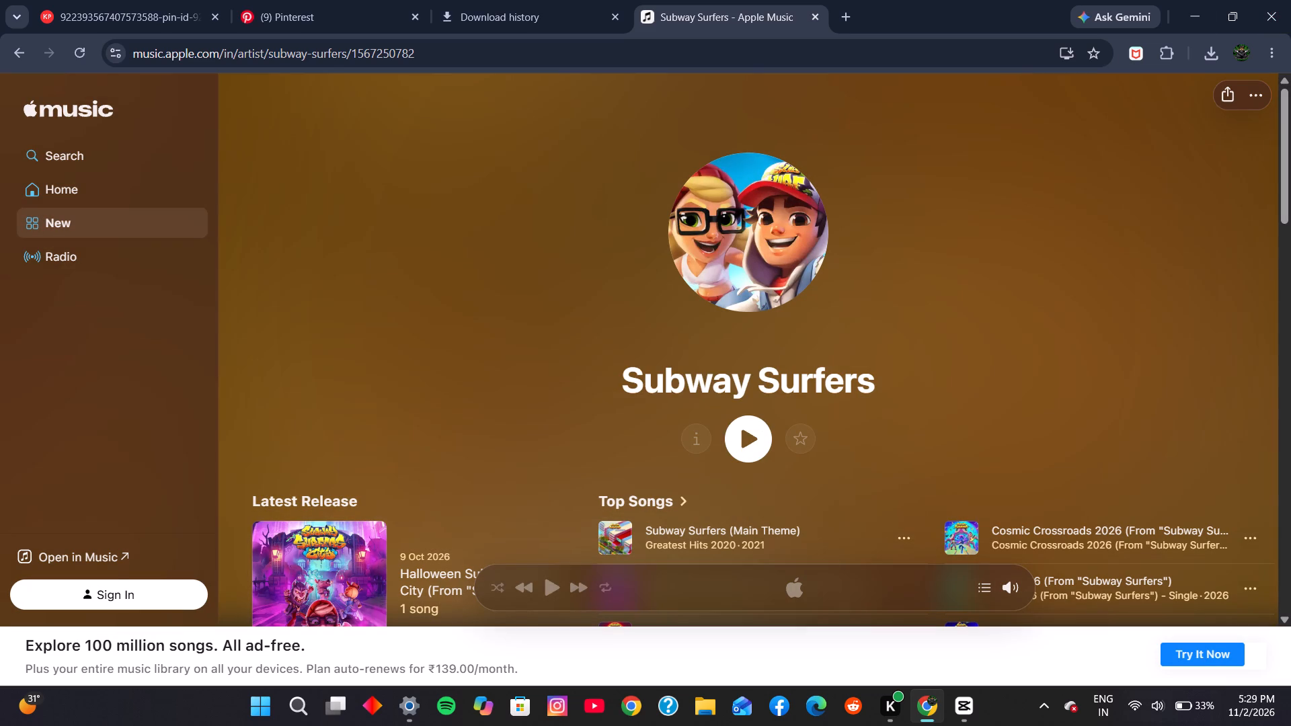
Switch to CapCut and undo the removal of the subway_surfers.mp3 clips from the timeline.
click(956, 697)
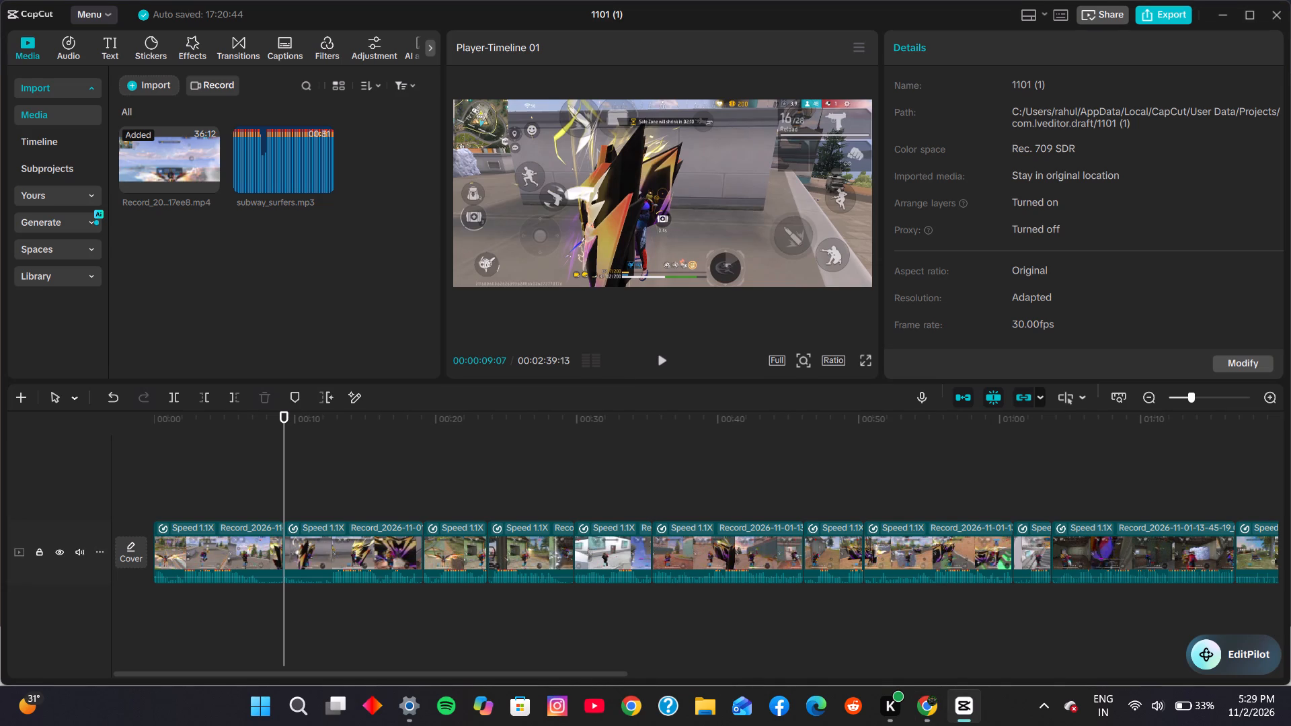
click(113, 395)
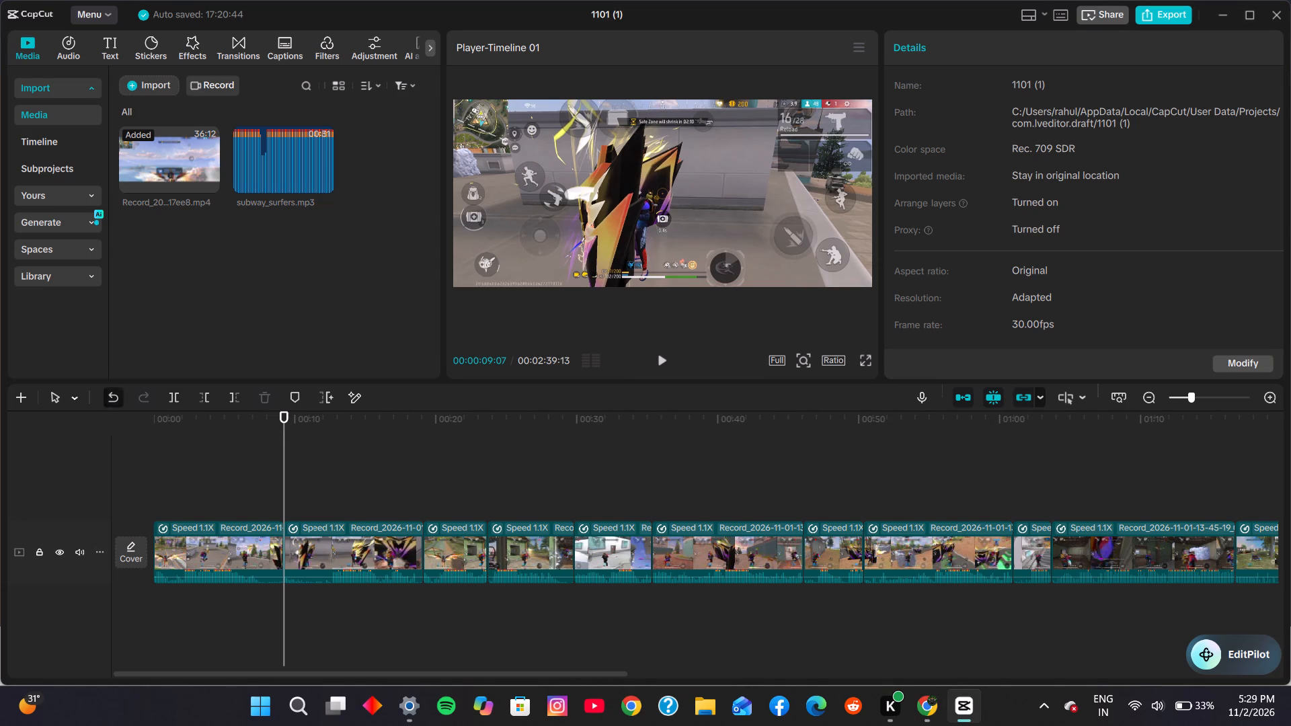
click(113, 395)
click(113, 395)
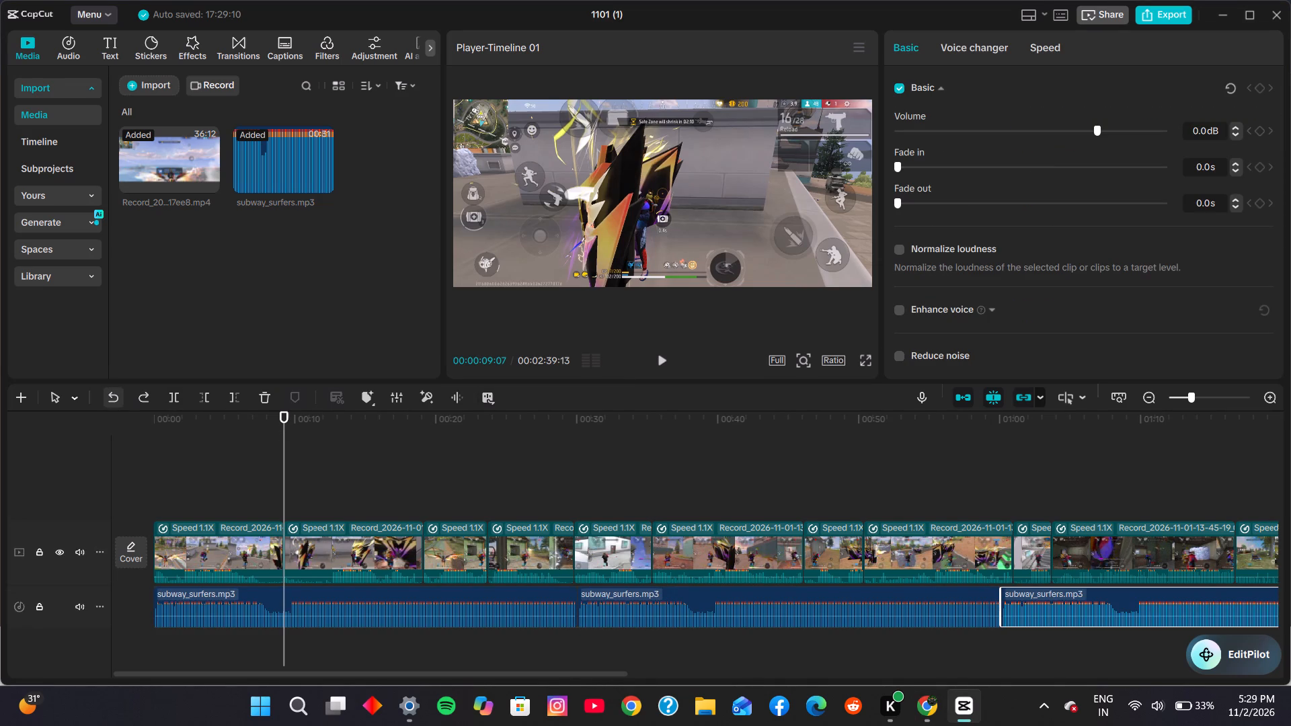
Paste a fourth copy of subway_surfers.mp3 on the audio track and butt it against the end of the third.
drag(567, 448, 1290, 477)
click(359, 614)
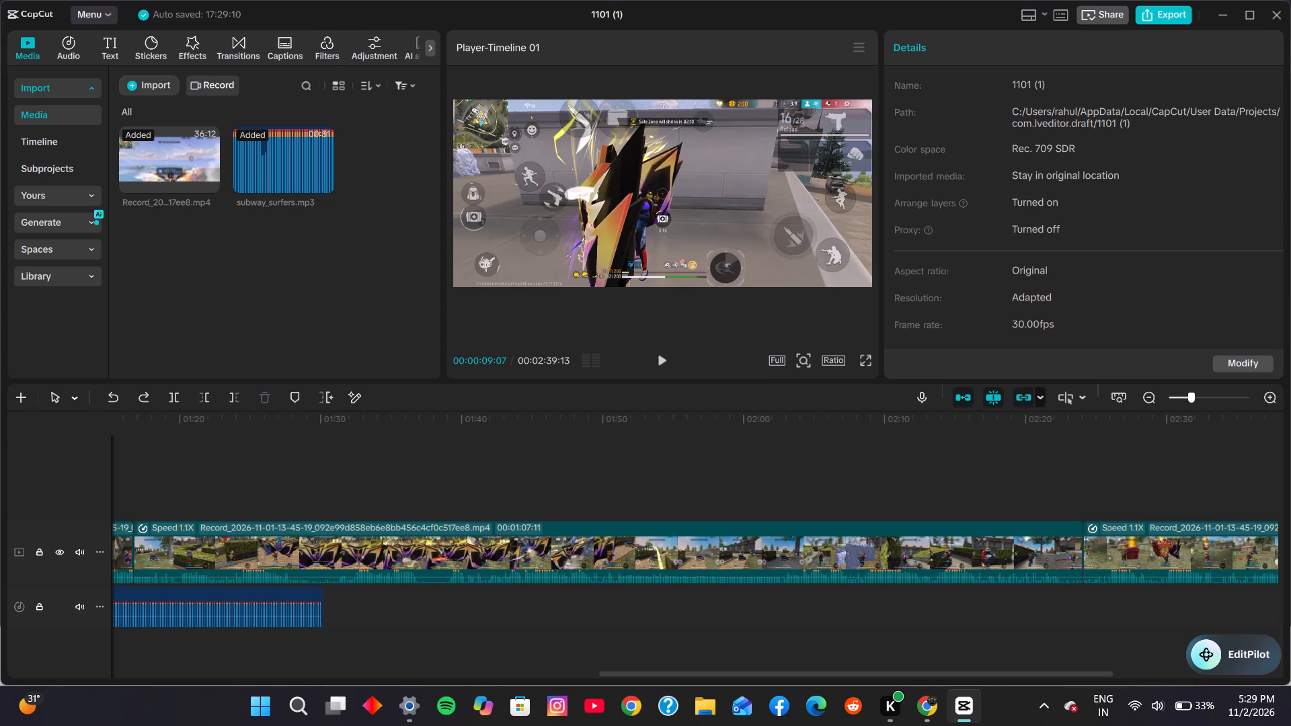
right_click(400, 600)
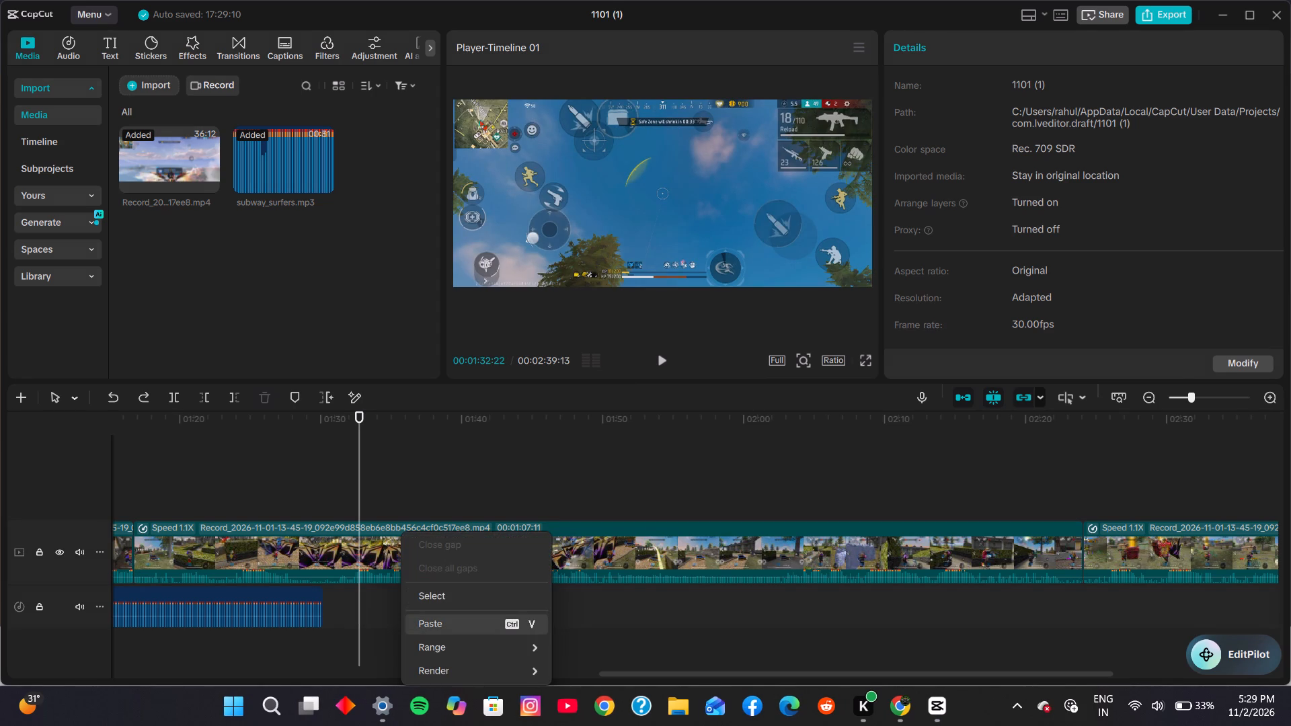
click(445, 627)
drag(501, 592, 457, 582)
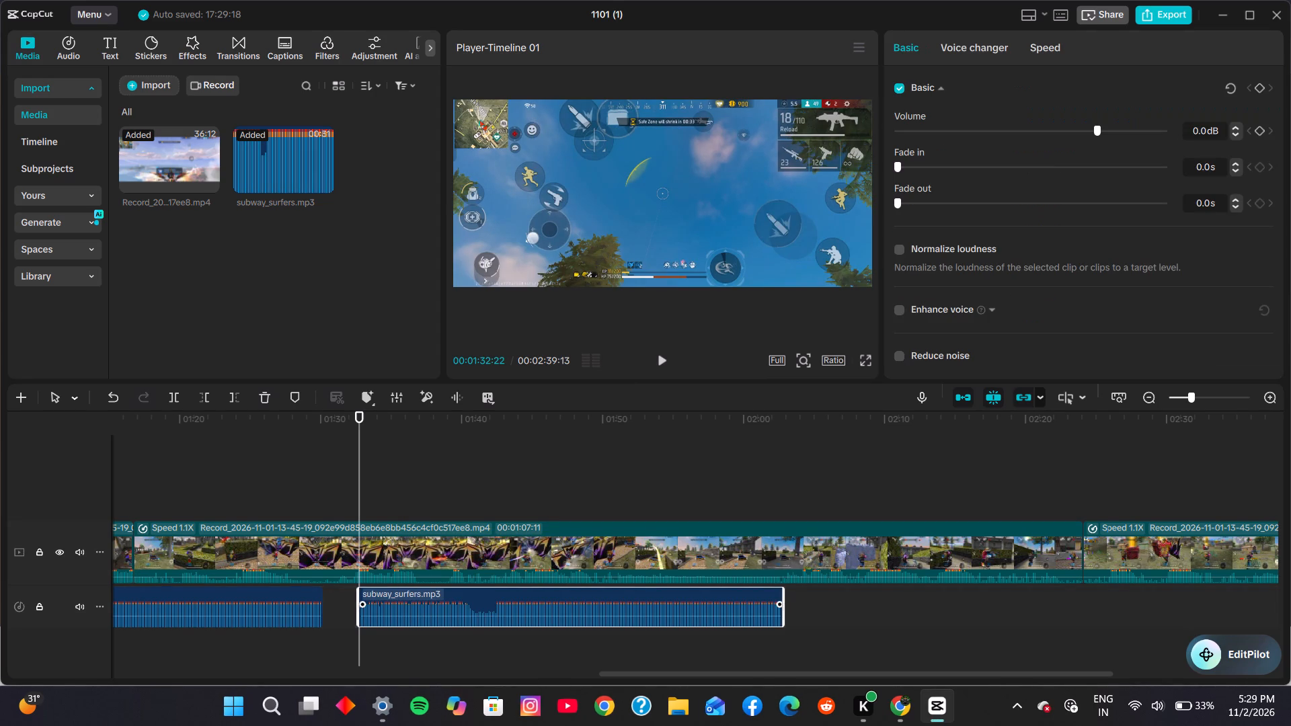
drag(457, 582, 469, 594)
Paste two more copies of subway_surfers.mp3 and line them up end to end after the fourth music clip.
click(804, 485)
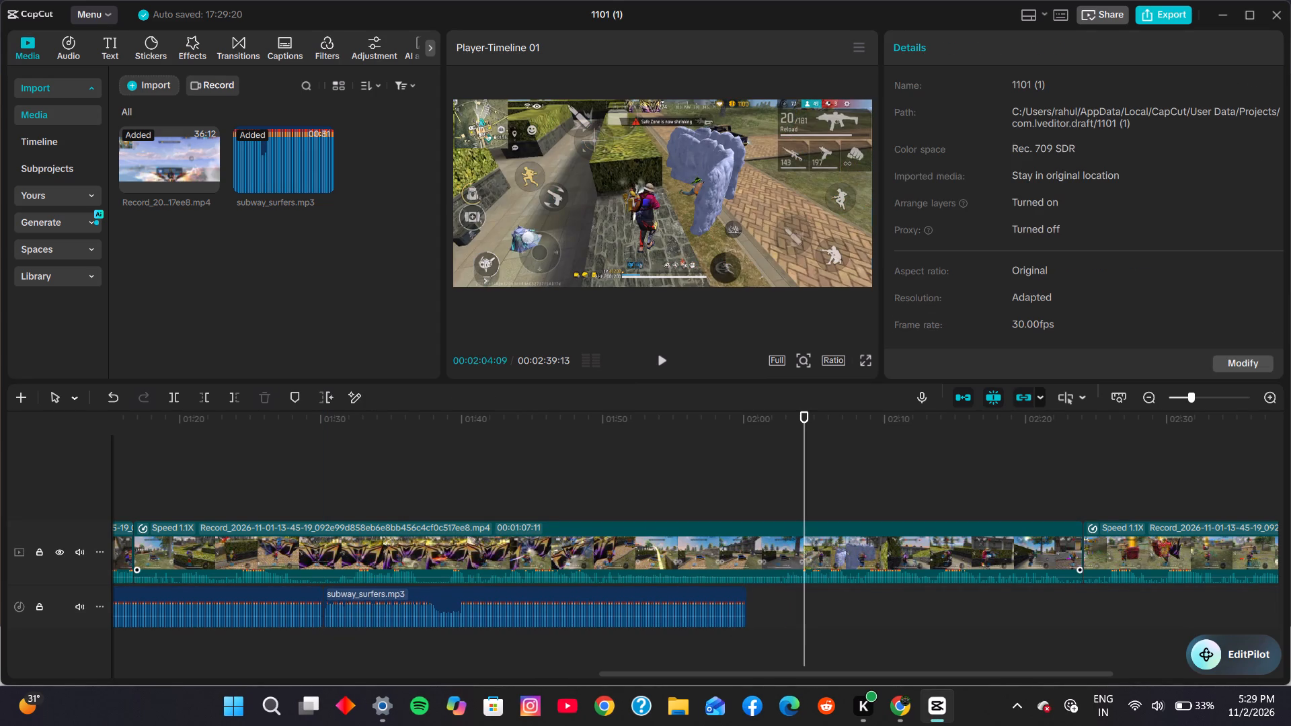
right_click(819, 619)
click(845, 625)
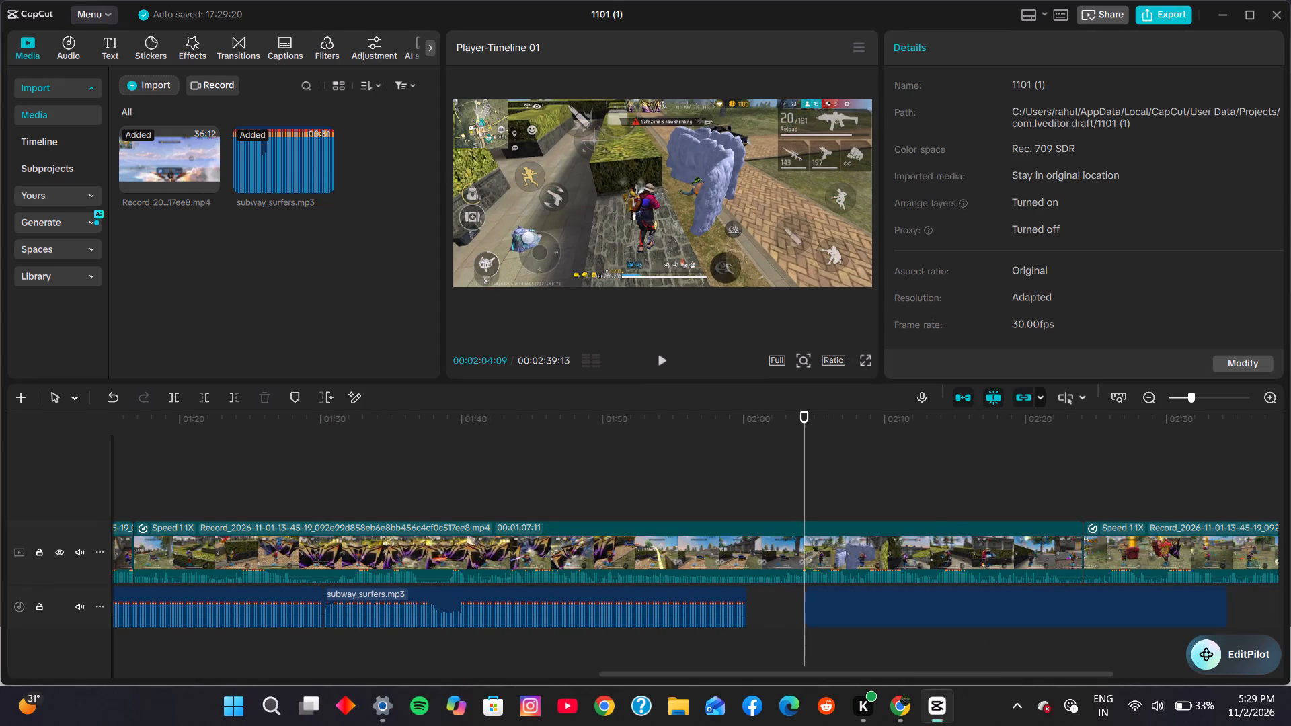
click(780, 605)
right_click(780, 605)
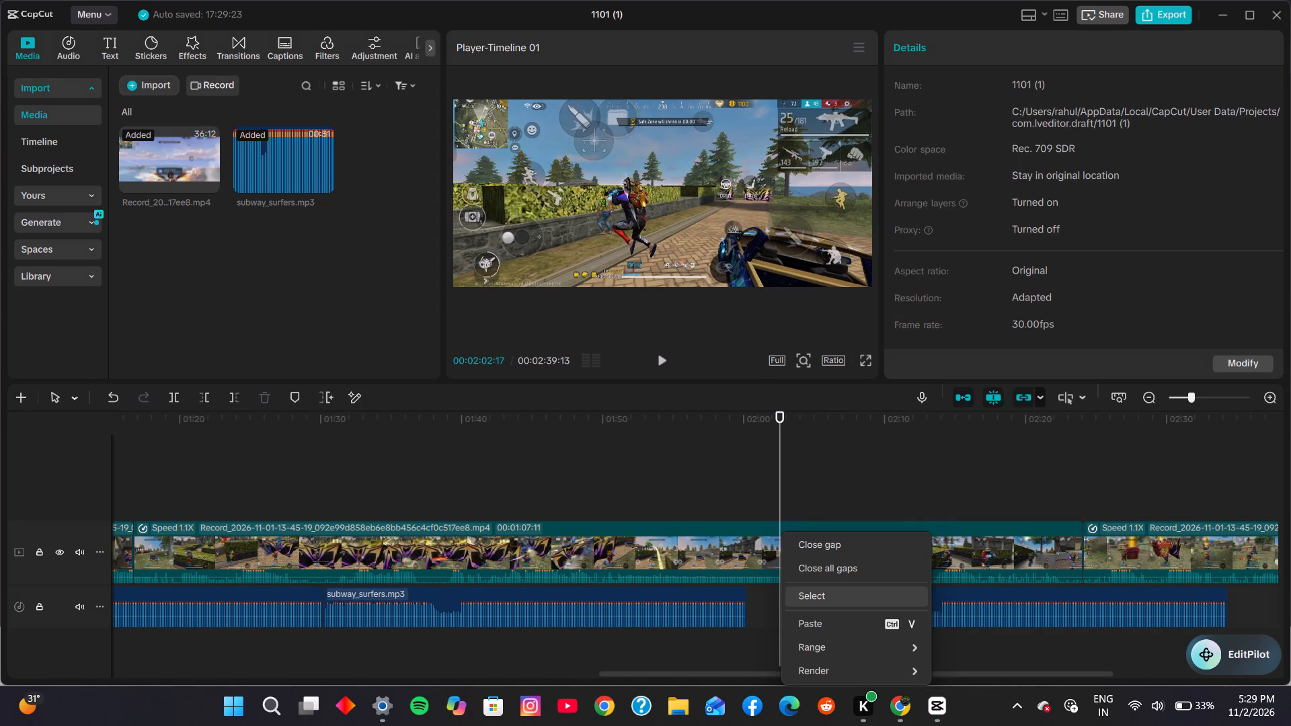
click(797, 623)
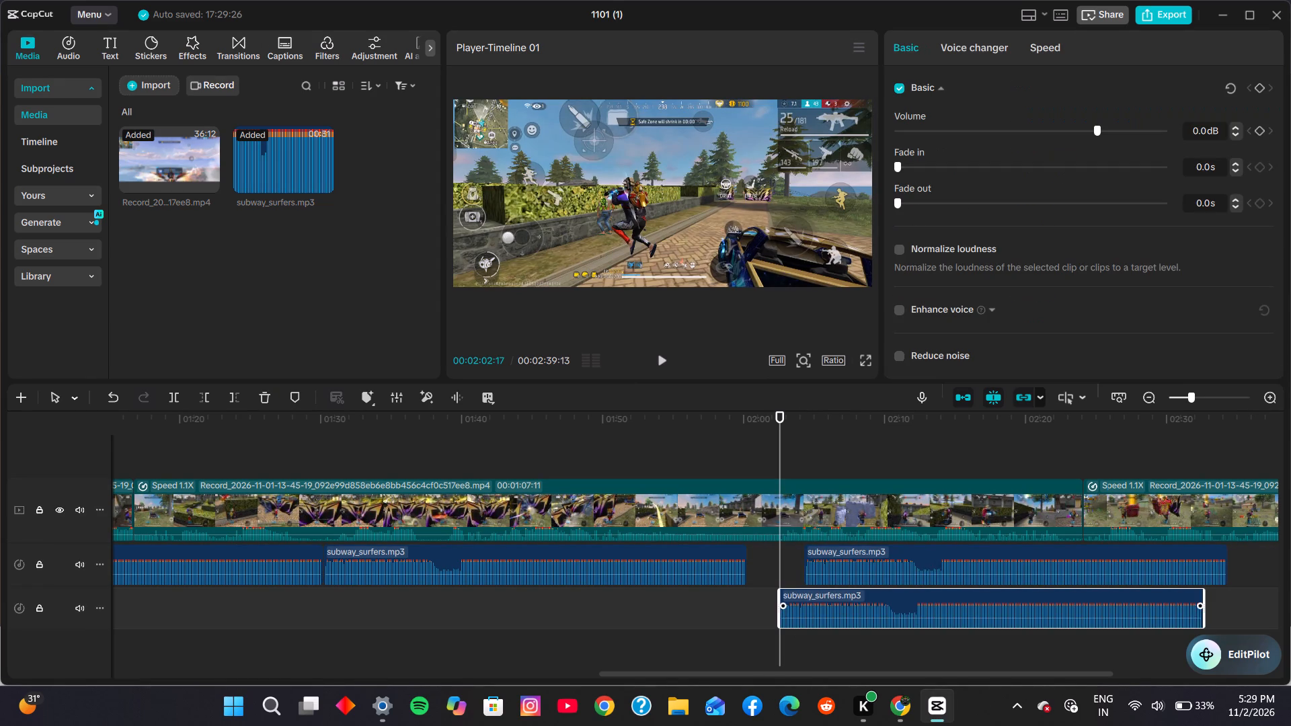
drag(833, 549, 782, 549)
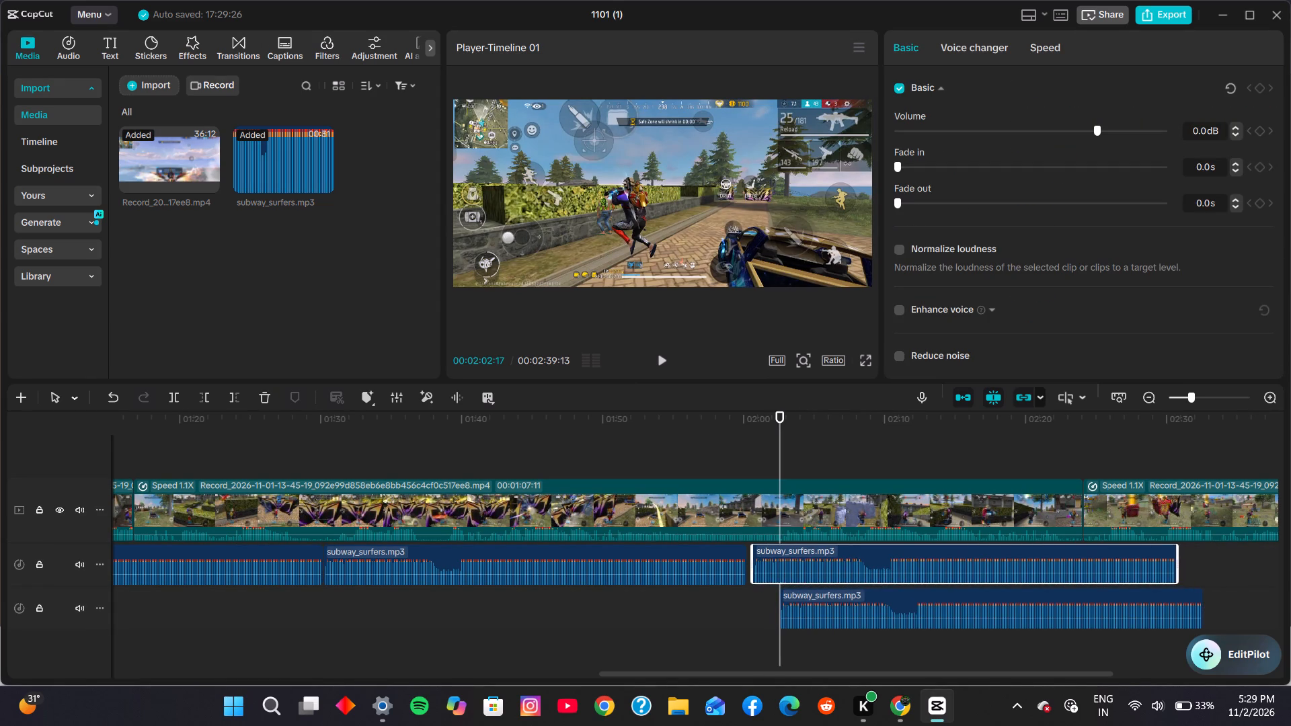
drag(782, 549, 781, 550)
drag(820, 592, 1050, 579)
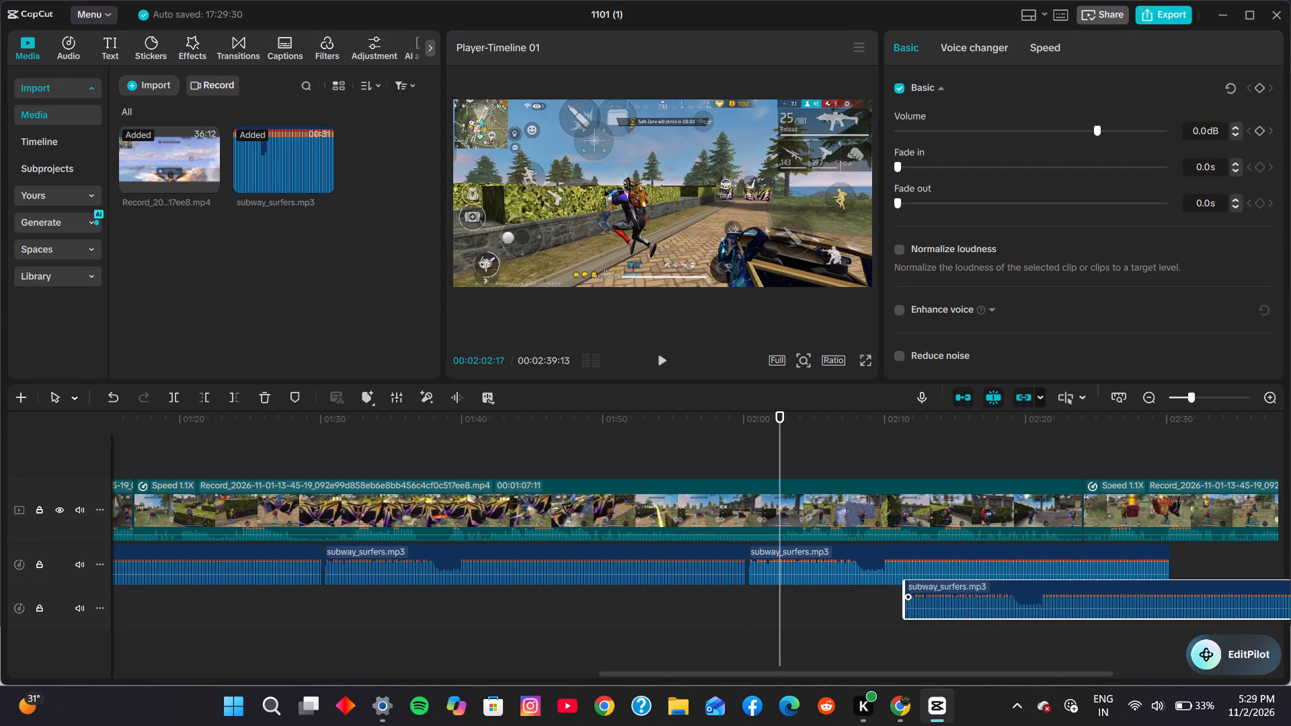
drag(1050, 579, 888, 551)
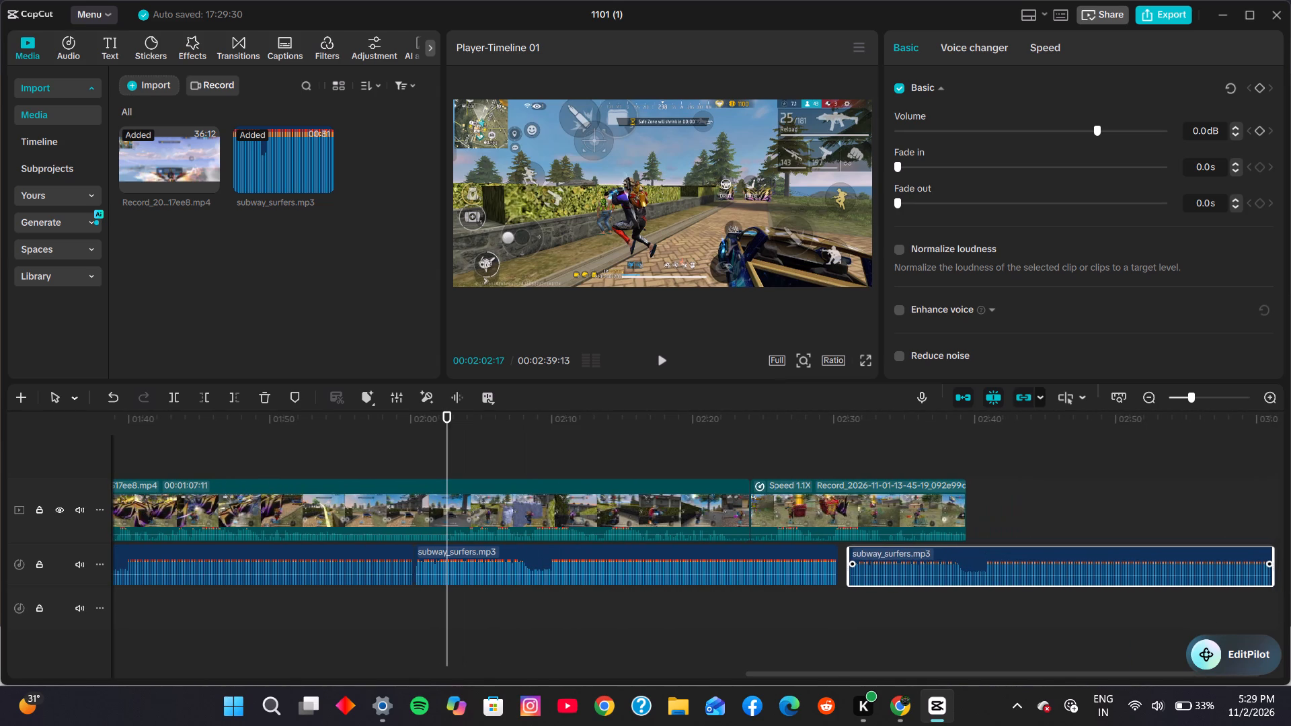
drag(888, 551, 881, 551)
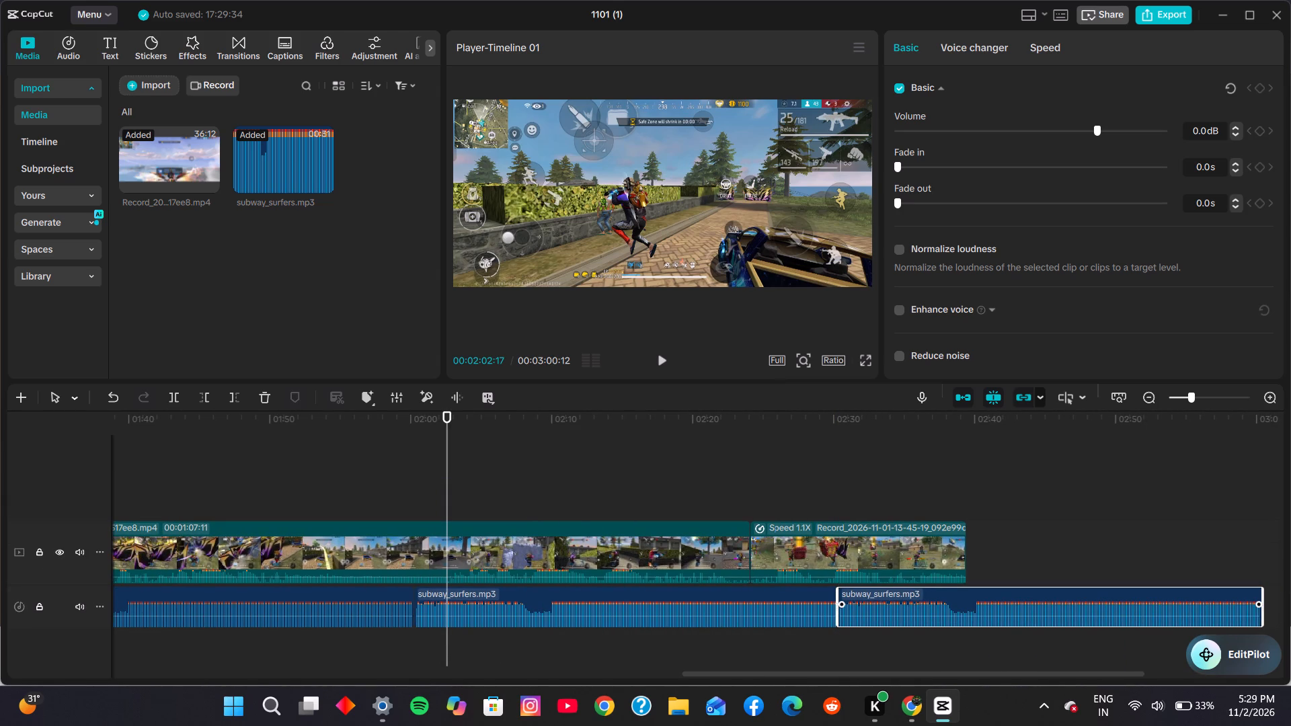
Trim the opening section, past the quiet dip, off the last subway_surfers.mp3 clip and rejoin it to the preceding music clip.
drag(837, 598, 849, 598)
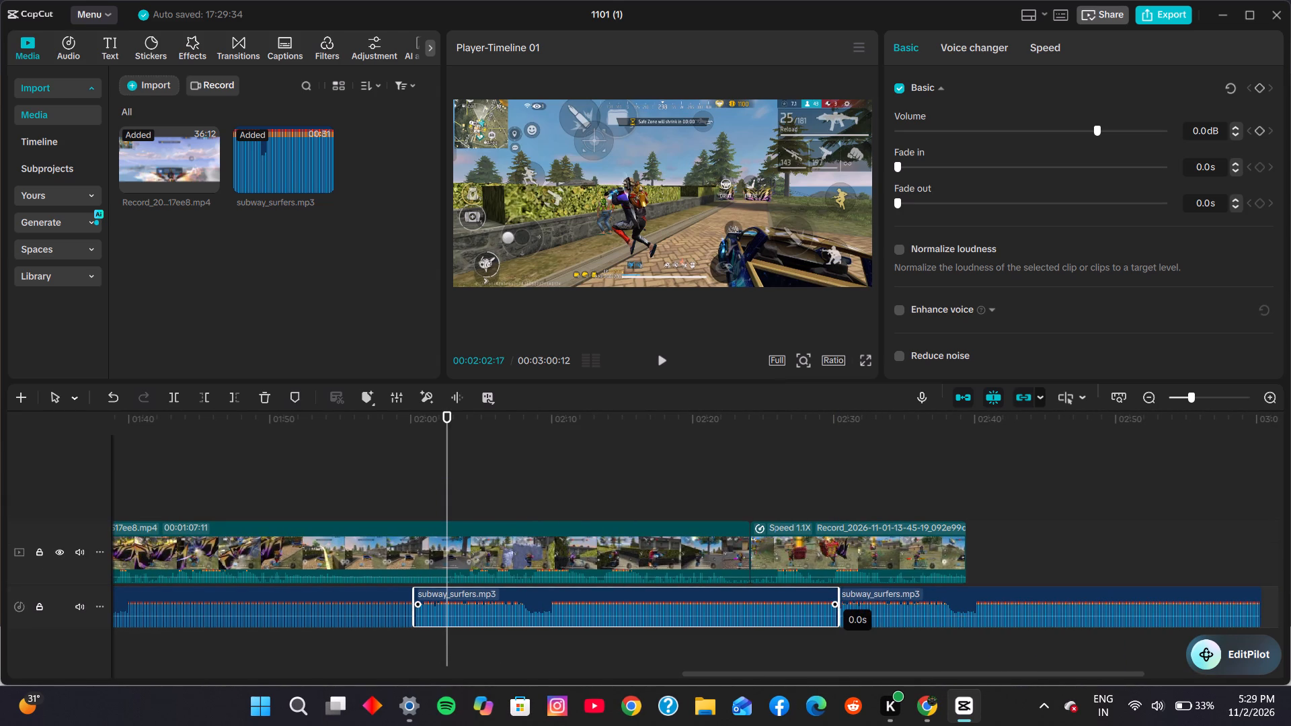
drag(849, 598, 949, 602)
click(864, 597)
drag(842, 593, 971, 602)
drag(1034, 591, 910, 594)
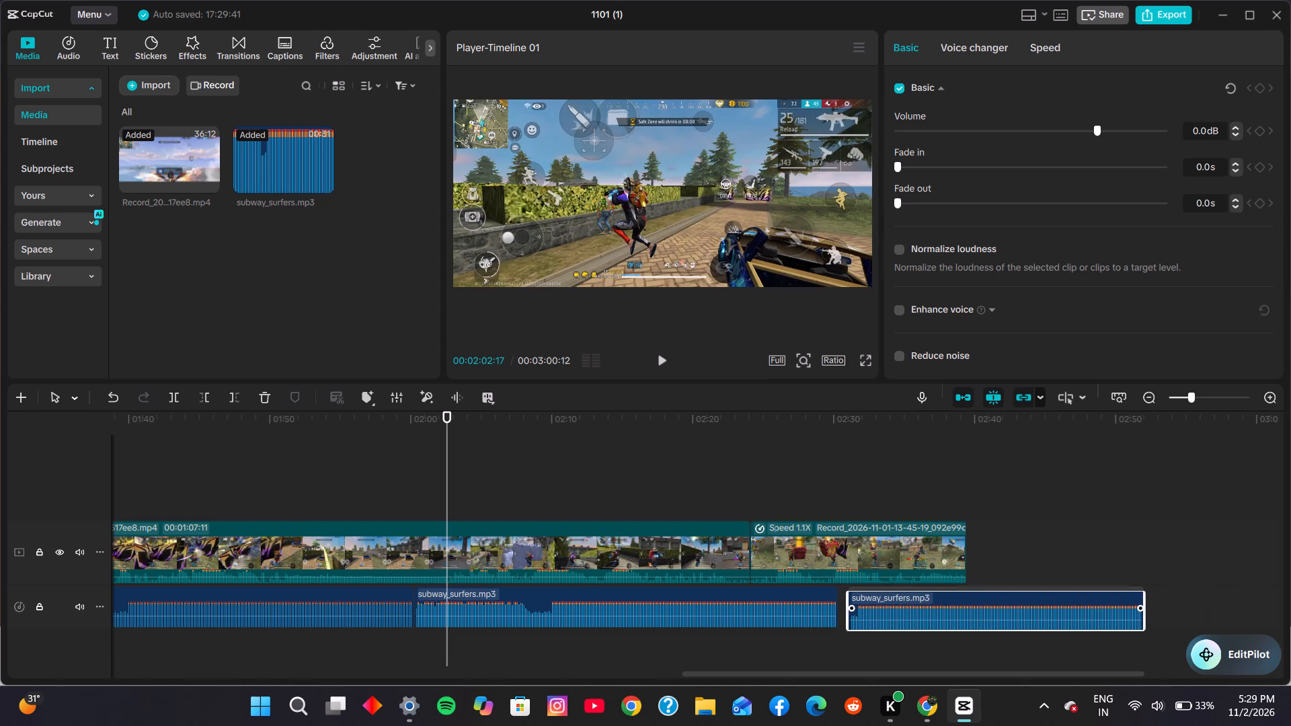
drag(910, 594, 901, 590)
Trim the end of the last subway_surfers.mp3 clip to match the end of the video.
drag(1134, 590, 967, 583)
click(1019, 563)
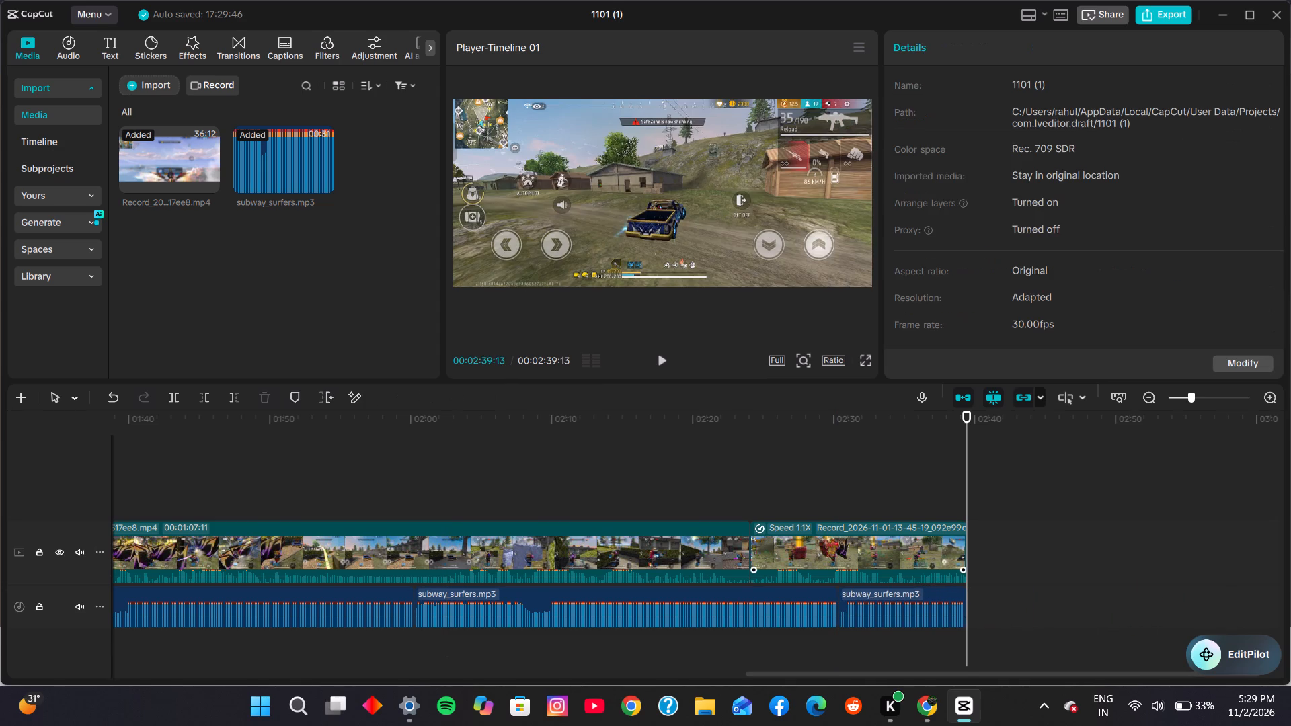
Play the timeline from about 2:28 to check the join before the last music clip.
click(810, 513)
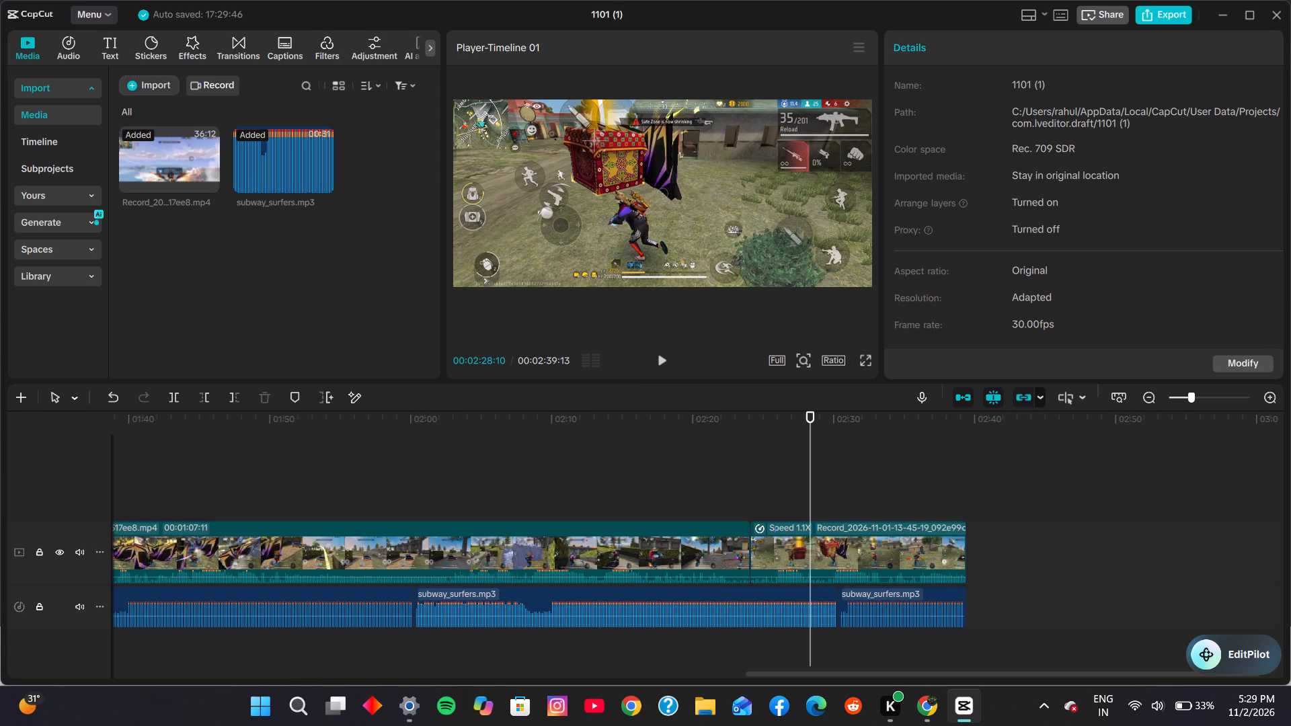
click(662, 362)
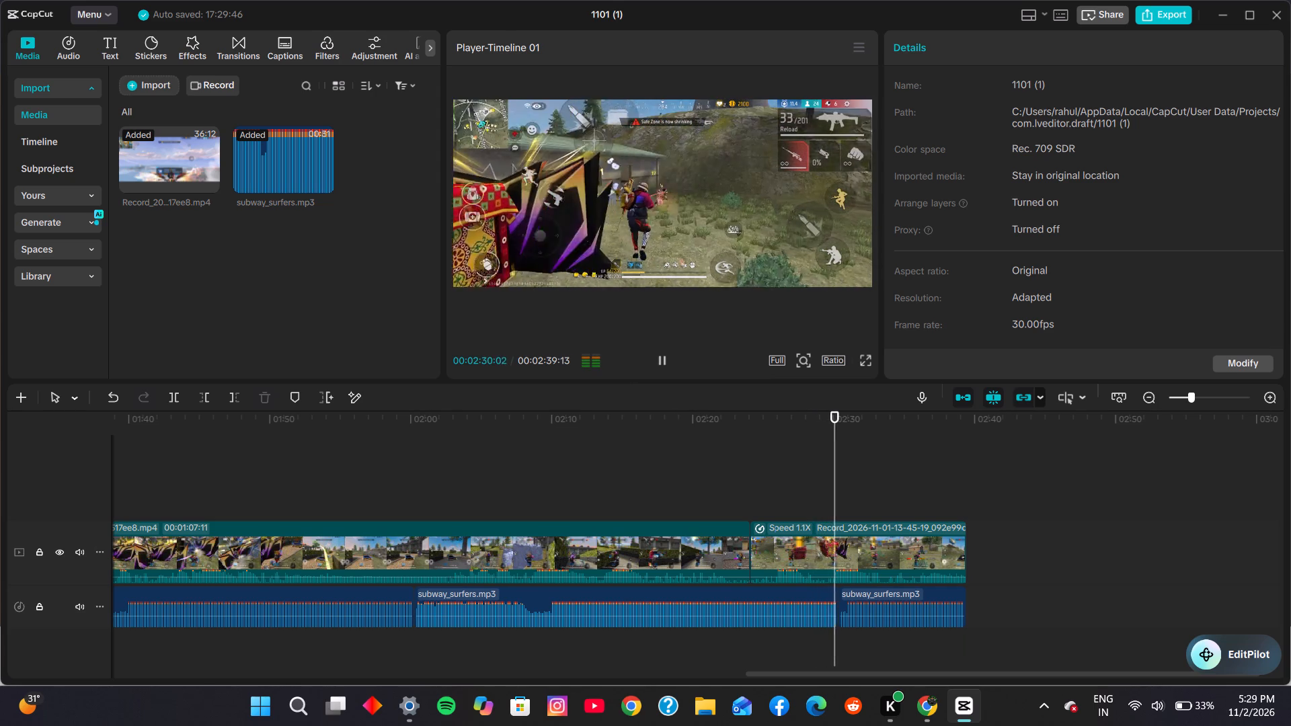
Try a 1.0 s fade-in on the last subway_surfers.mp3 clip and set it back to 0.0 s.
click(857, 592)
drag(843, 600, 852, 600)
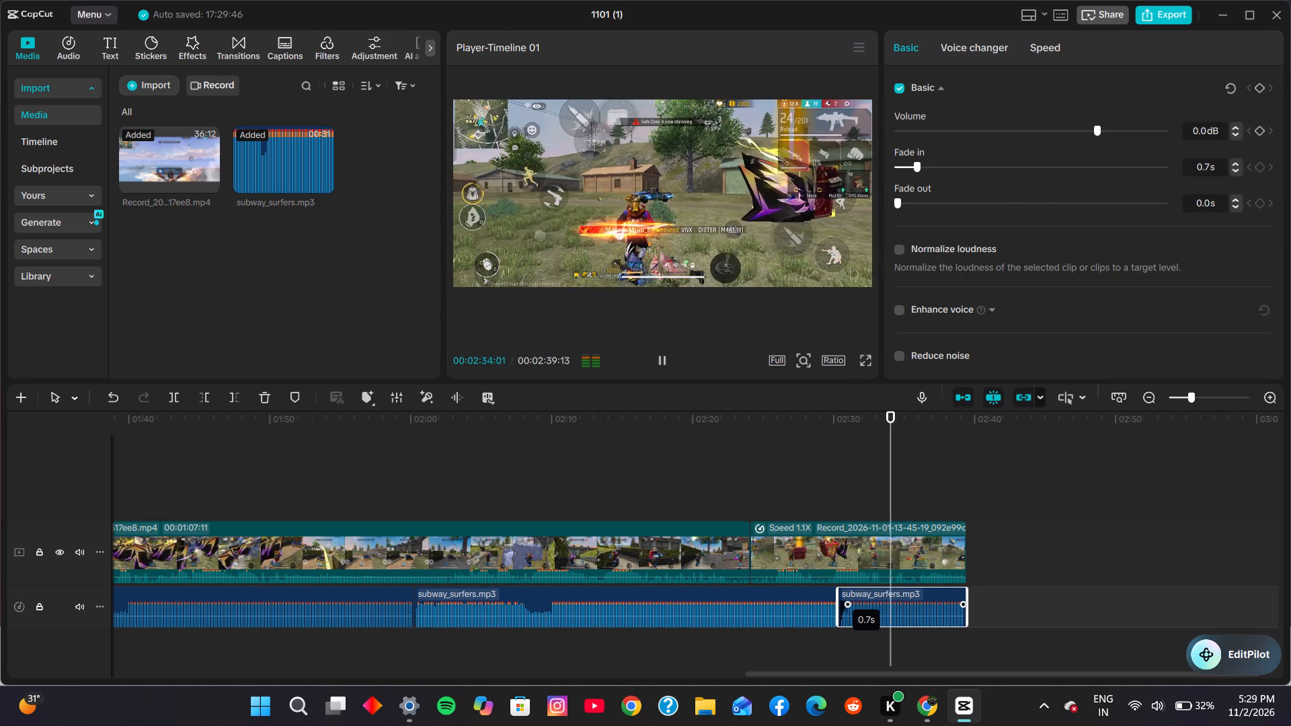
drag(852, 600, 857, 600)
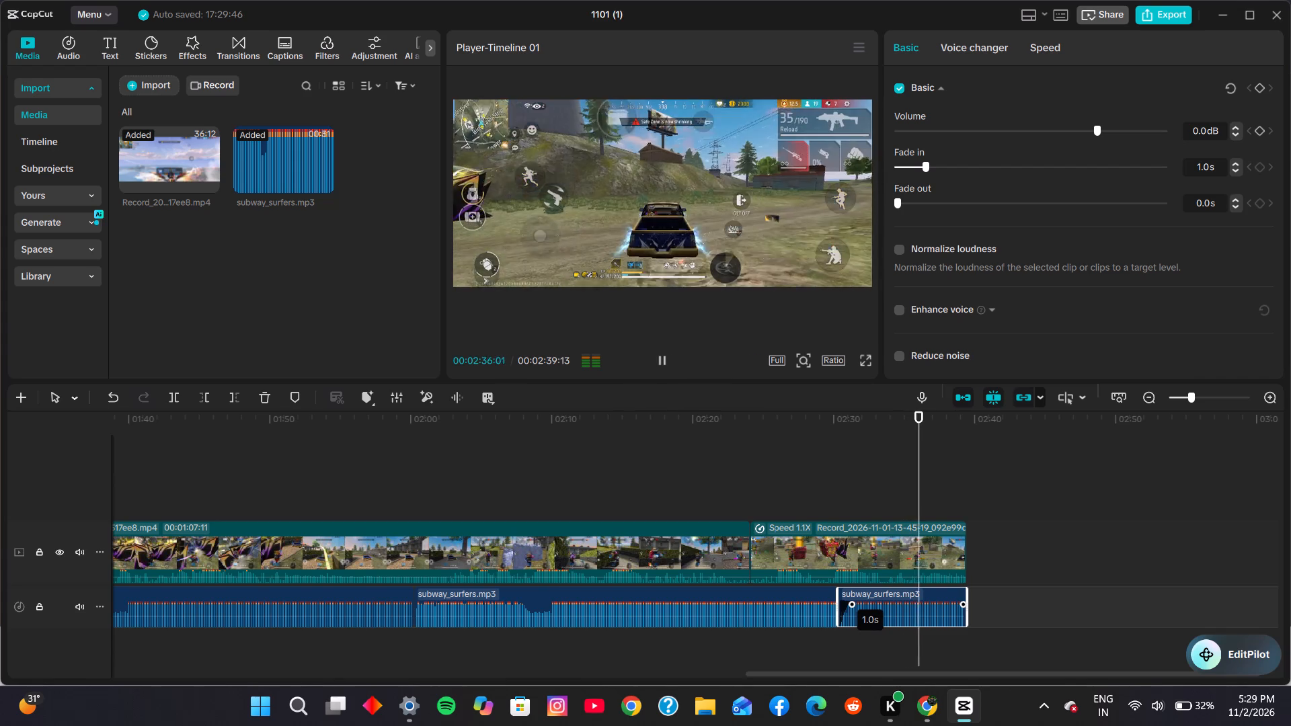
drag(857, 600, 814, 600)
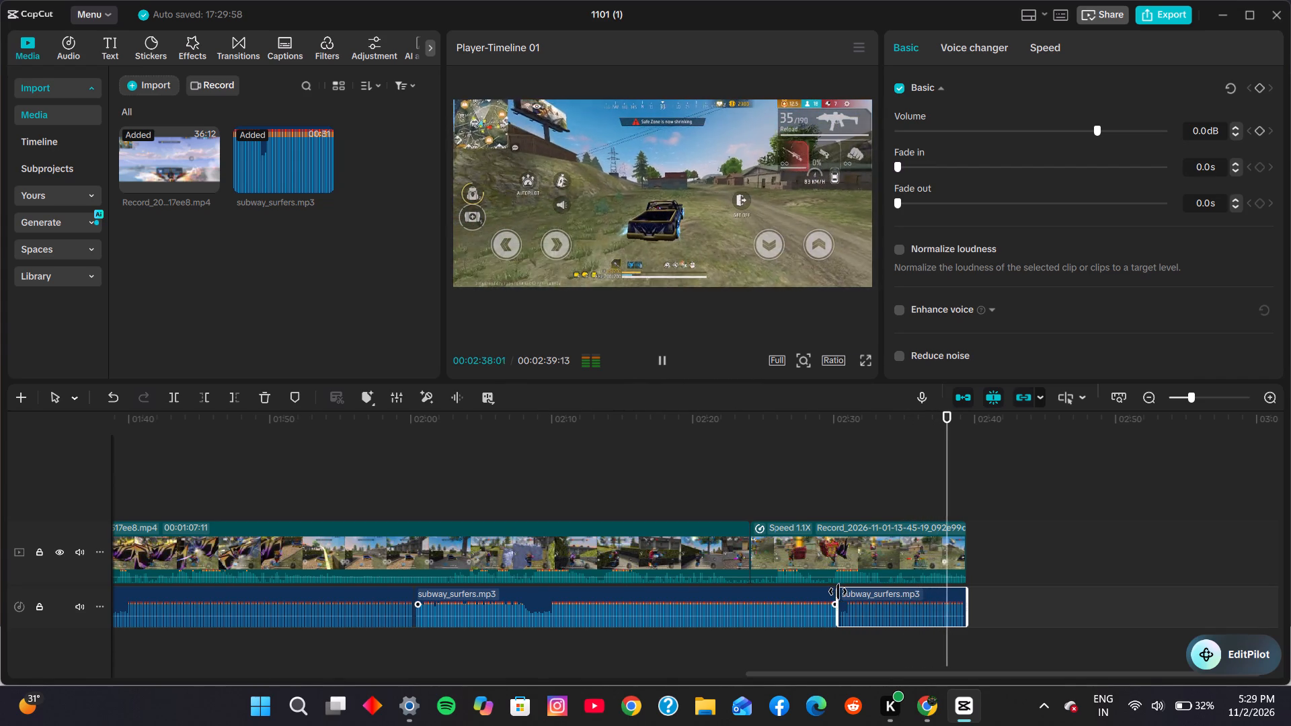
Trim a little more off the start of the last subway_surfers.mp3 clip and rejoin it to the preceding music clip.
drag(838, 592, 848, 592)
click(859, 586)
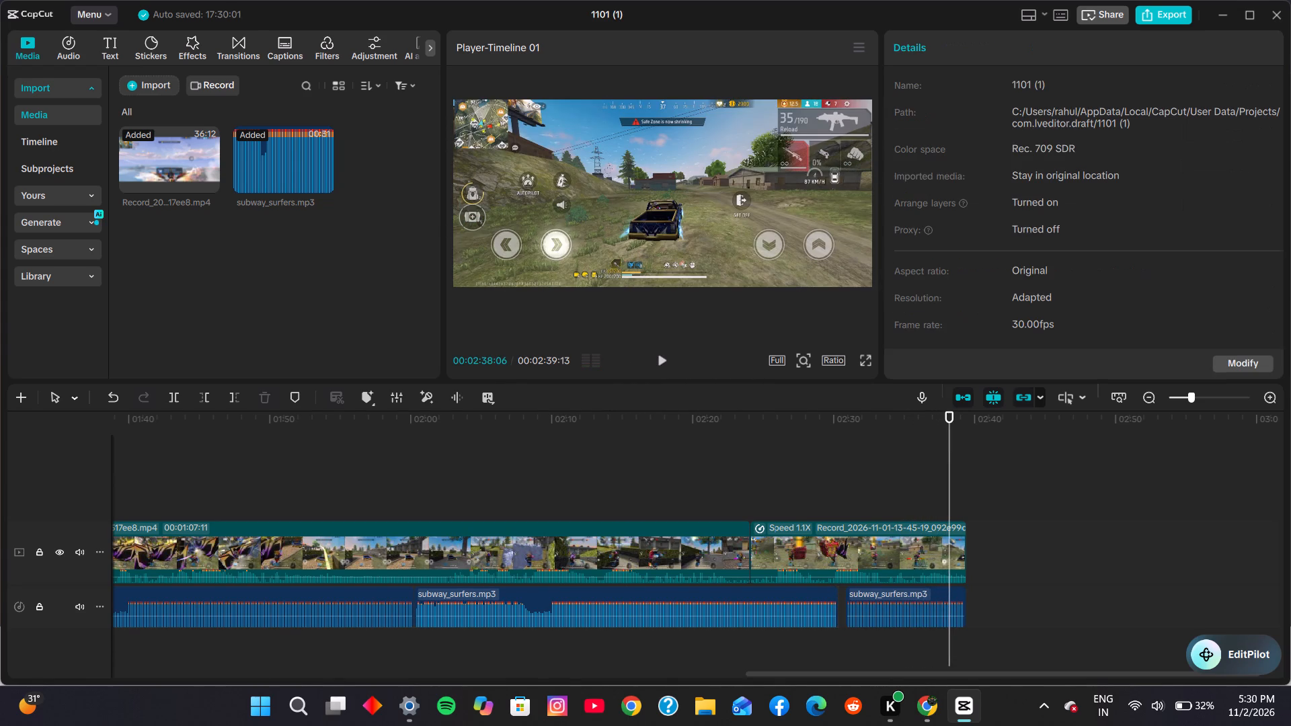
drag(871, 588, 859, 588)
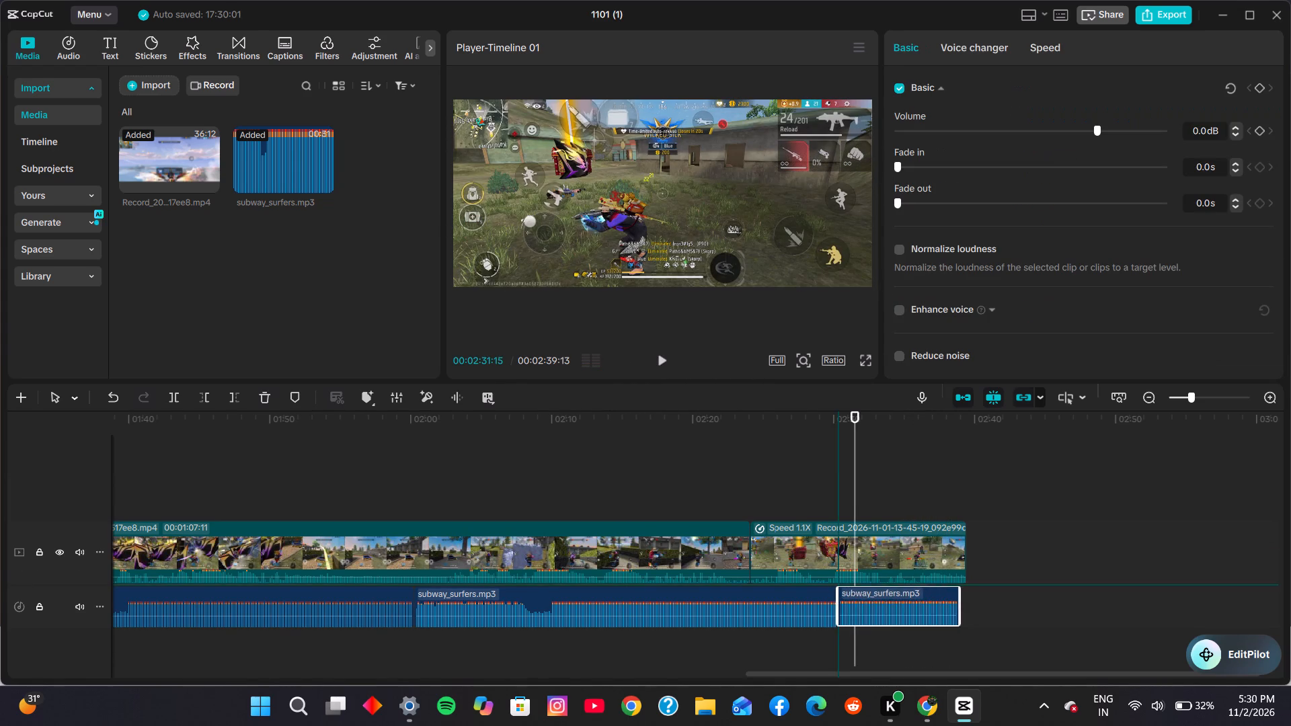
drag(867, 550, 869, 587)
drag(873, 542, 873, 571)
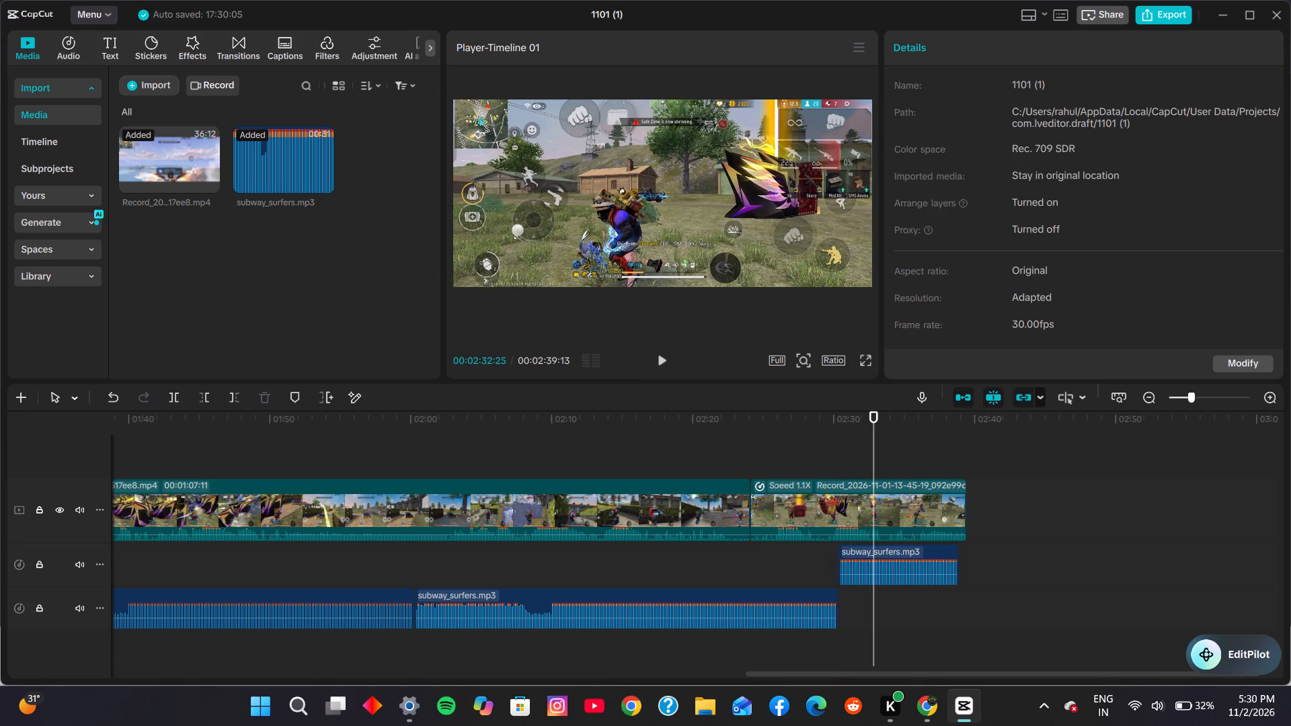
drag(875, 549, 887, 598)
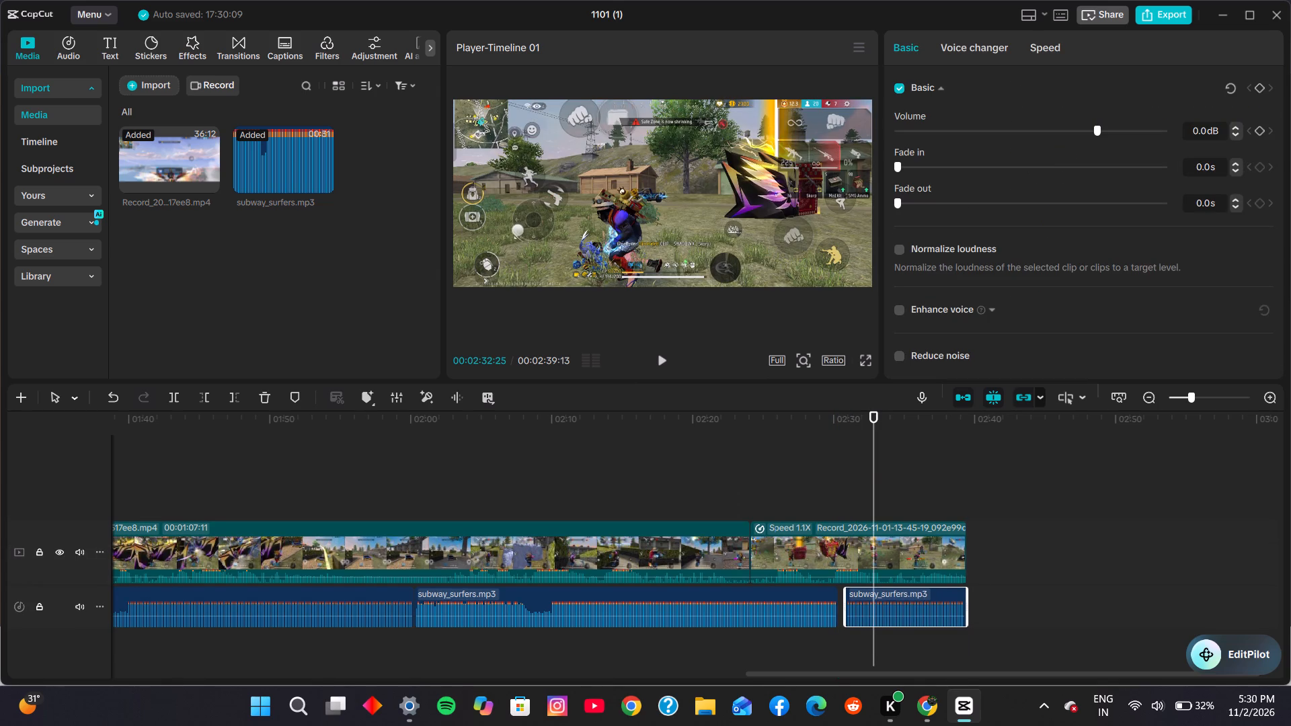
click(887, 592)
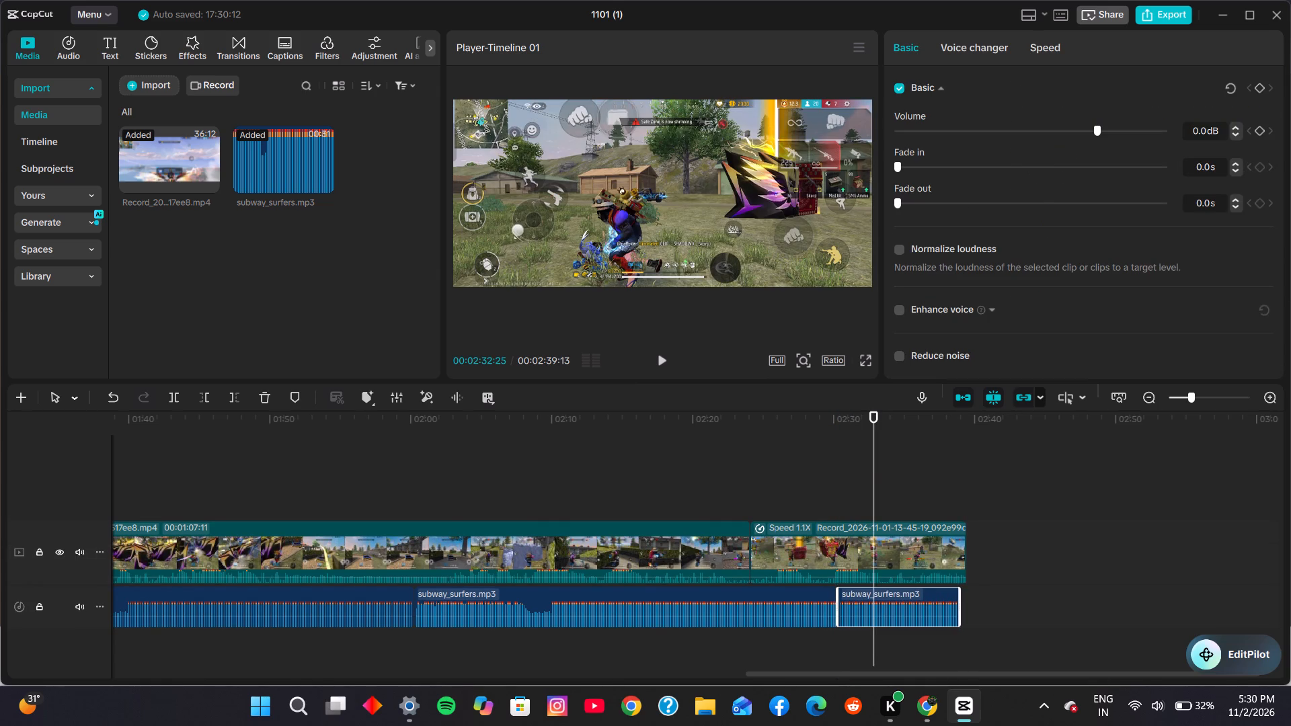
Play the timeline from about 2:28 to check the join before the last music clip.
click(818, 498)
click(663, 364)
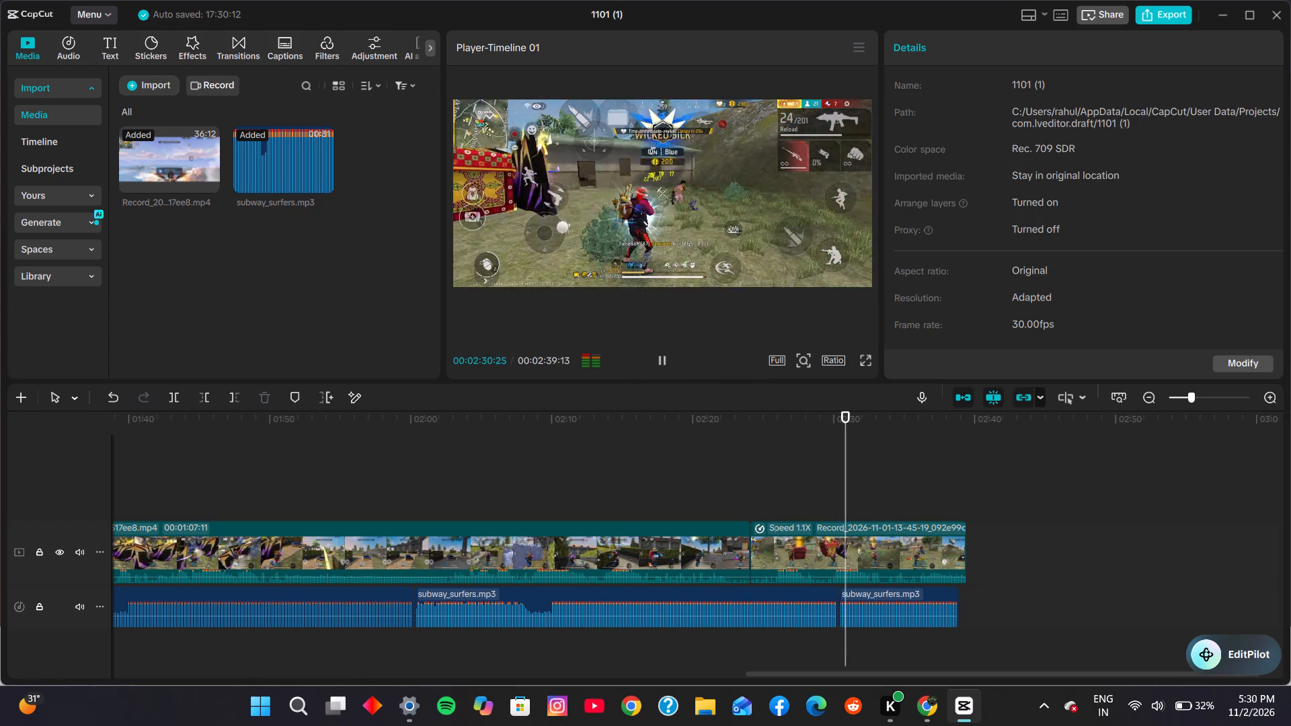
click(661, 361)
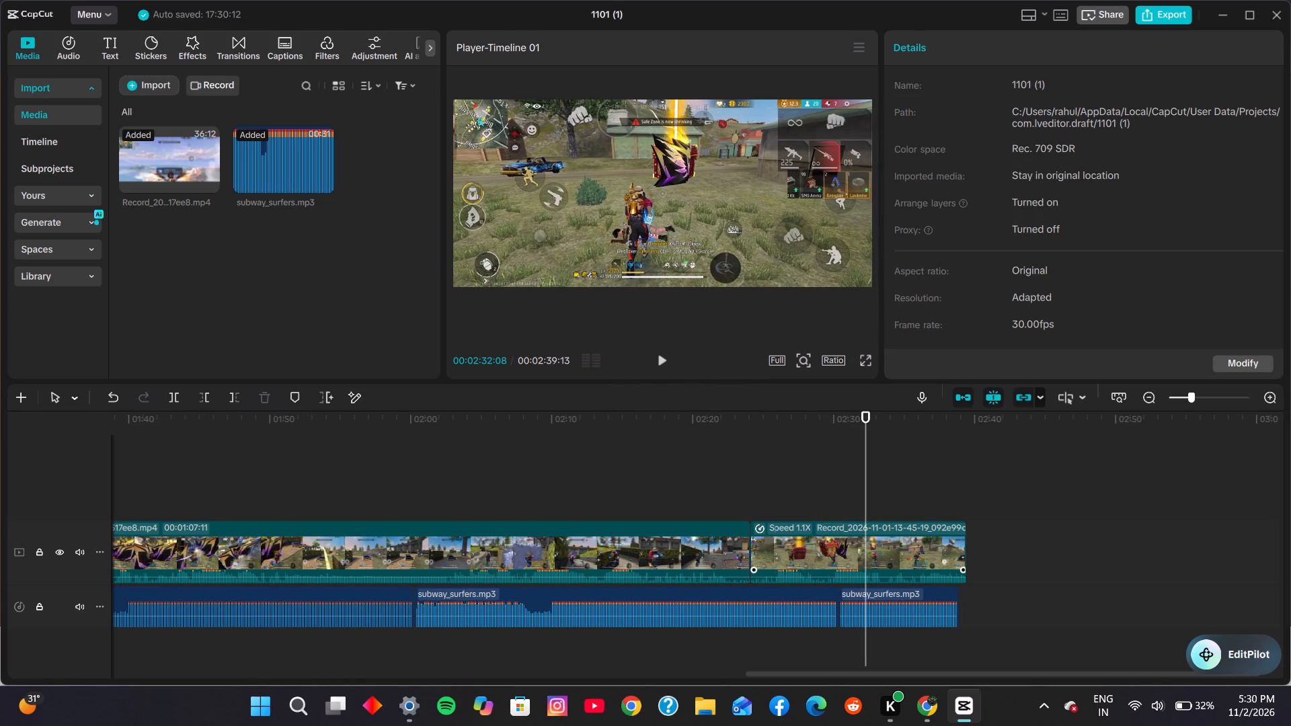
Move the last subway_surfers.mp3 clip onto a lower track, slightly overlapping the preceding music clip, and extend its end to the video's end.
drag(869, 590, 855, 633)
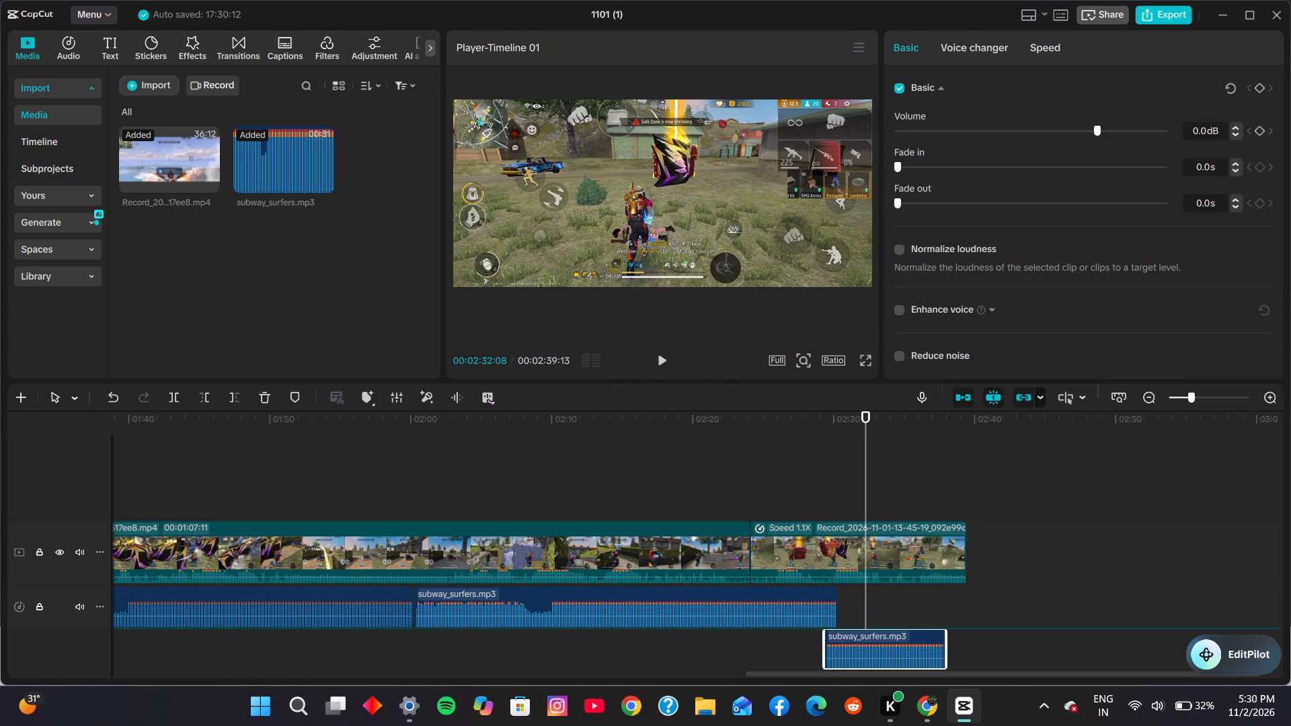
drag(855, 633, 857, 634)
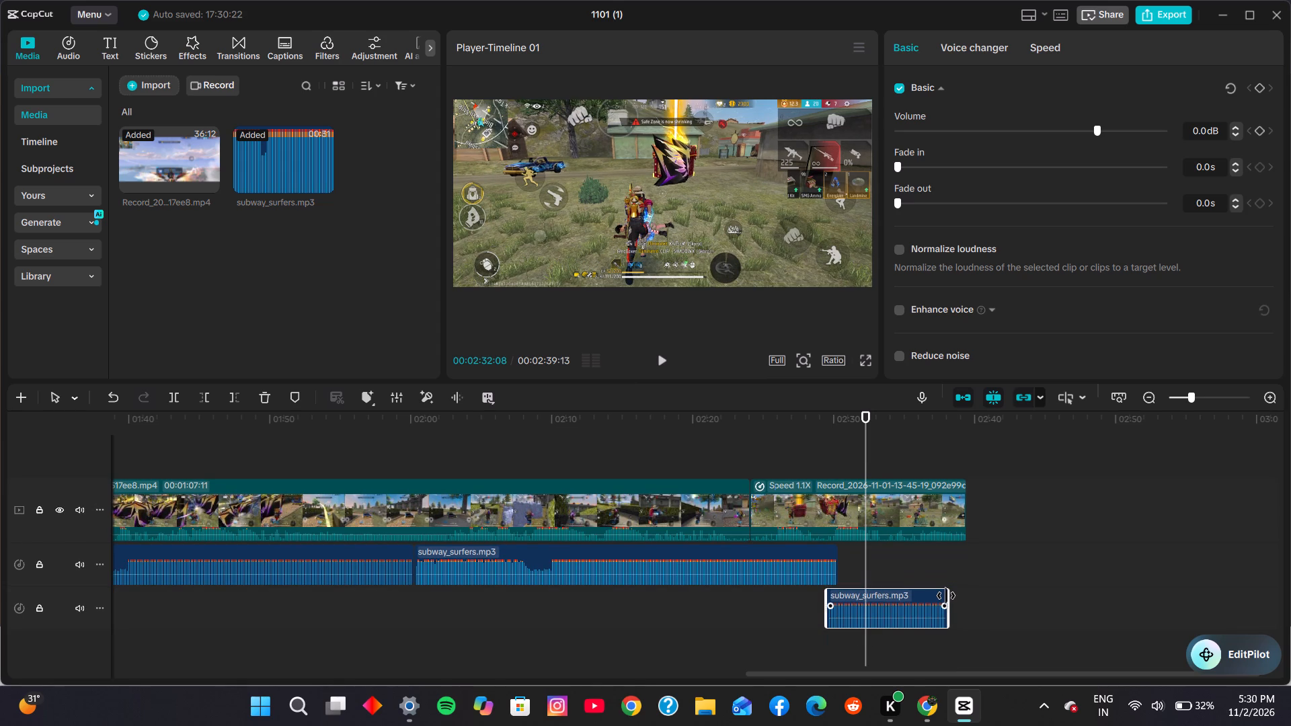
drag(946, 596, 963, 590)
Play the timeline from about 2:26 to check the overlap between the last two music clips.
click(781, 599)
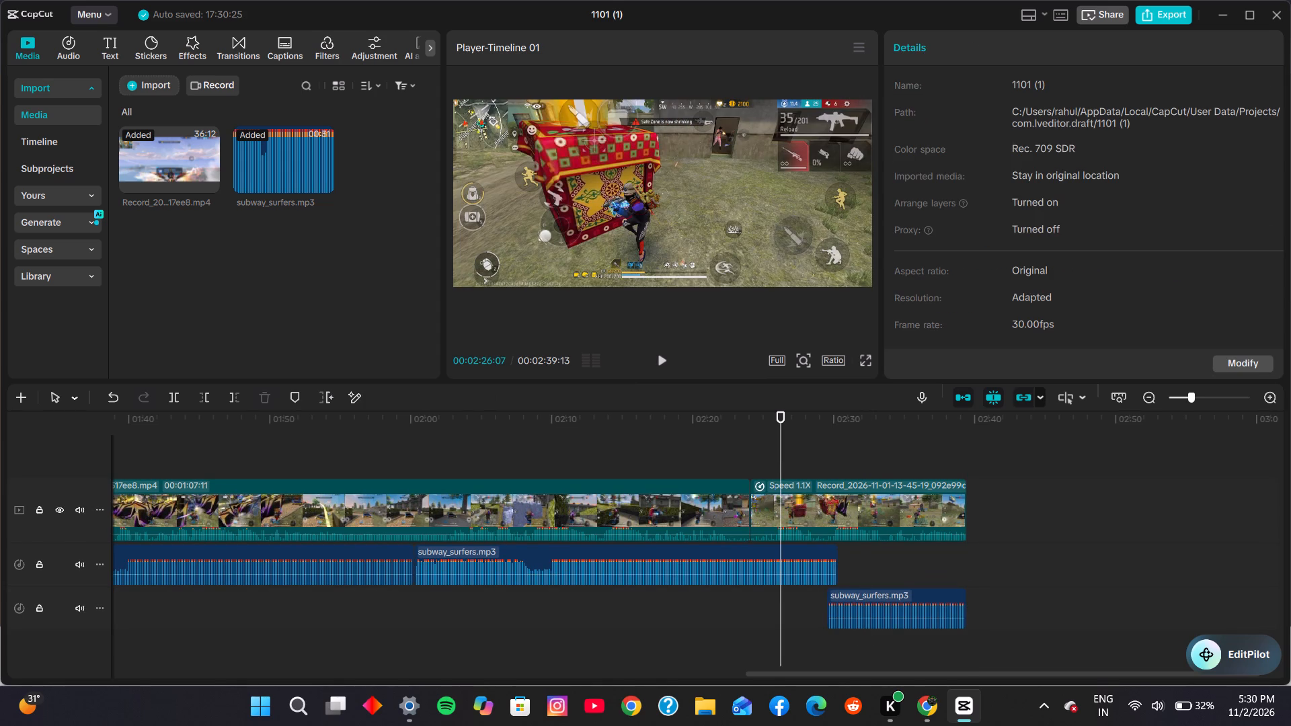
click(662, 366)
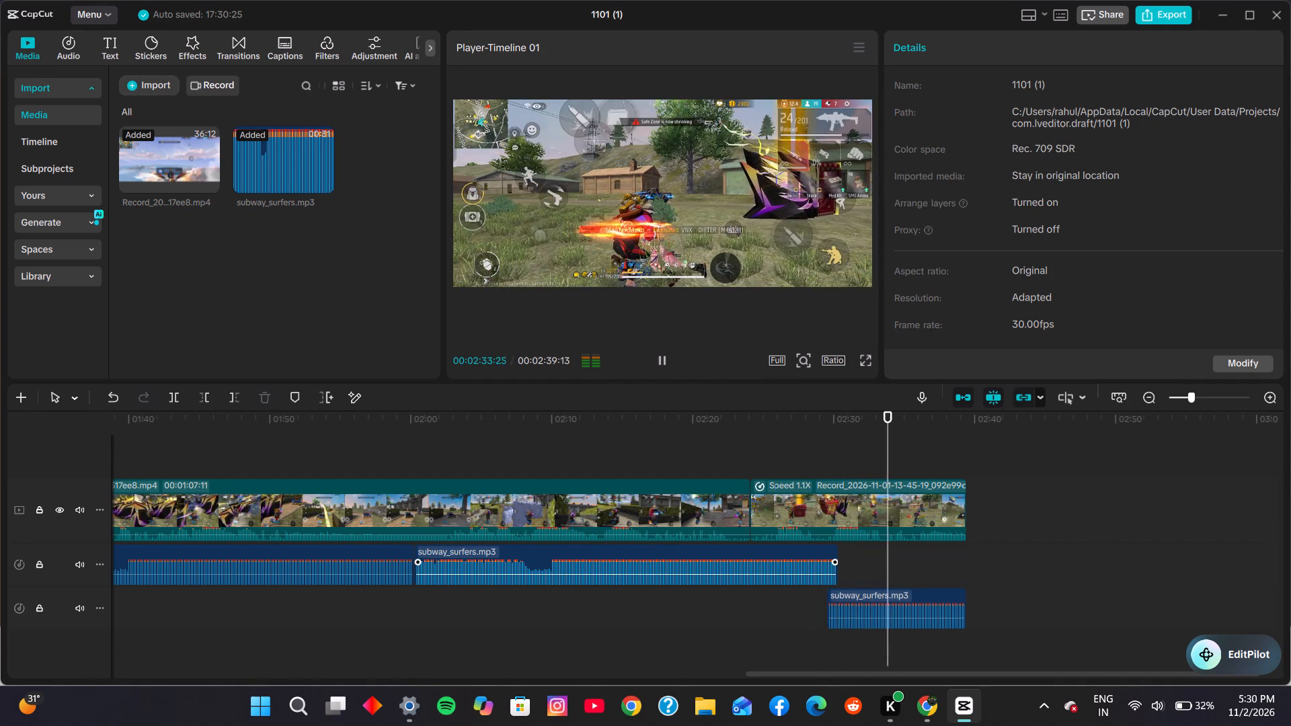
Move the second-to-last subway_surfers.mp3 clip onto its own track, starting about half a second before the preceding music clip ends.
drag(516, 547, 501, 585)
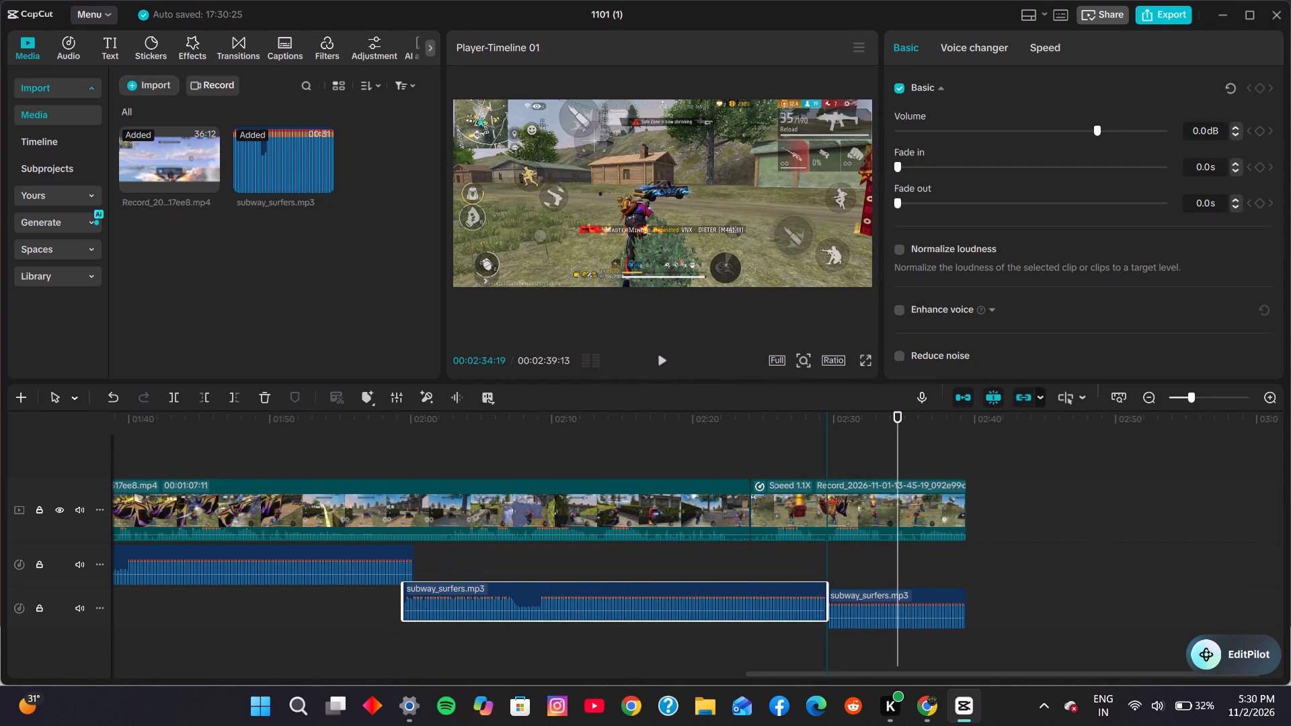
drag(501, 585, 501, 586)
click(518, 567)
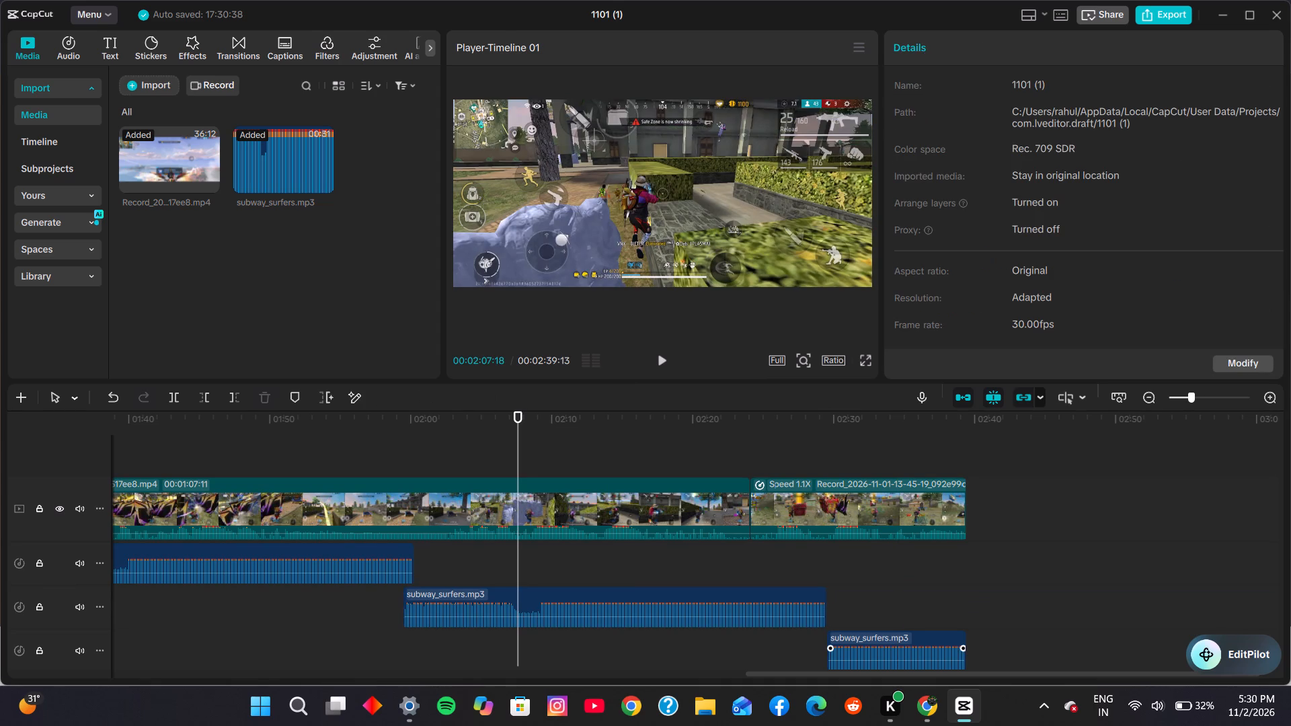
Shift the last subway_surfers.mp3 clip slightly earlier so it overlaps the end of the second-to-last music clip.
click(801, 605)
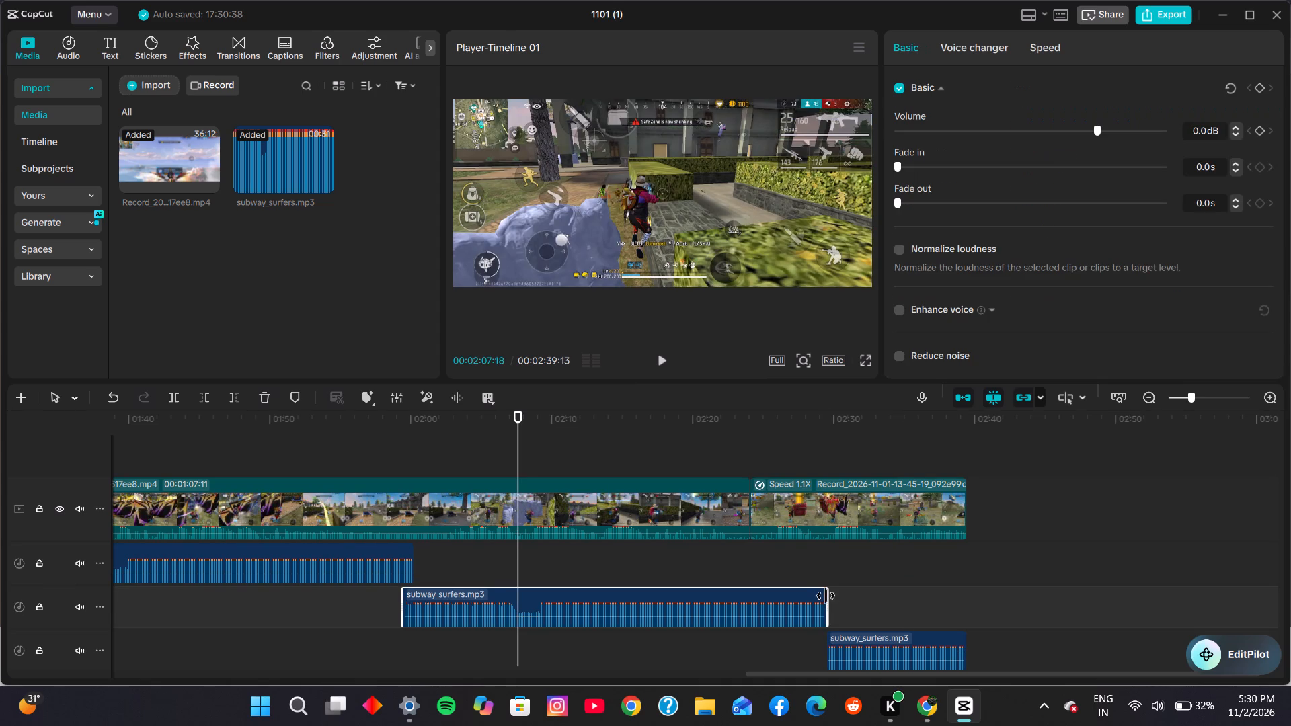
drag(826, 596, 838, 598)
drag(871, 637, 860, 638)
Move the second subway_surfers.mp3 clip onto the track below, starting at about 0:29 so it overlaps the first music clip's end.
drag(790, 572, 482, 549)
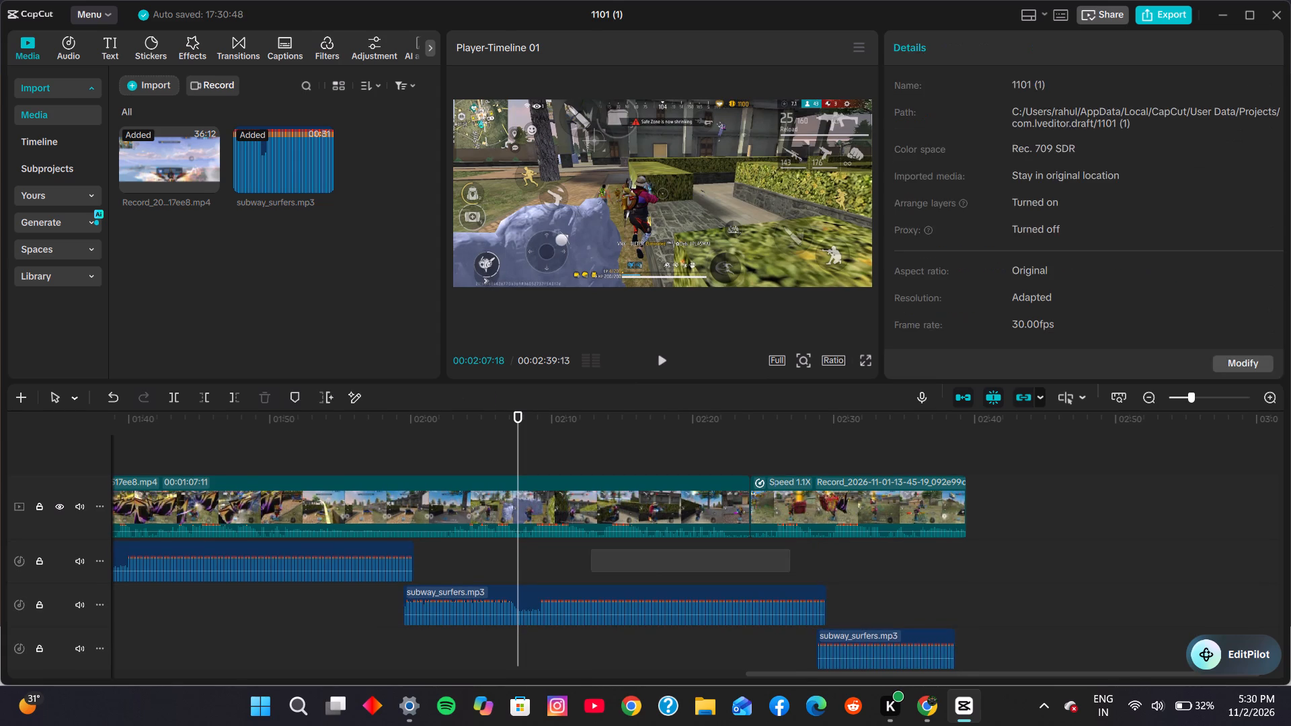
drag(482, 549, 0, 530)
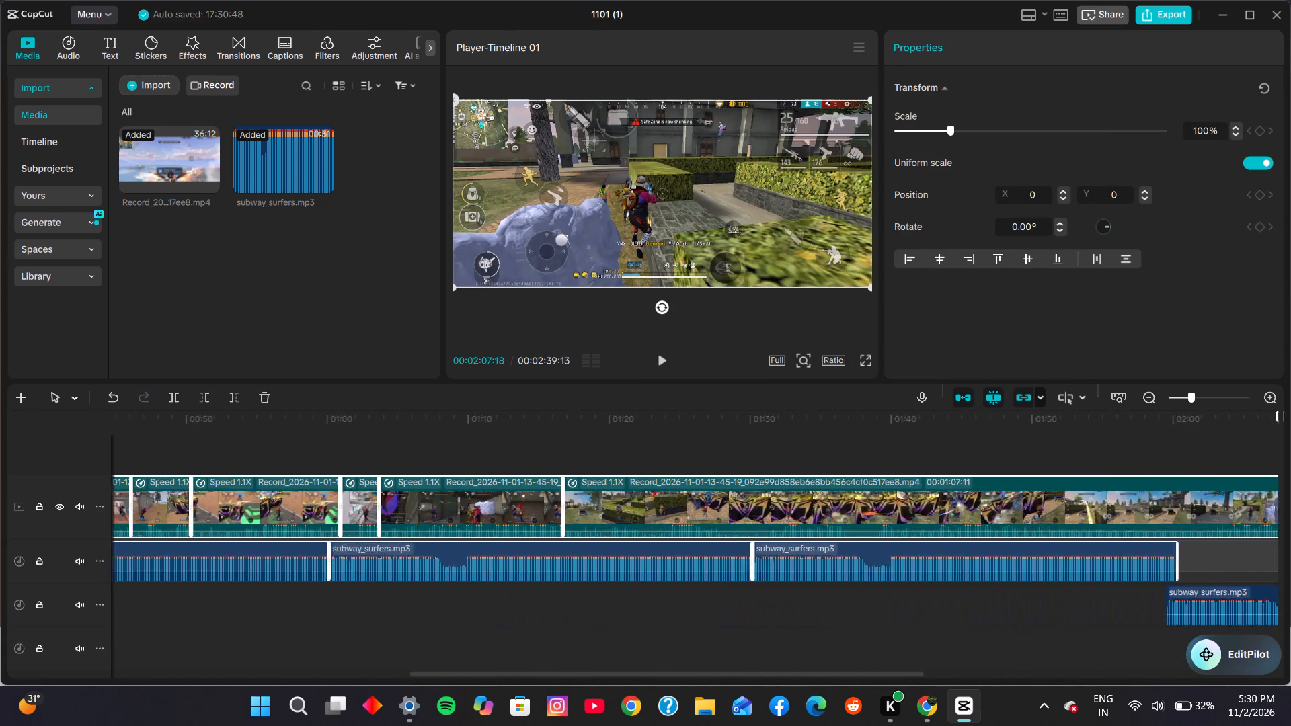
drag(0, 530, 678, 683)
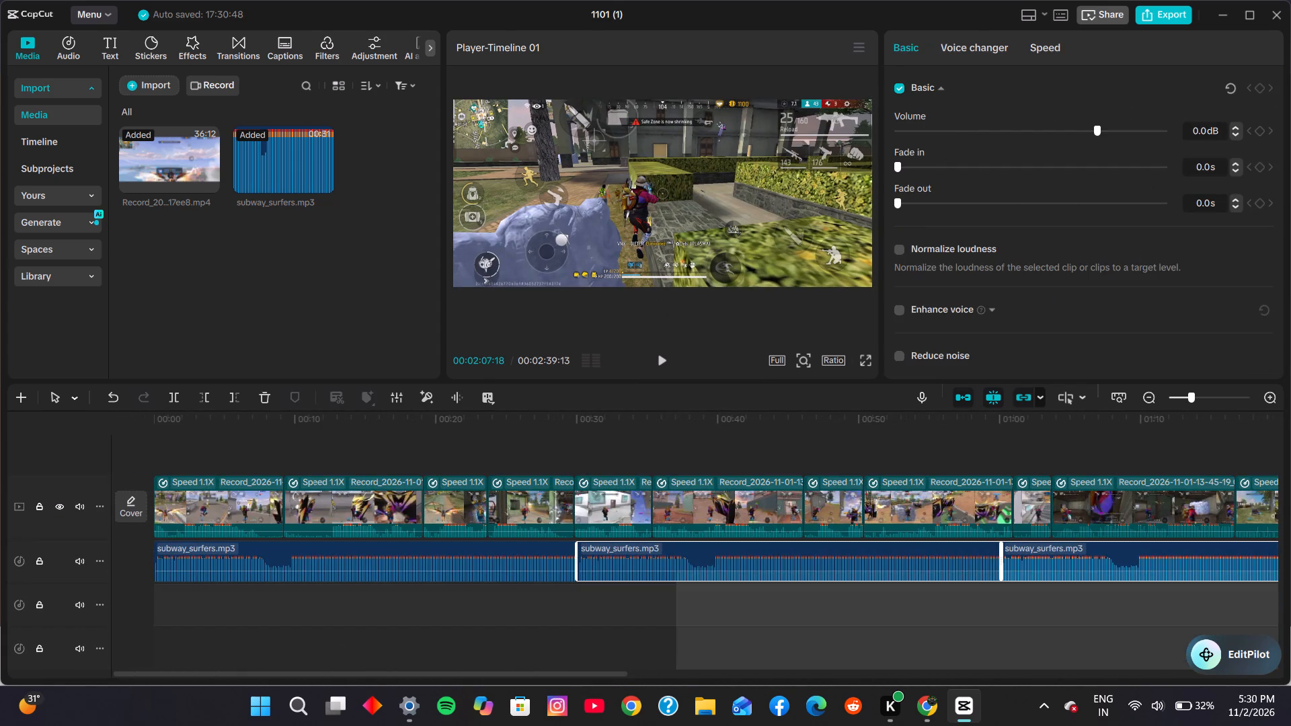
drag(678, 683, 1001, 644)
click(886, 598)
click(725, 600)
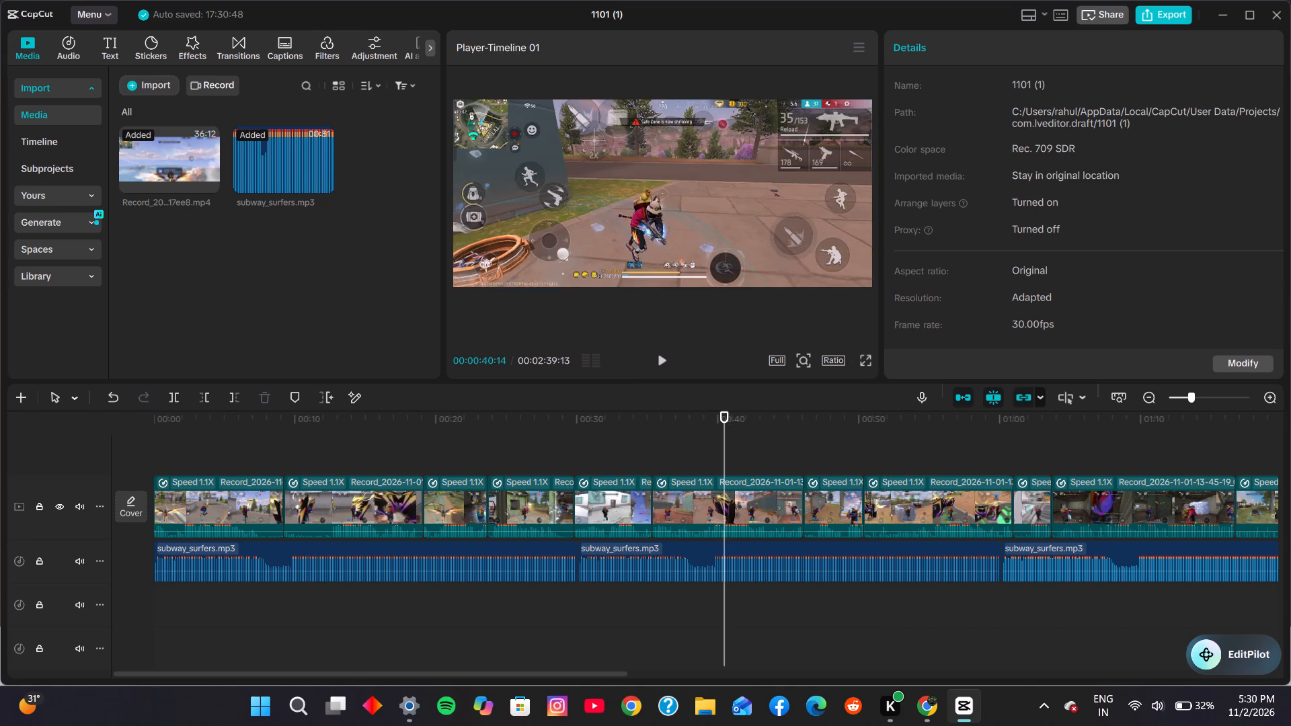
drag(597, 599, 565, 600)
click(500, 600)
click(472, 570)
click(559, 637)
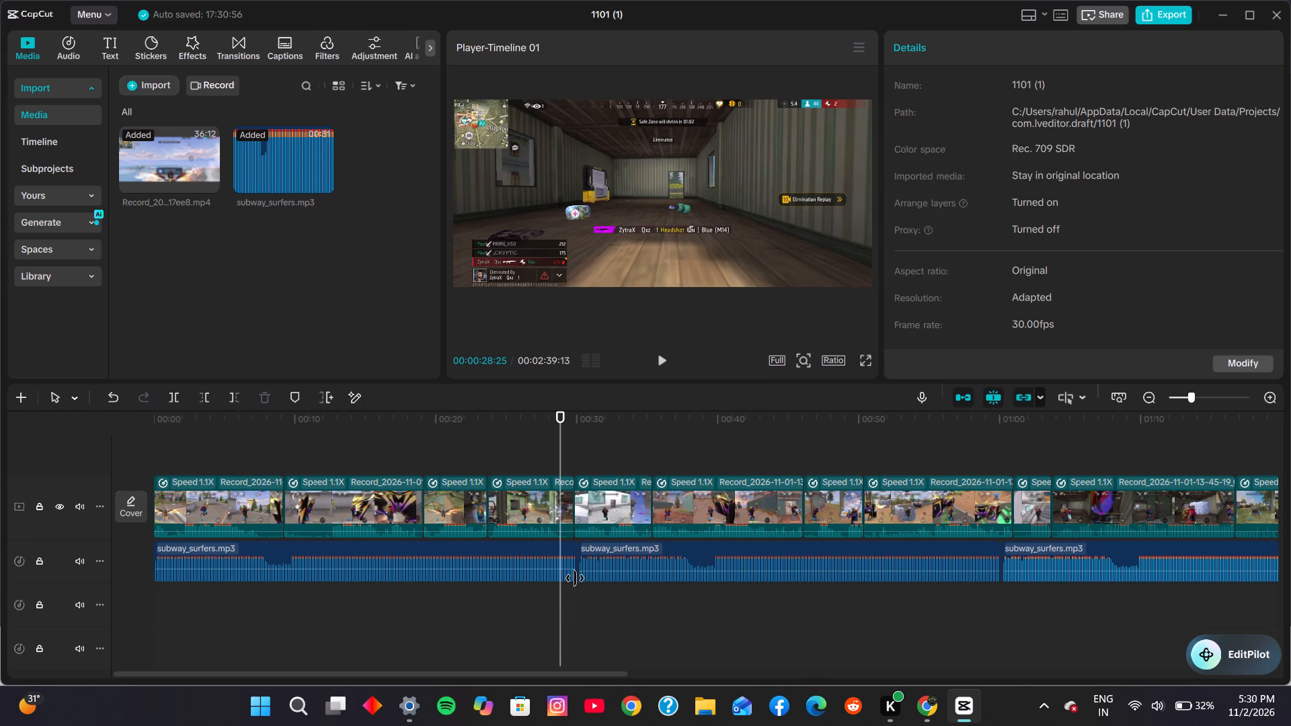
drag(680, 546, 668, 579)
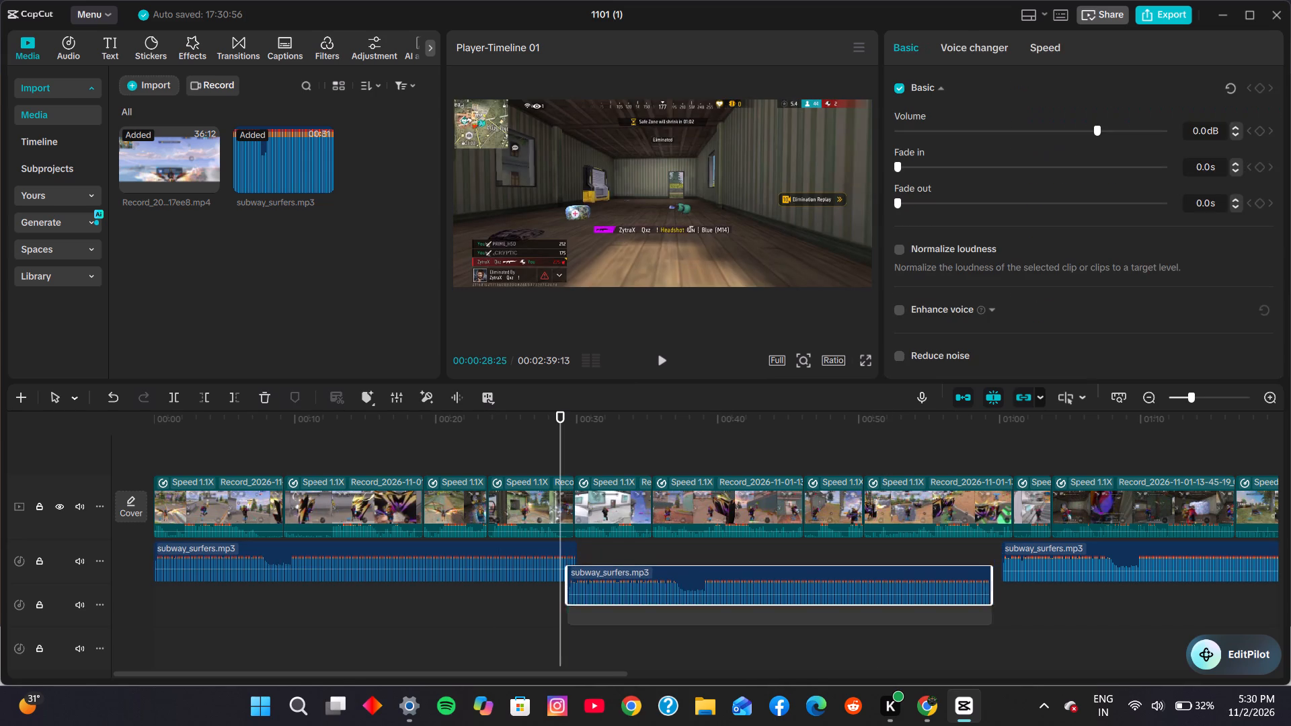
drag(668, 579, 668, 588)
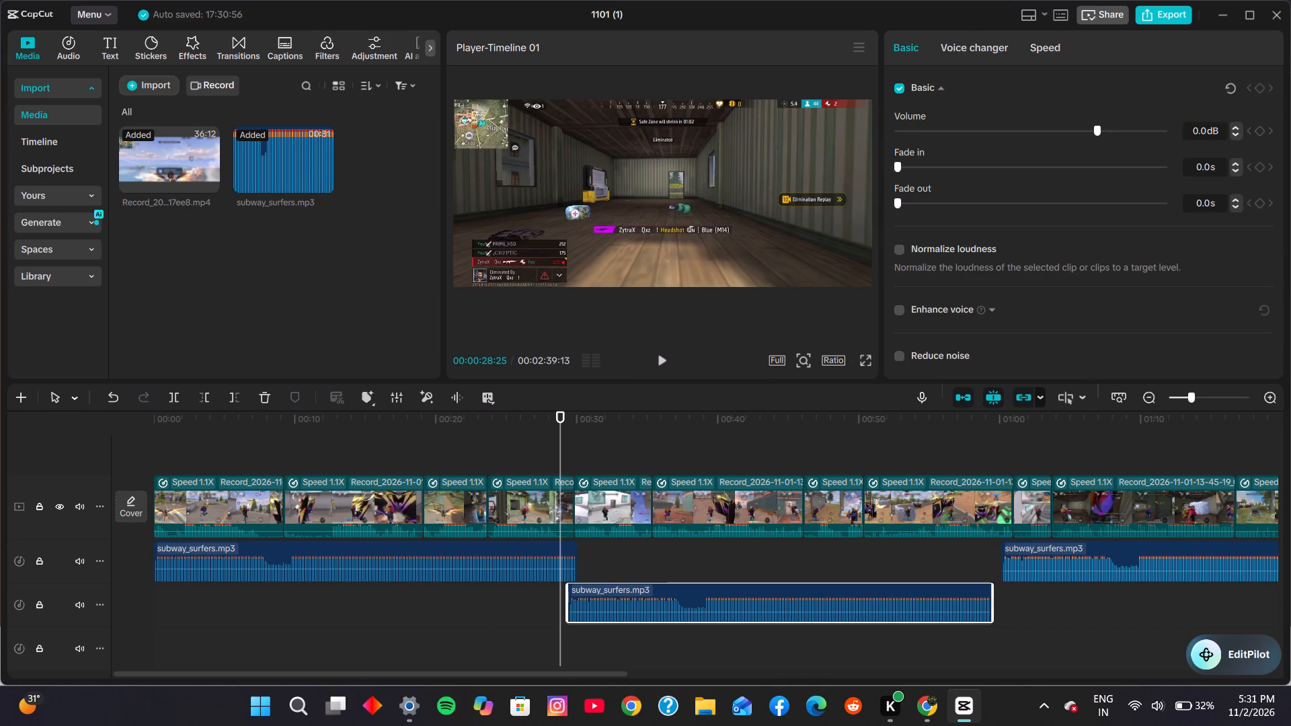
drag(668, 588, 666, 588)
click(767, 558)
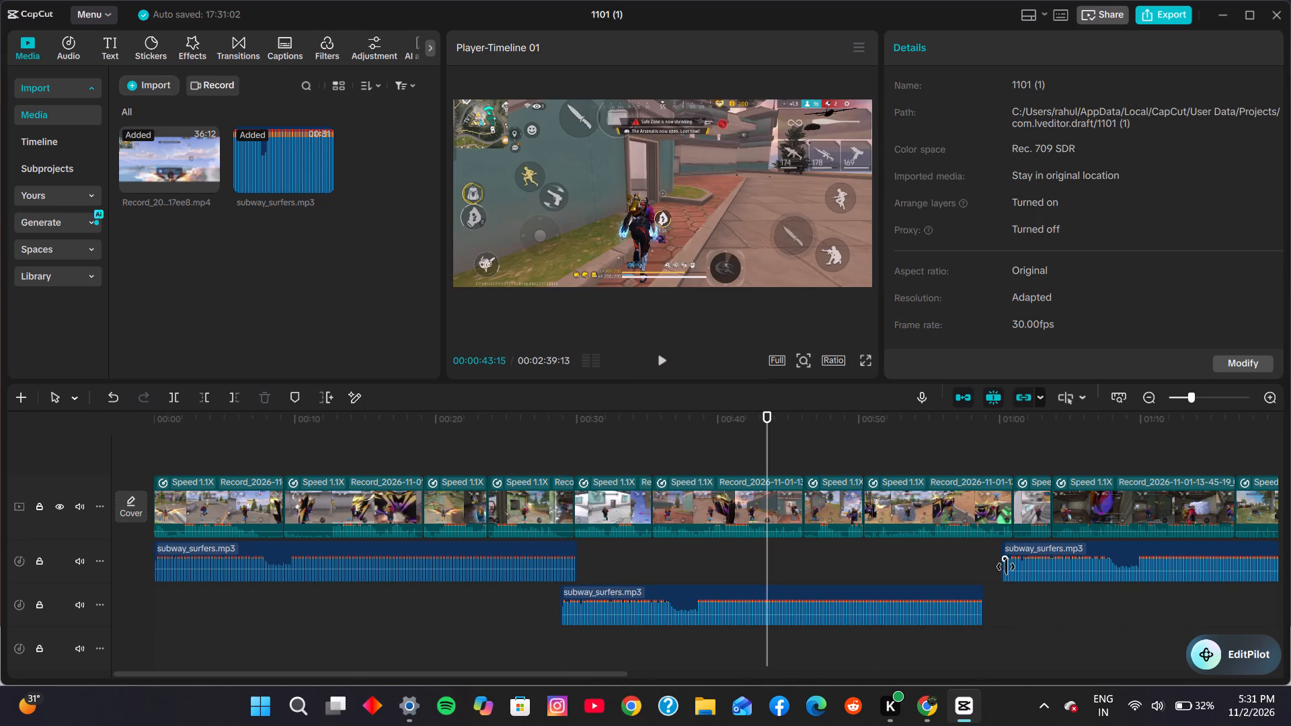
Move the third subway_surfers.mp3 clip onto the third audio track, starting at about 0:58 so it overlaps the second clip's end.
click(974, 563)
drag(1050, 546, 1027, 615)
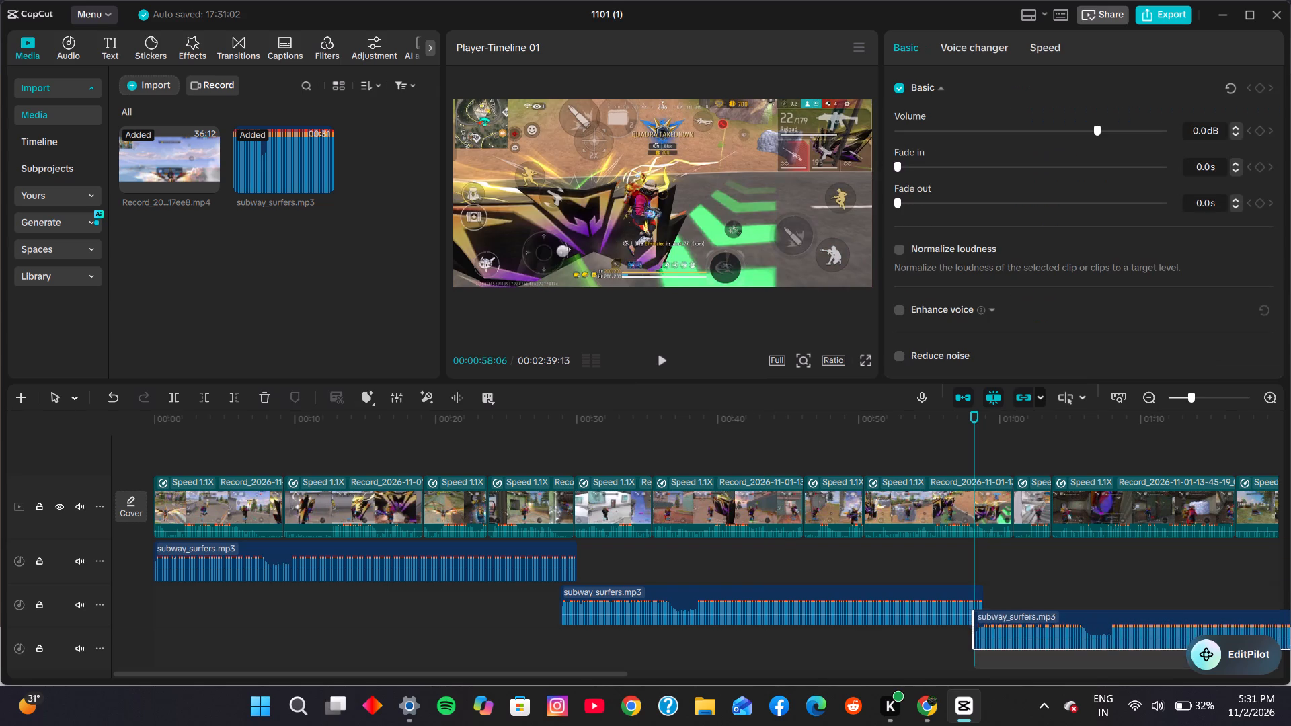
drag(1027, 615, 1021, 627)
click(1033, 578)
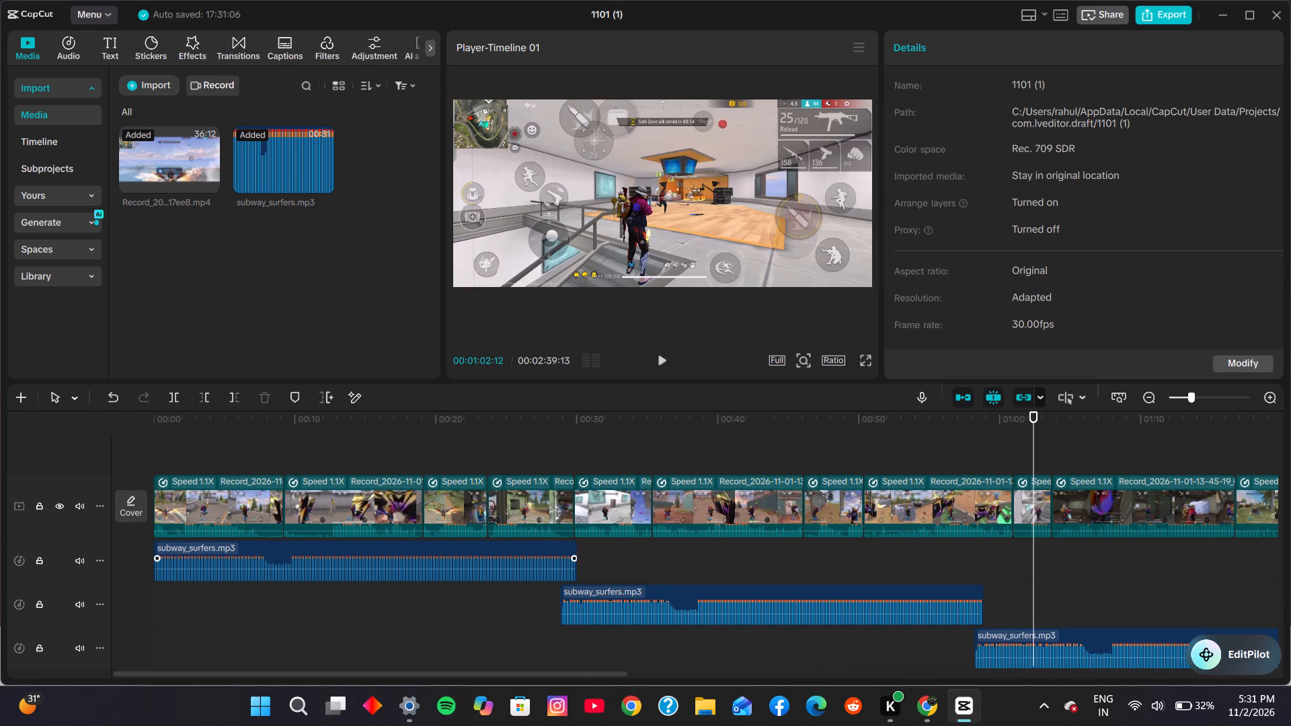
Play the timeline from about 0:27 to check the overlap between the first and second music clips.
click(516, 444)
click(580, 424)
click(557, 428)
click(542, 411)
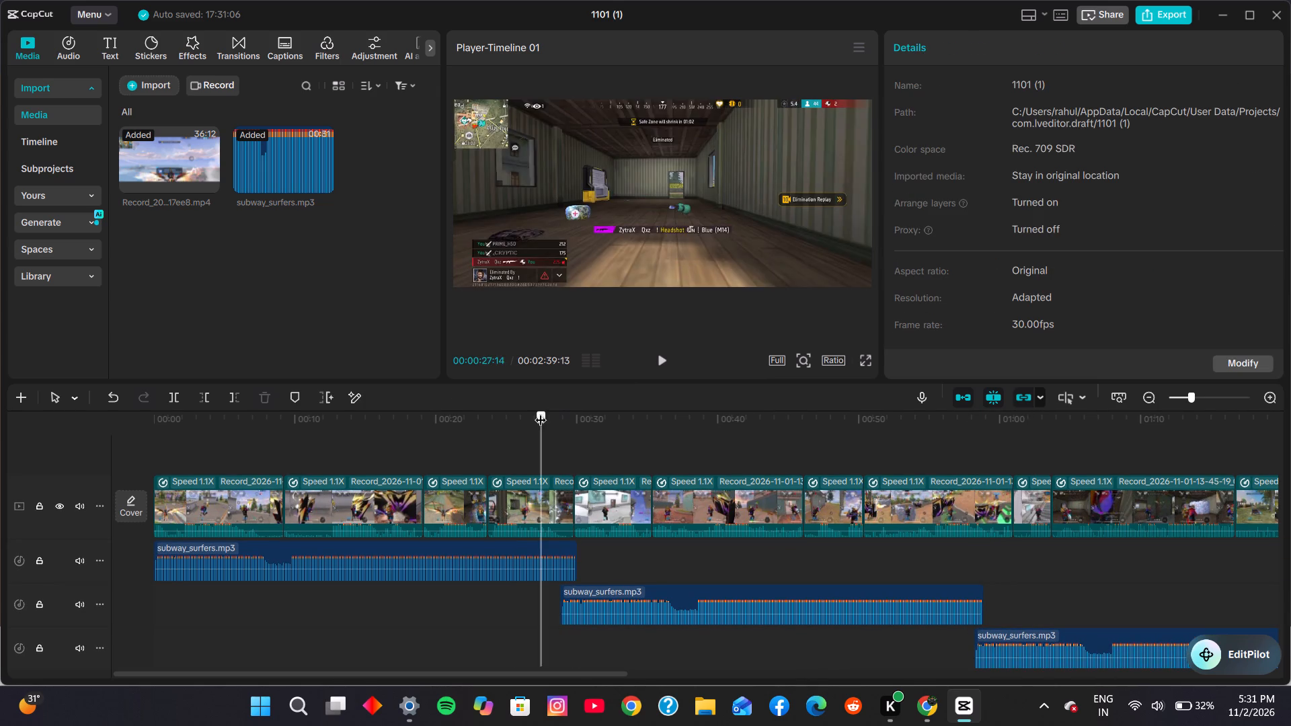
click(664, 361)
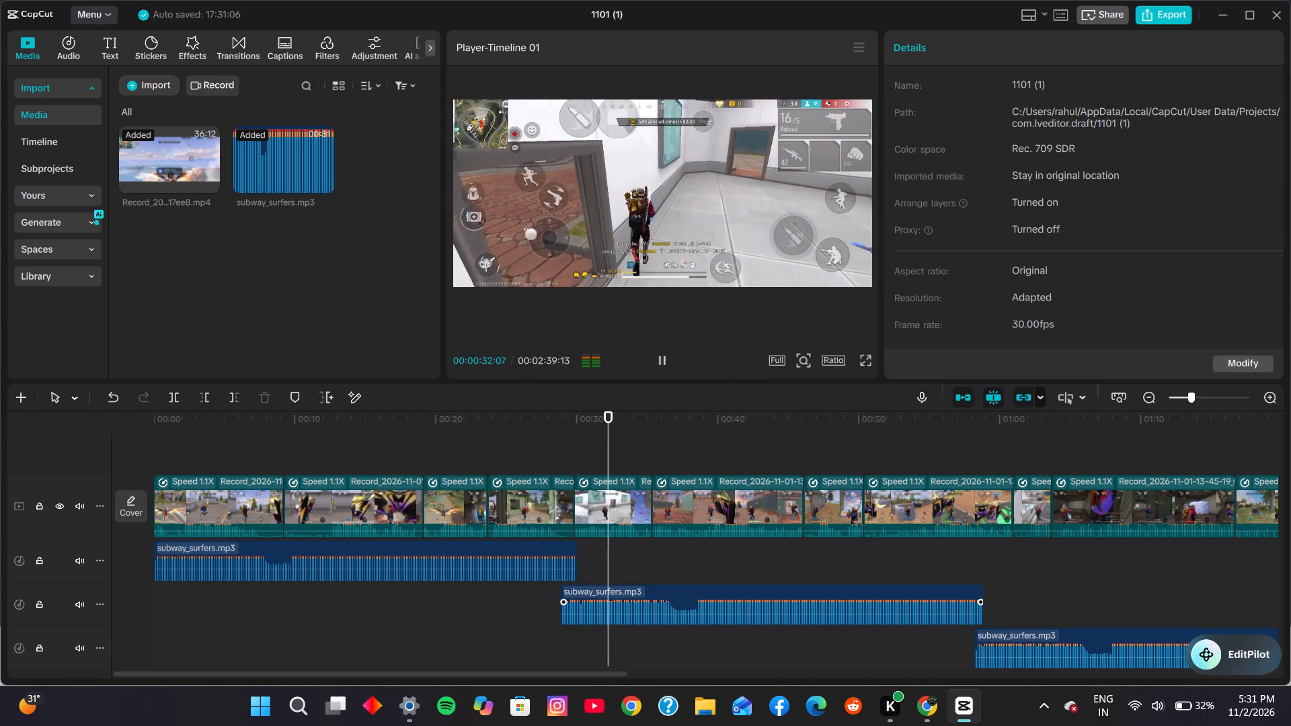
Shift the second and third subway_surfers.mp3 clips slightly later, keeping short overlaps, with the third on the track directly beneath the second.
drag(590, 586, 599, 586)
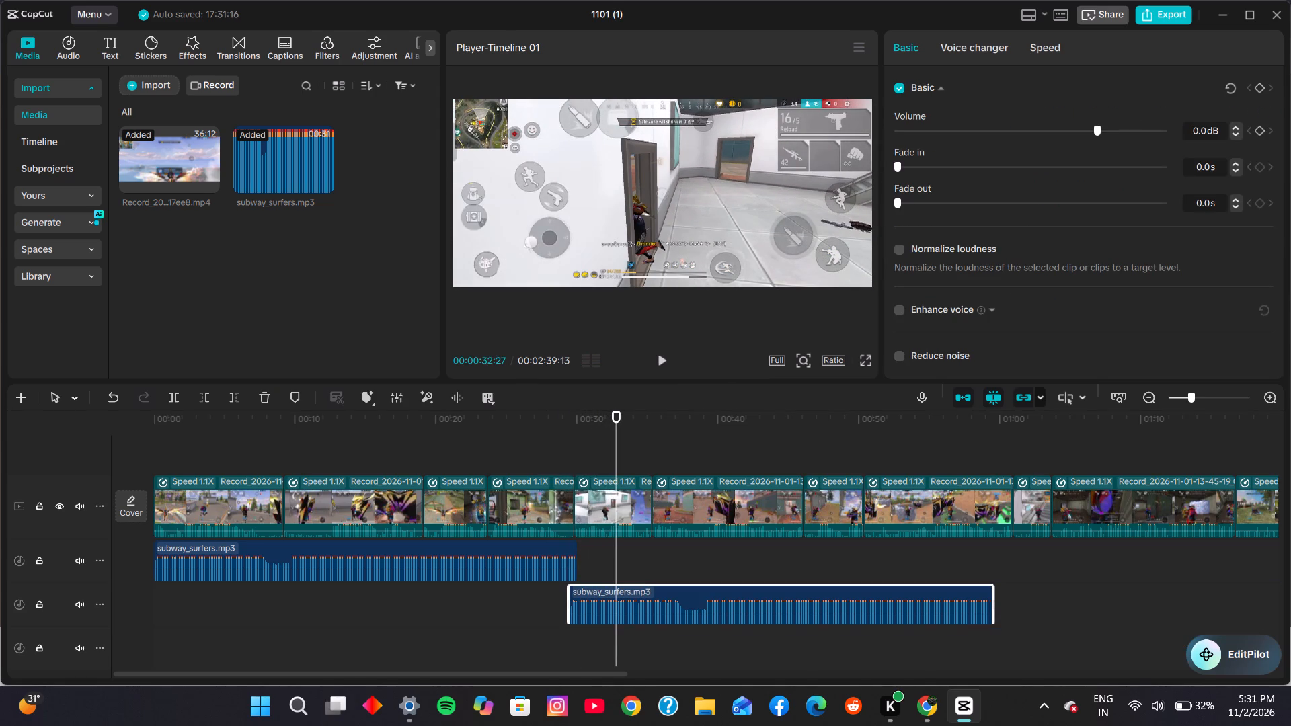
scroll(835, 565, down, 2)
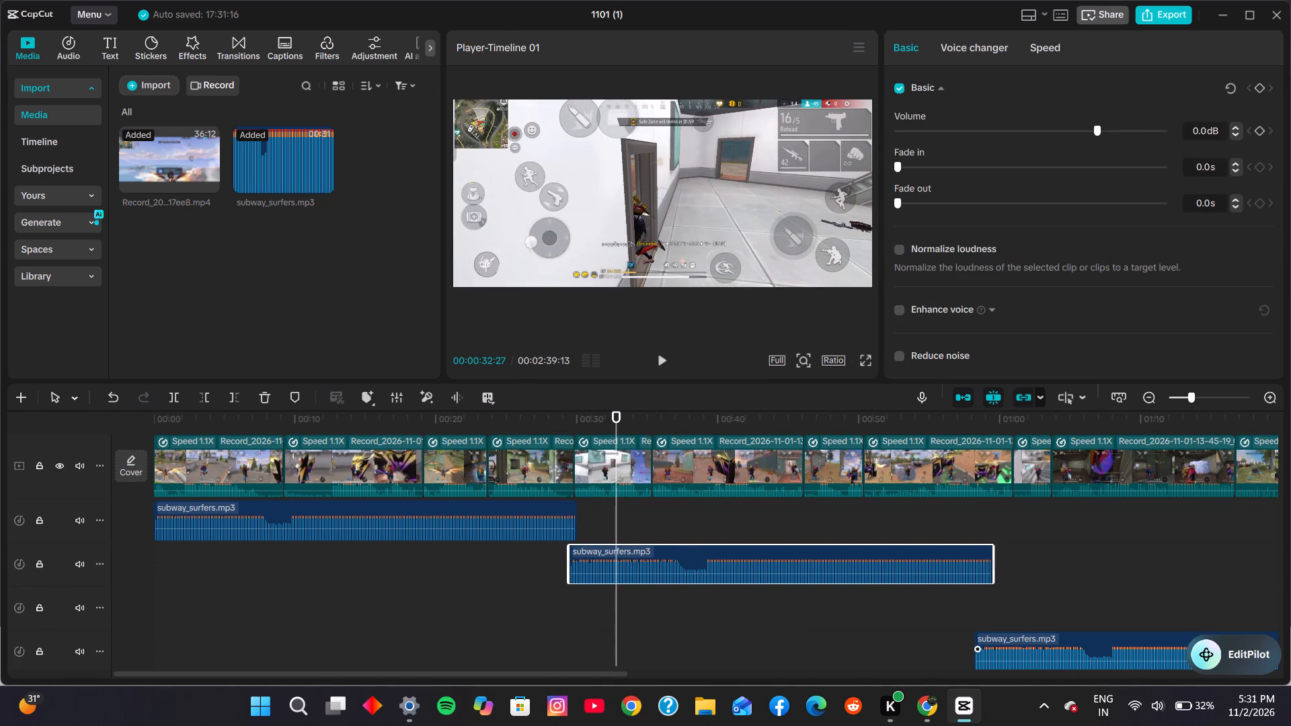
drag(1052, 641, 1058, 606)
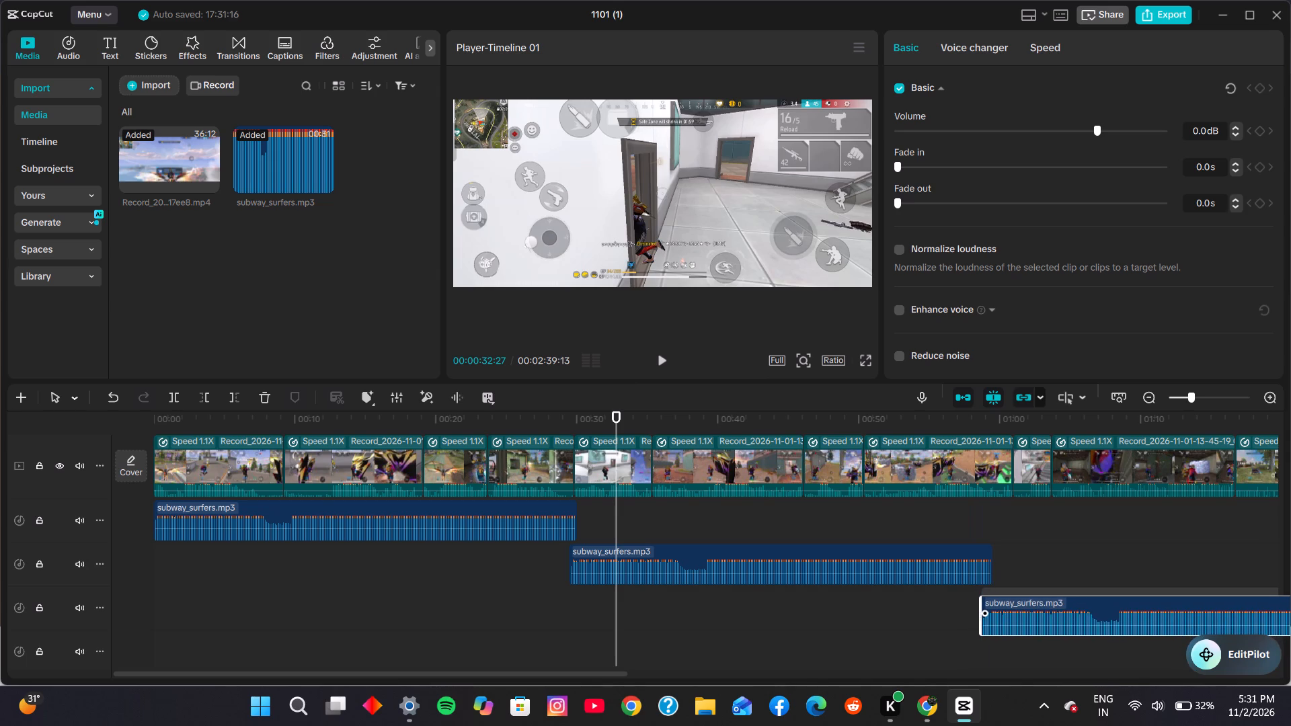
drag(1058, 606, 1059, 606)
click(848, 508)
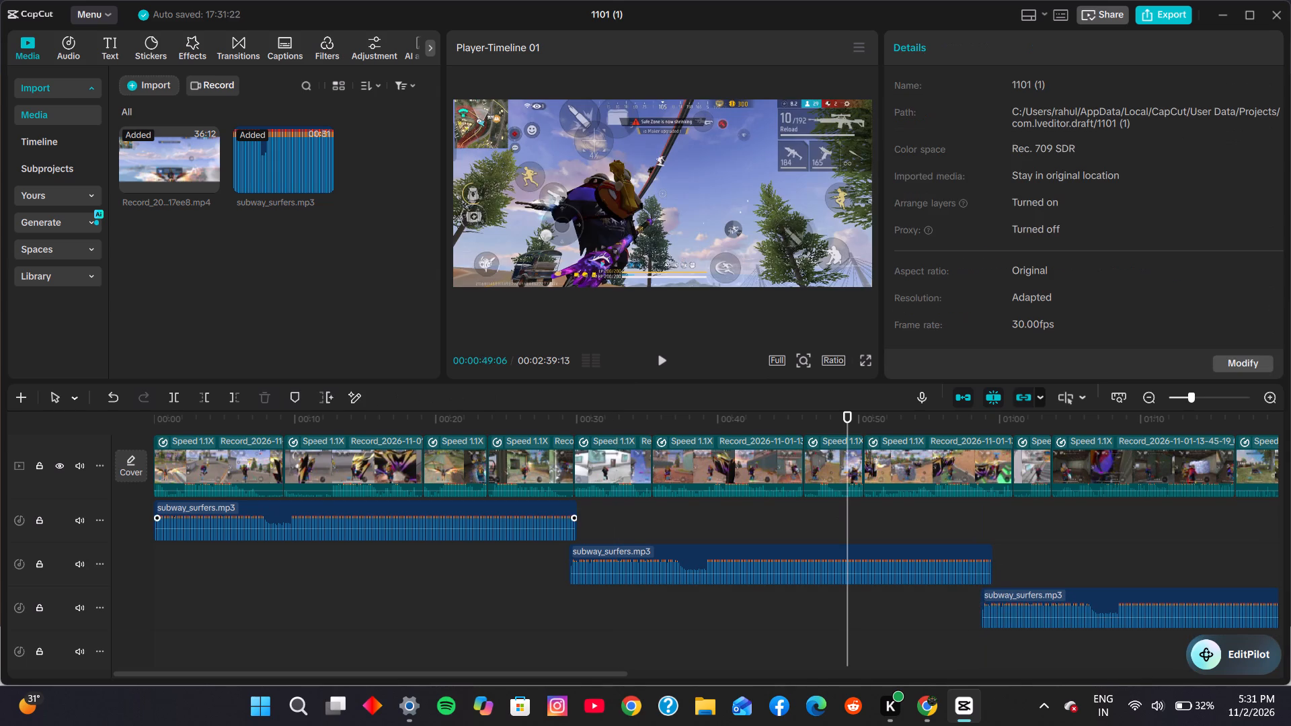
Play the timeline from about 0:28 and from about 0:58 to check the overlaps on either side of the second music clip.
click(552, 574)
click(663, 354)
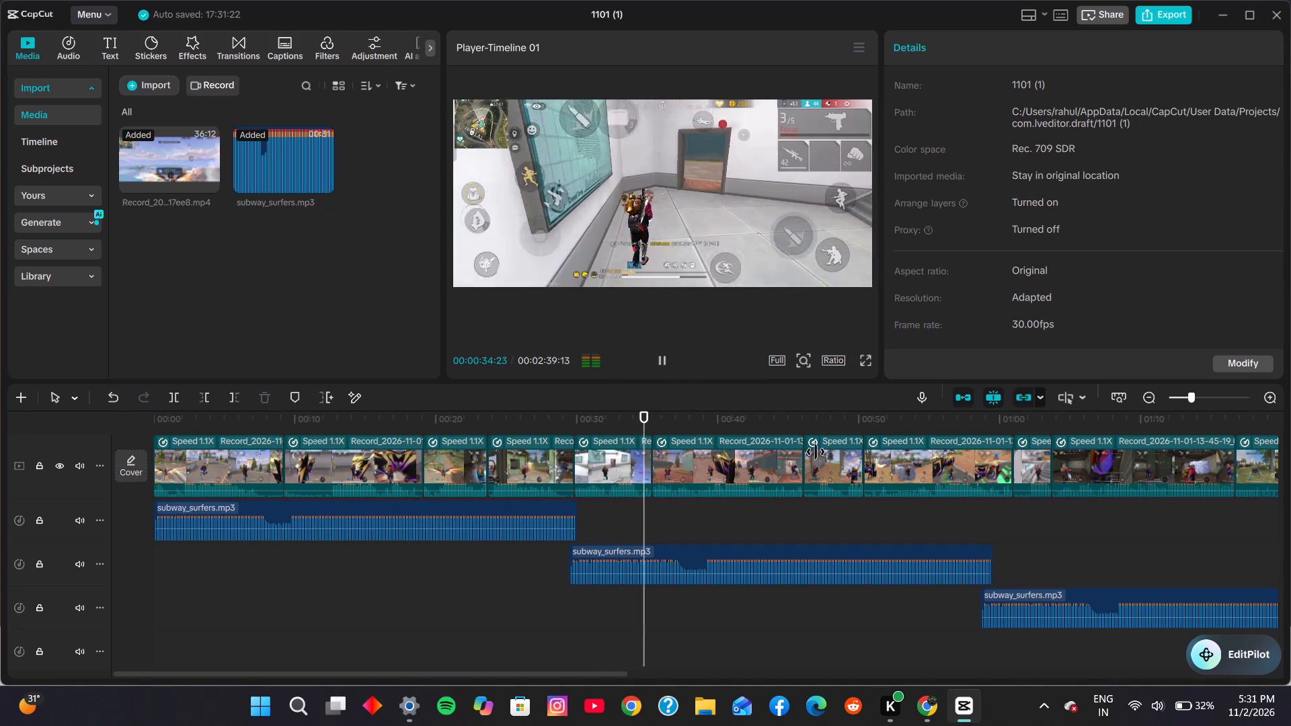
click(973, 525)
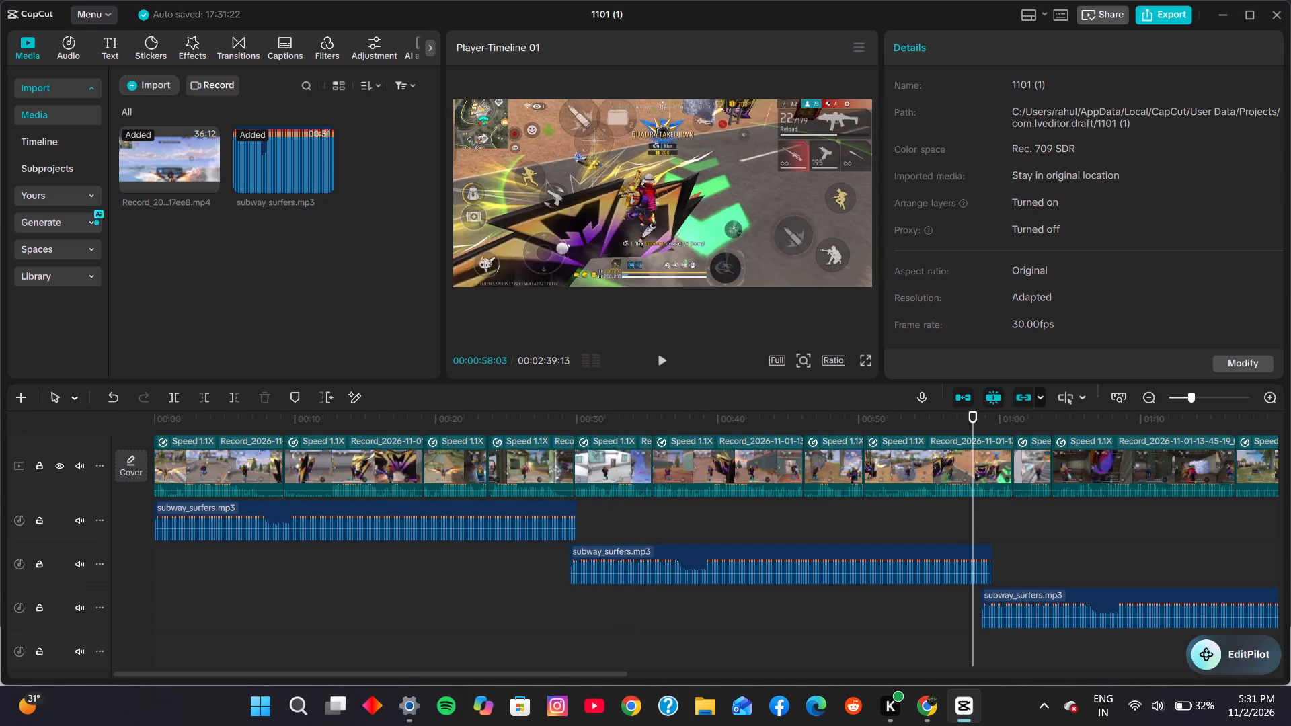
click(666, 360)
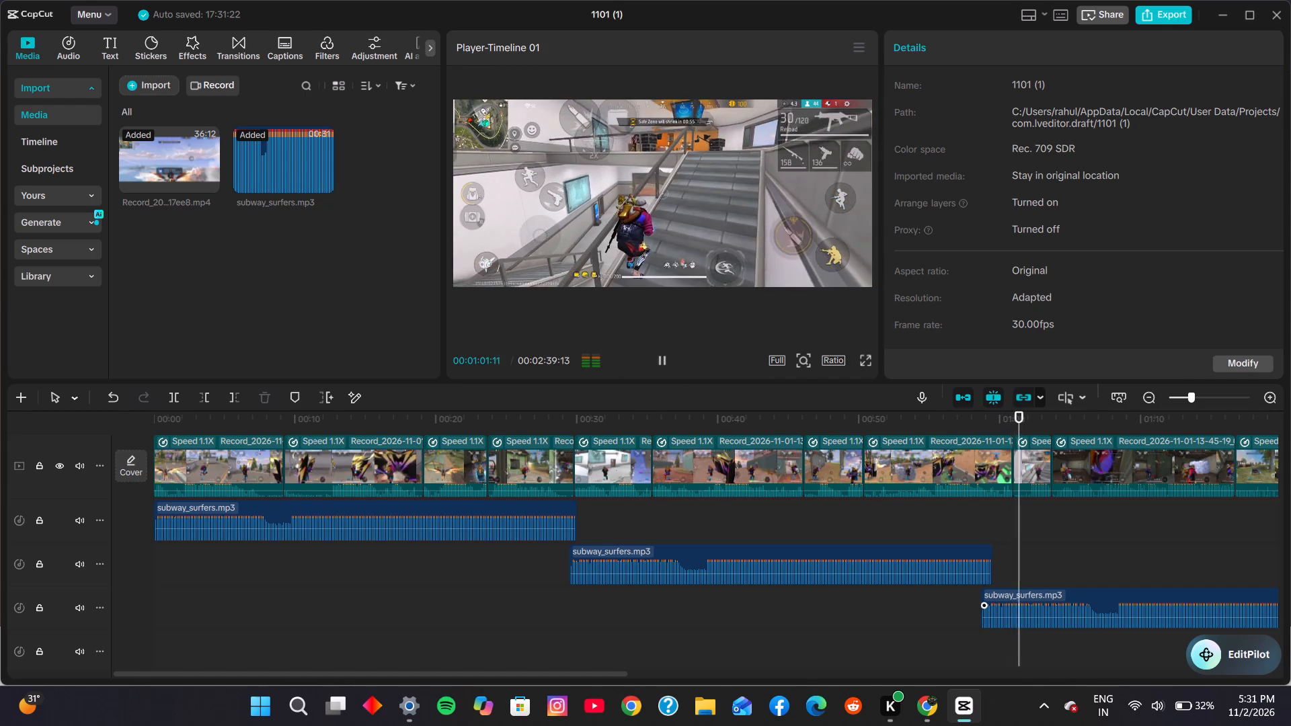
click(1005, 598)
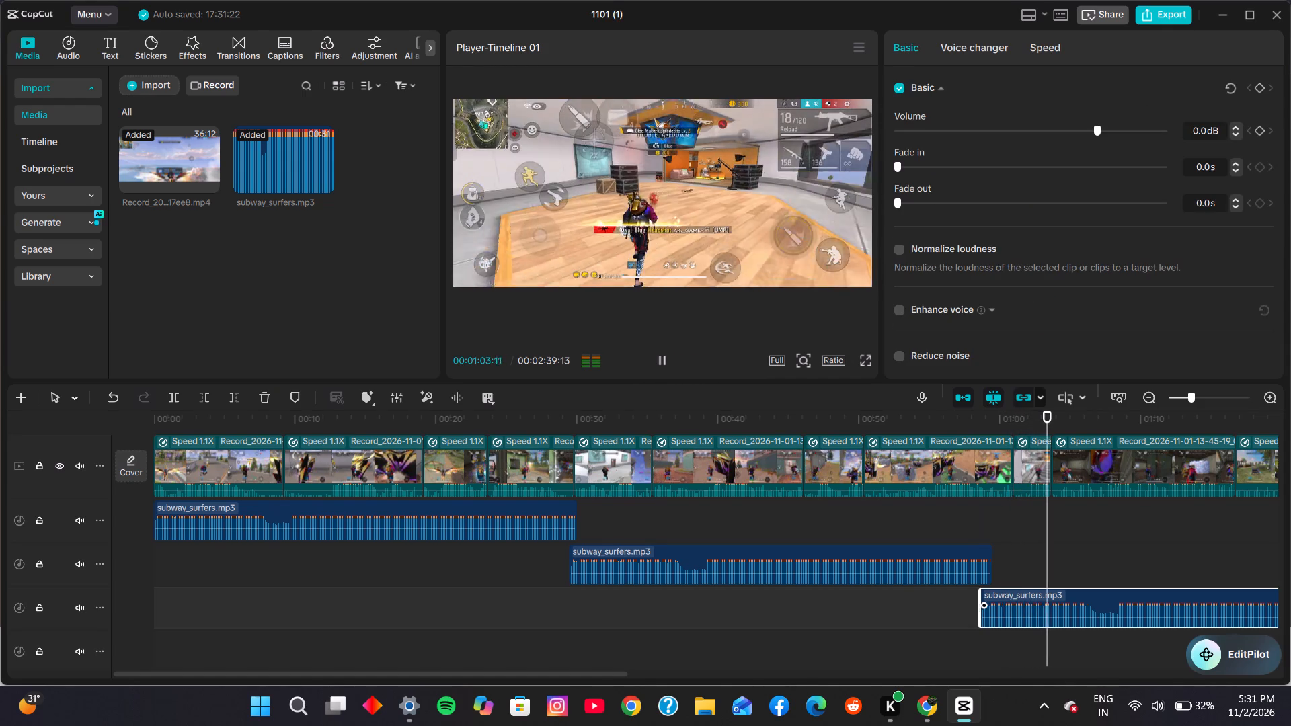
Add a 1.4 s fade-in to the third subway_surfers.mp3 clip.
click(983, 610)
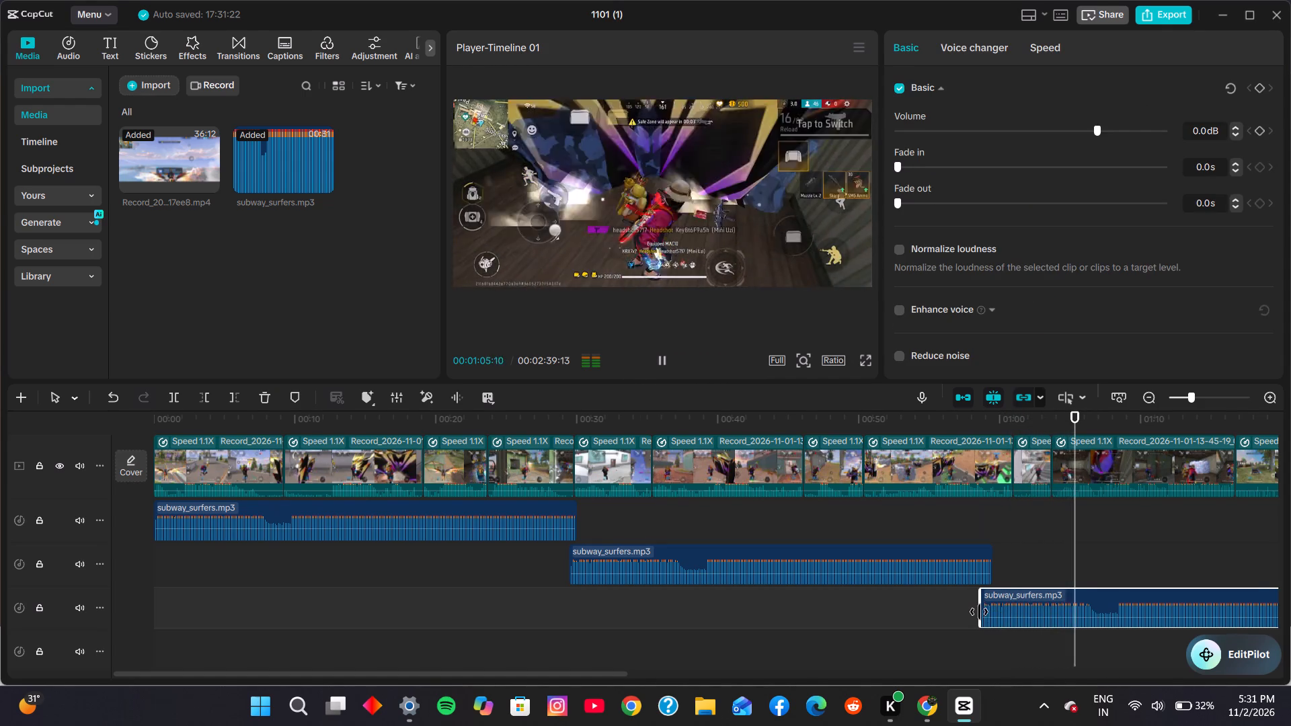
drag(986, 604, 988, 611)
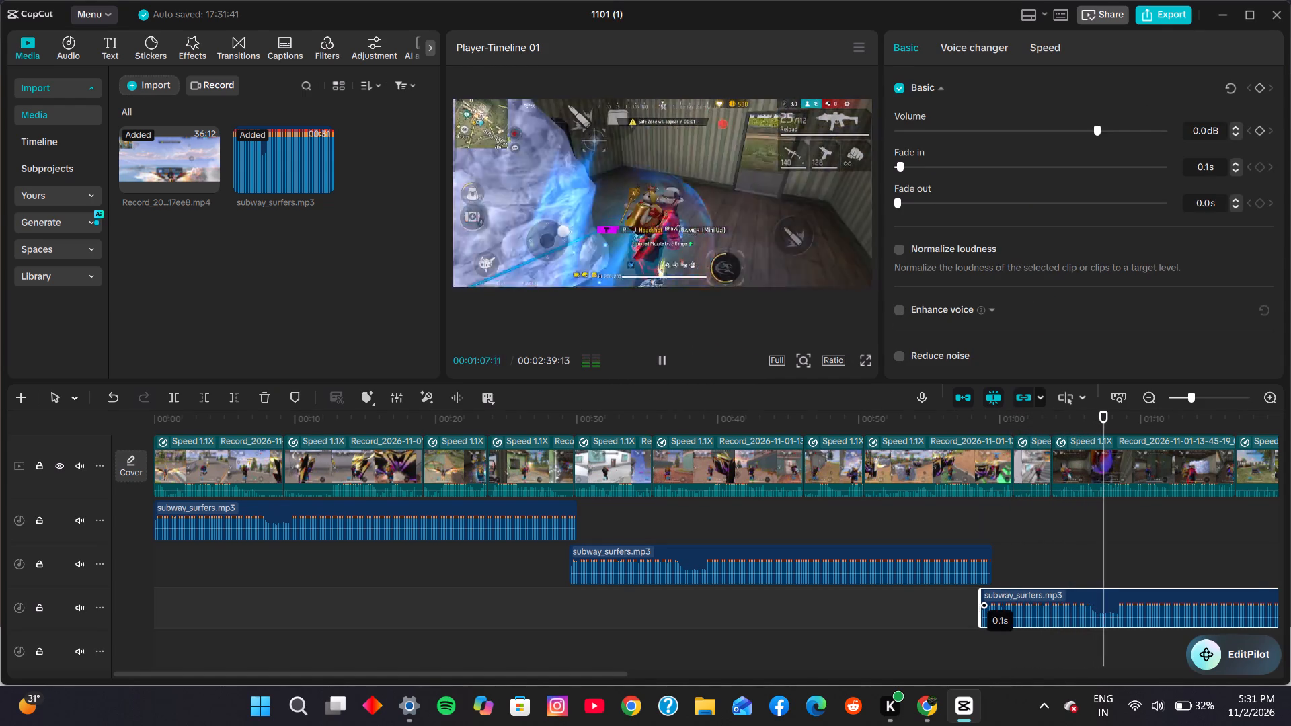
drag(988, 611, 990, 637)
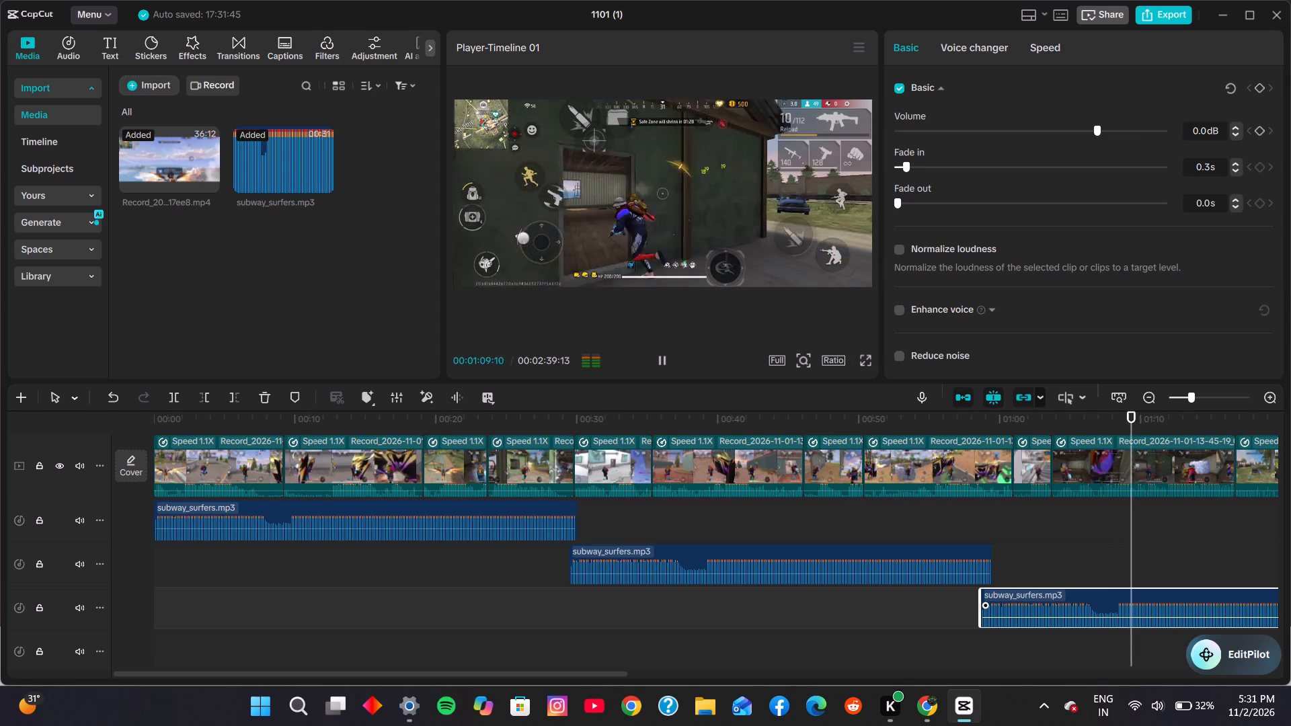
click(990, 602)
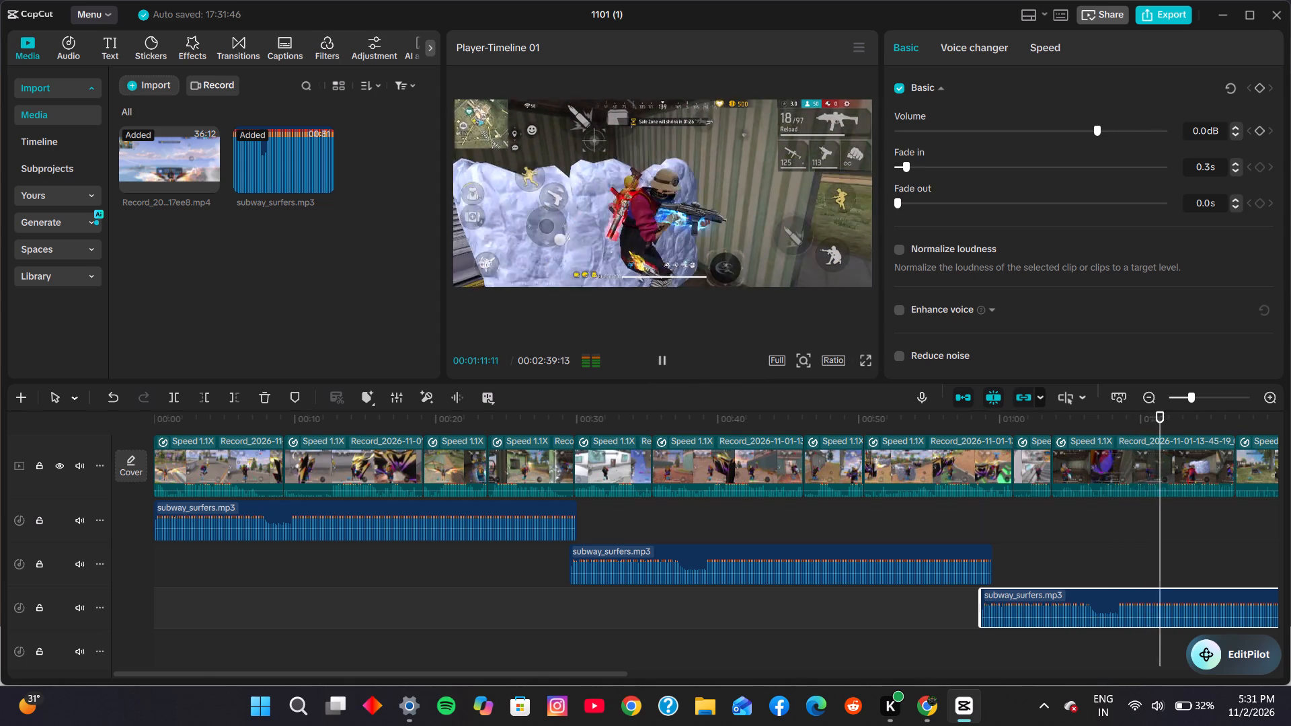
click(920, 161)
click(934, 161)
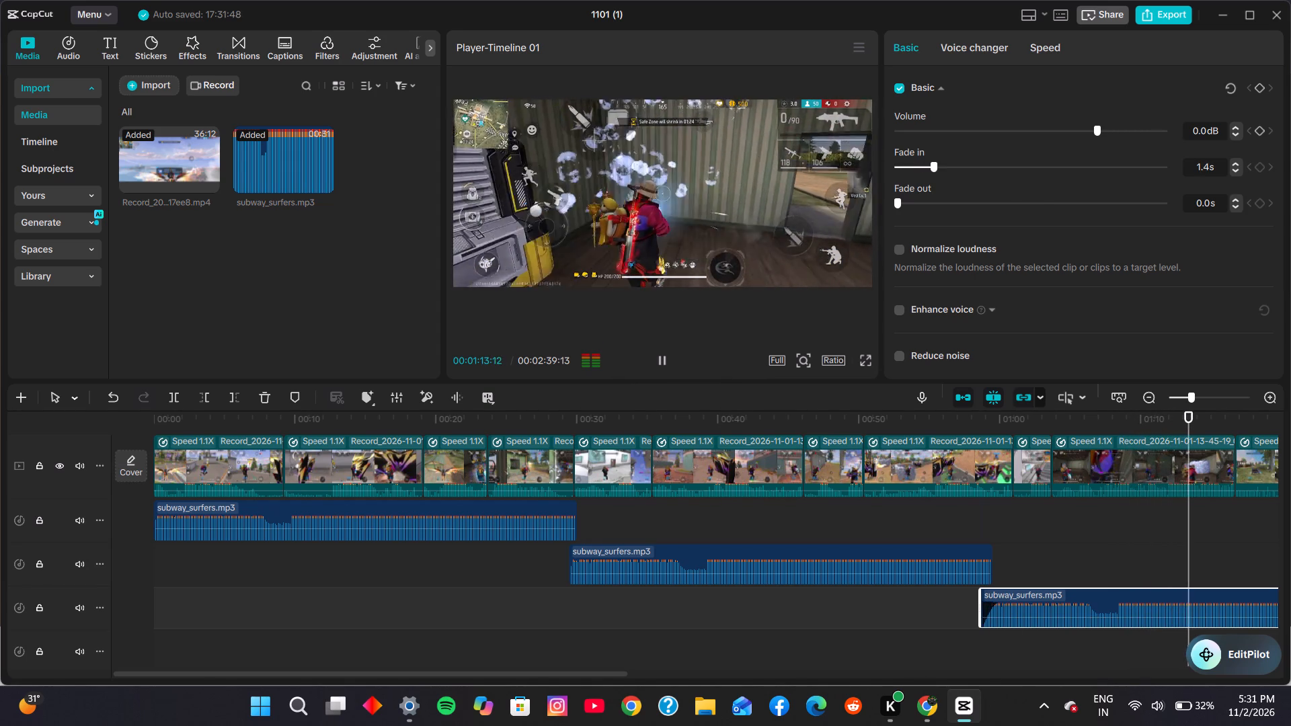
Play the timeline from about 0:57 to check the faded overlap between the second and third music clips.
click(1059, 542)
click(1033, 590)
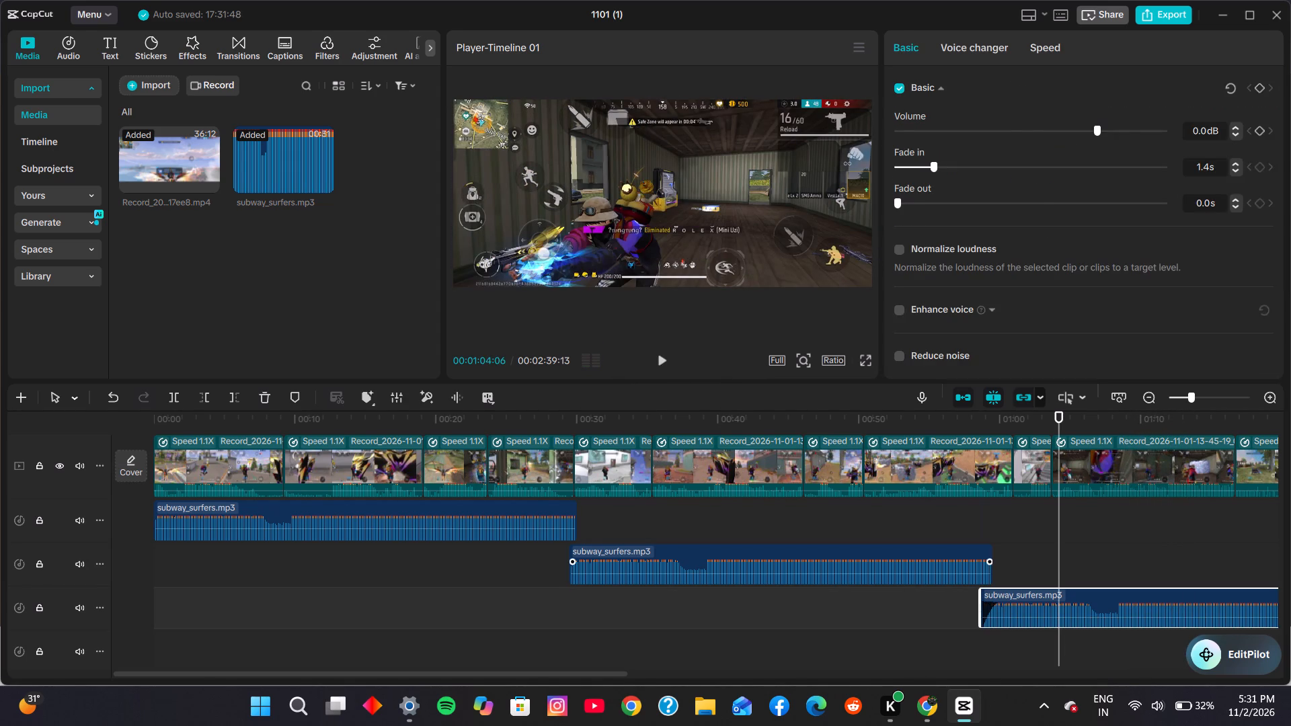
click(980, 530)
click(958, 518)
click(667, 360)
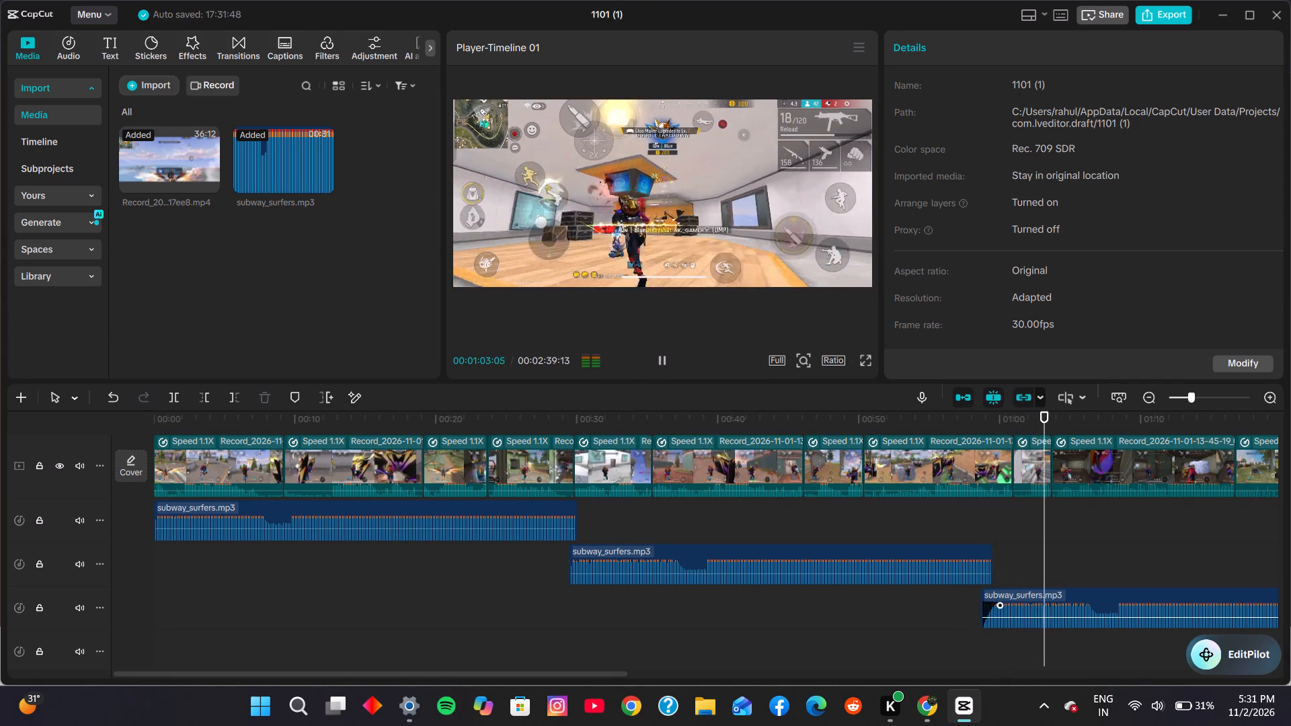
Set the third music clip's fade-in to 2.7 s, shift the clip slightly earlier, and play the overlap with the second clip.
drag(999, 605, 1018, 610)
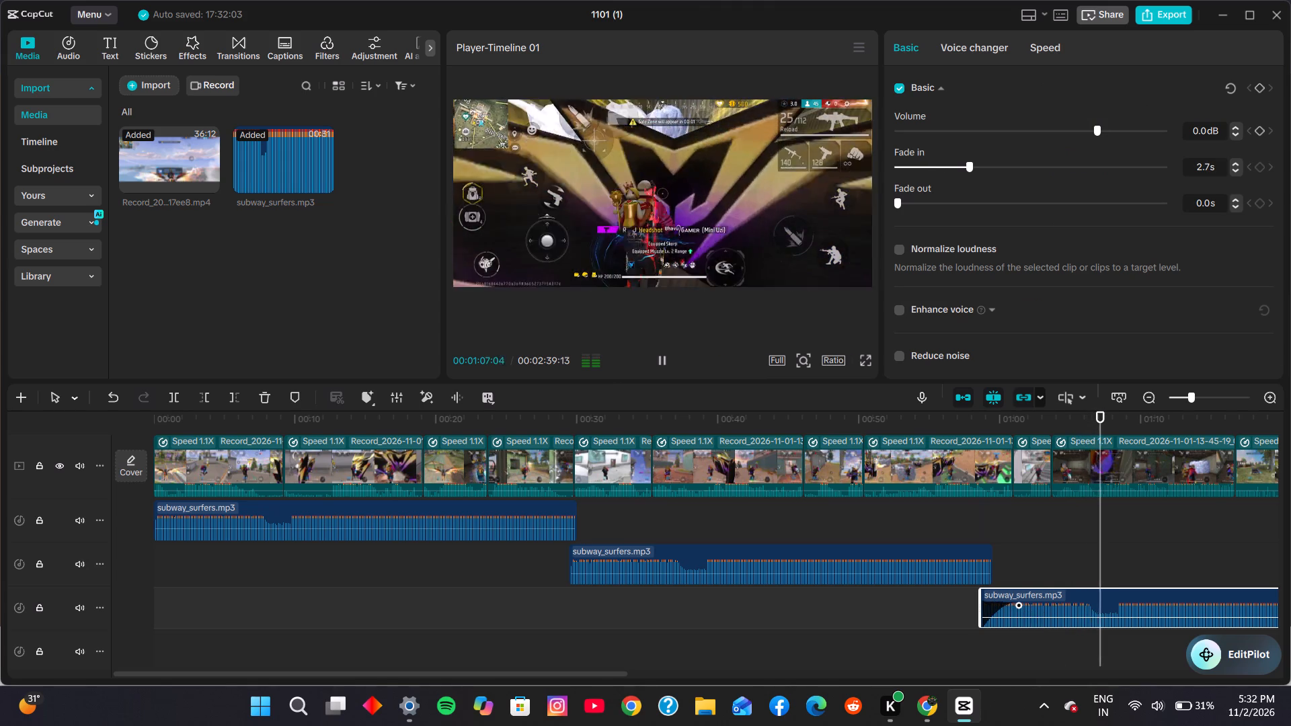
drag(1023, 596, 1013, 596)
click(952, 526)
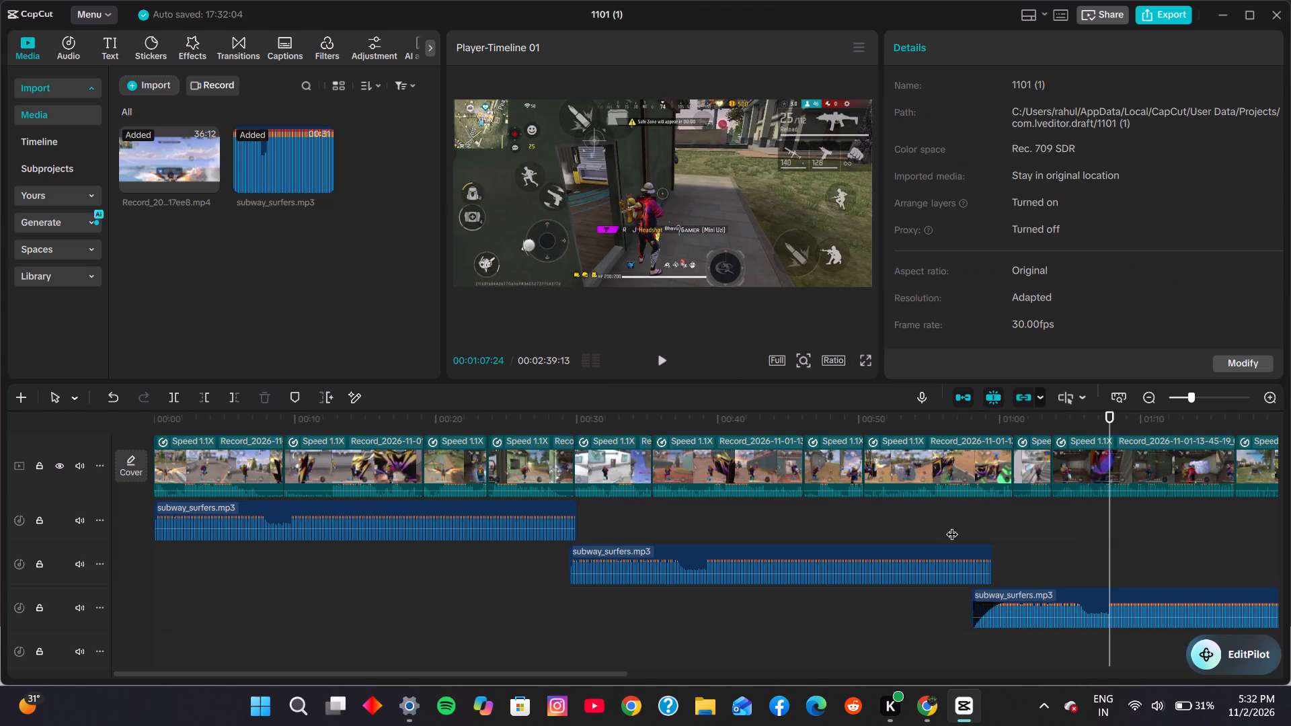
click(666, 354)
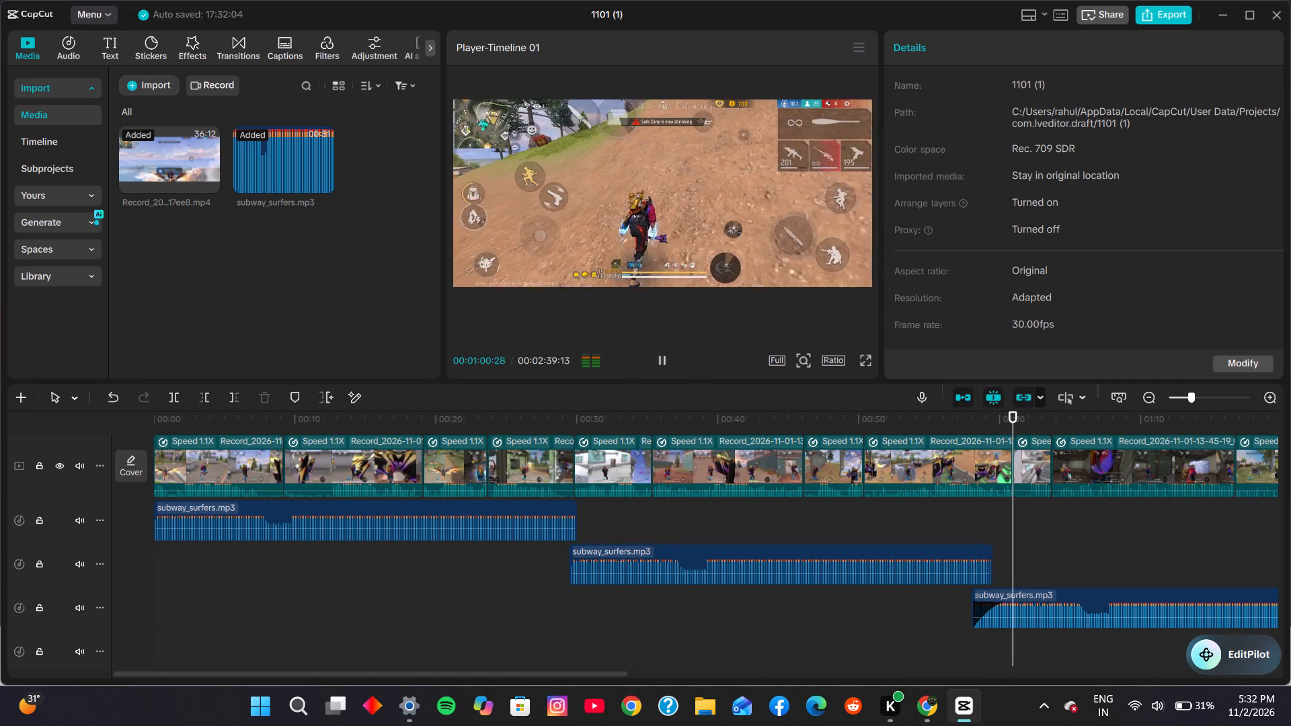
Trim about 2 s off the third music clip's start, reposition it just before the second clip ends, and play from about 0:57.
click(1005, 599)
drag(970, 603, 979, 611)
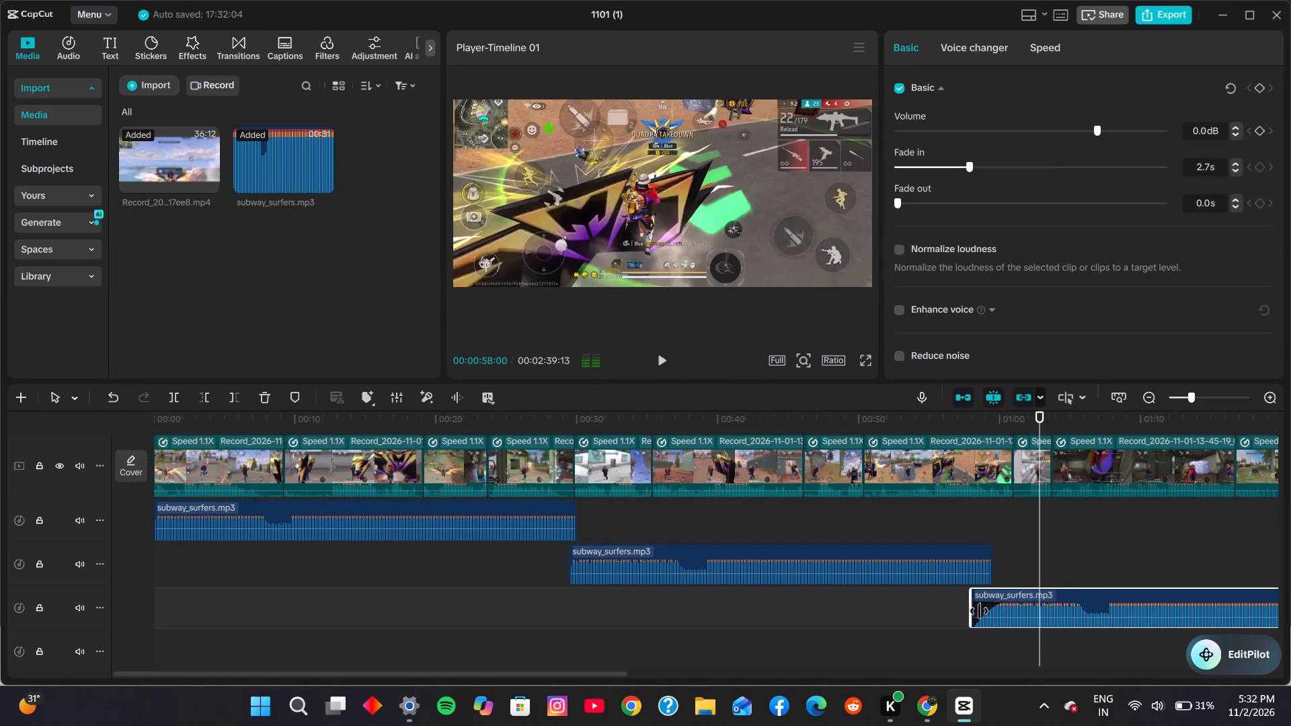
drag(979, 611, 1002, 613)
drag(1031, 591, 1011, 598)
click(962, 508)
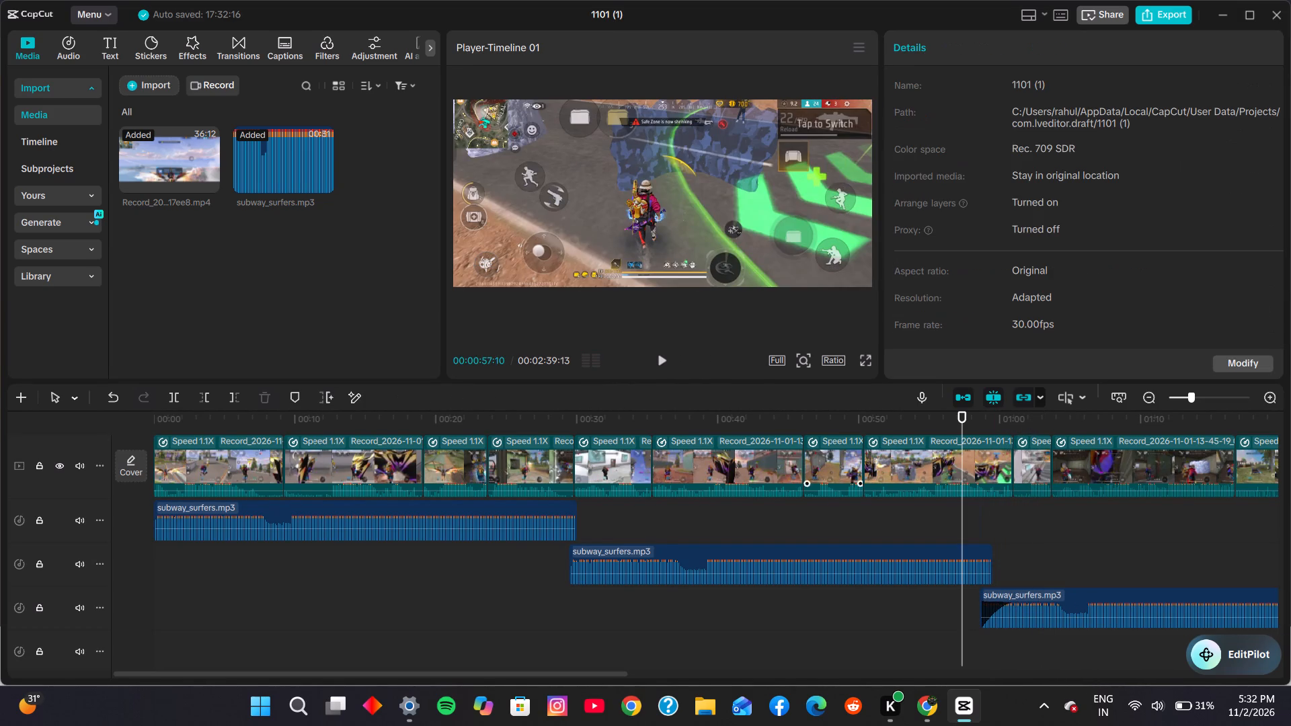
click(662, 358)
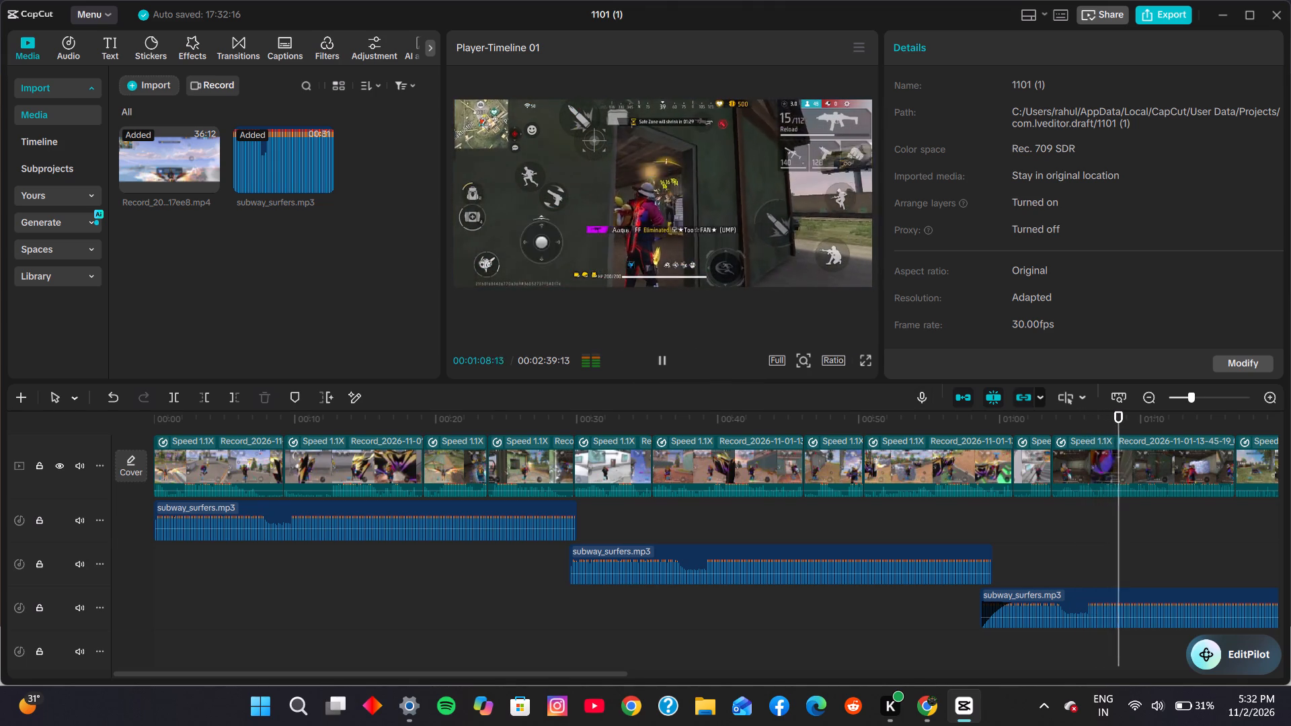
Move the fourth subway_surfers.mp3 clip to the audio track beneath the third clip, starting at about 1:25 to overlap its end.
drag(1218, 539, 1290, 546)
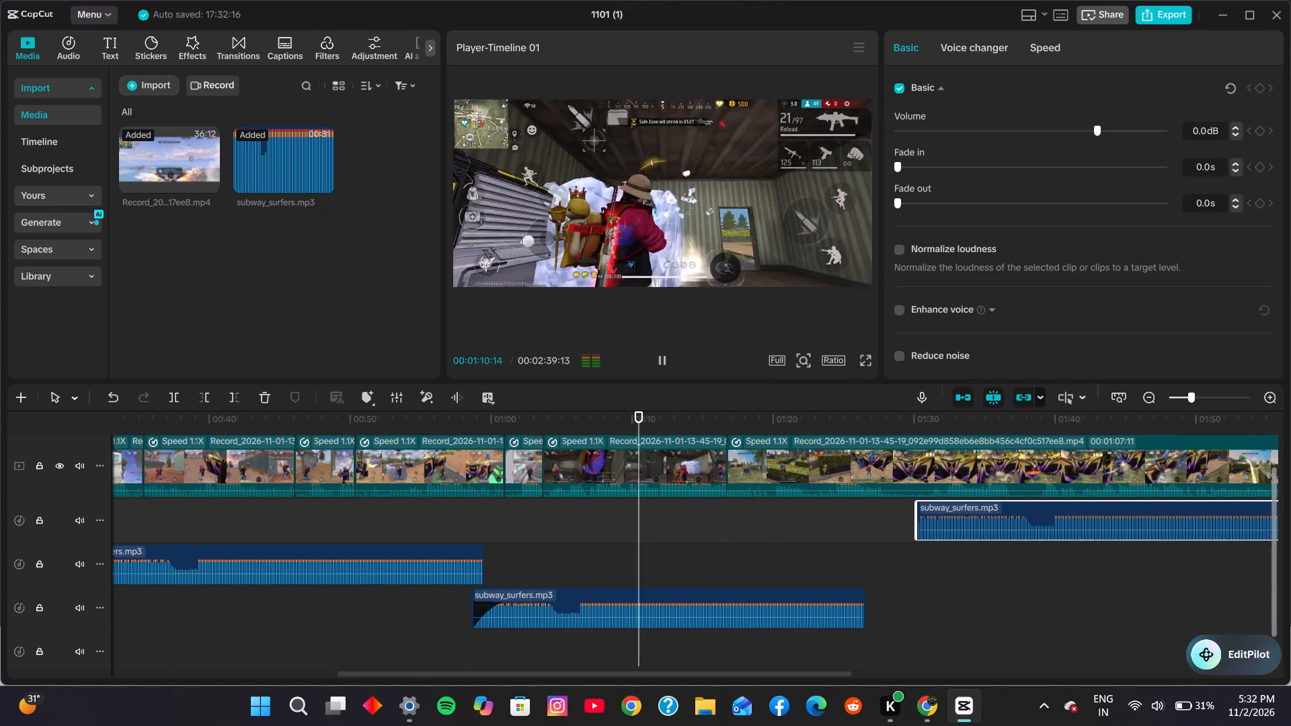
drag(973, 500, 964, 496)
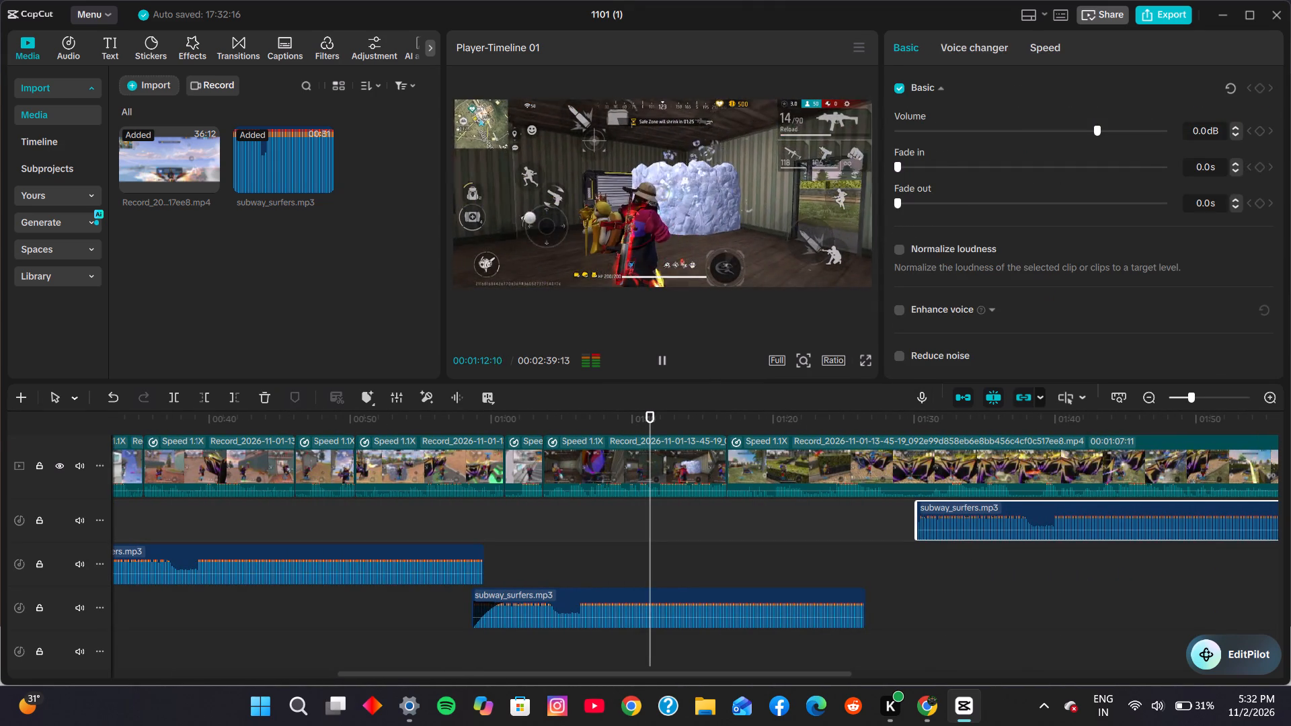
click(974, 569)
drag(990, 506, 935, 637)
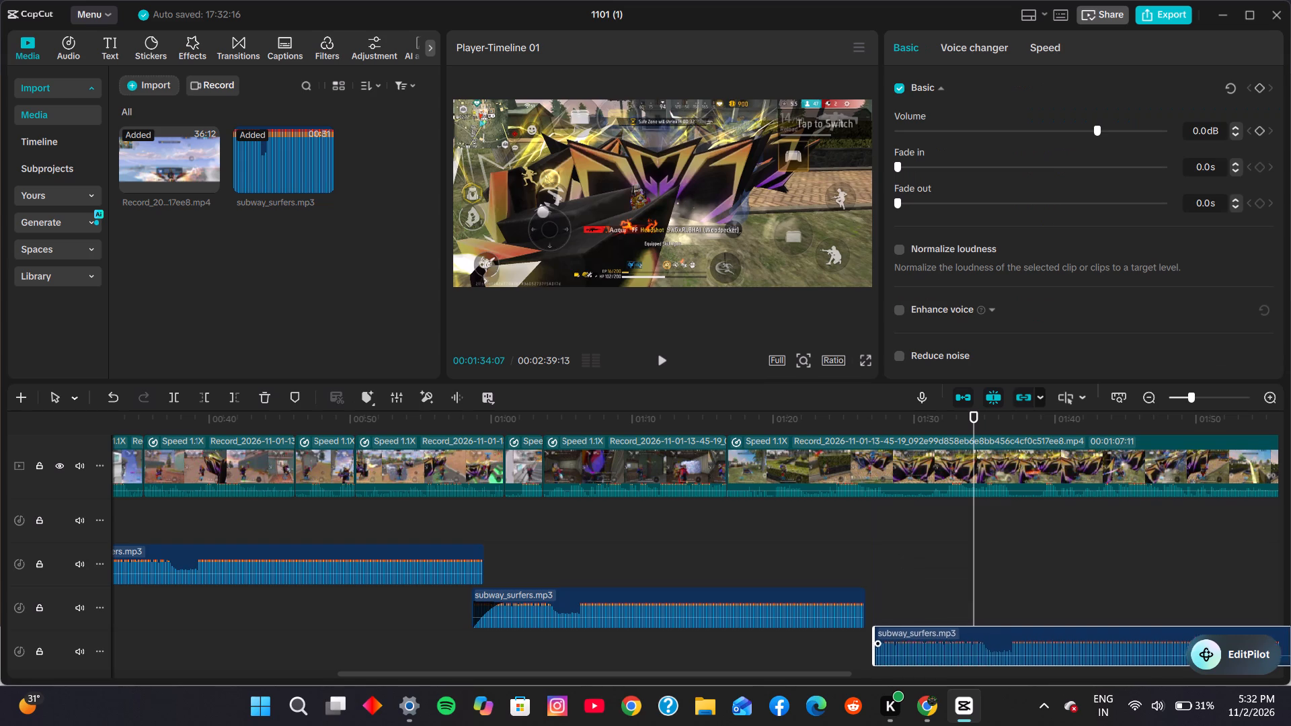
drag(935, 637, 925, 637)
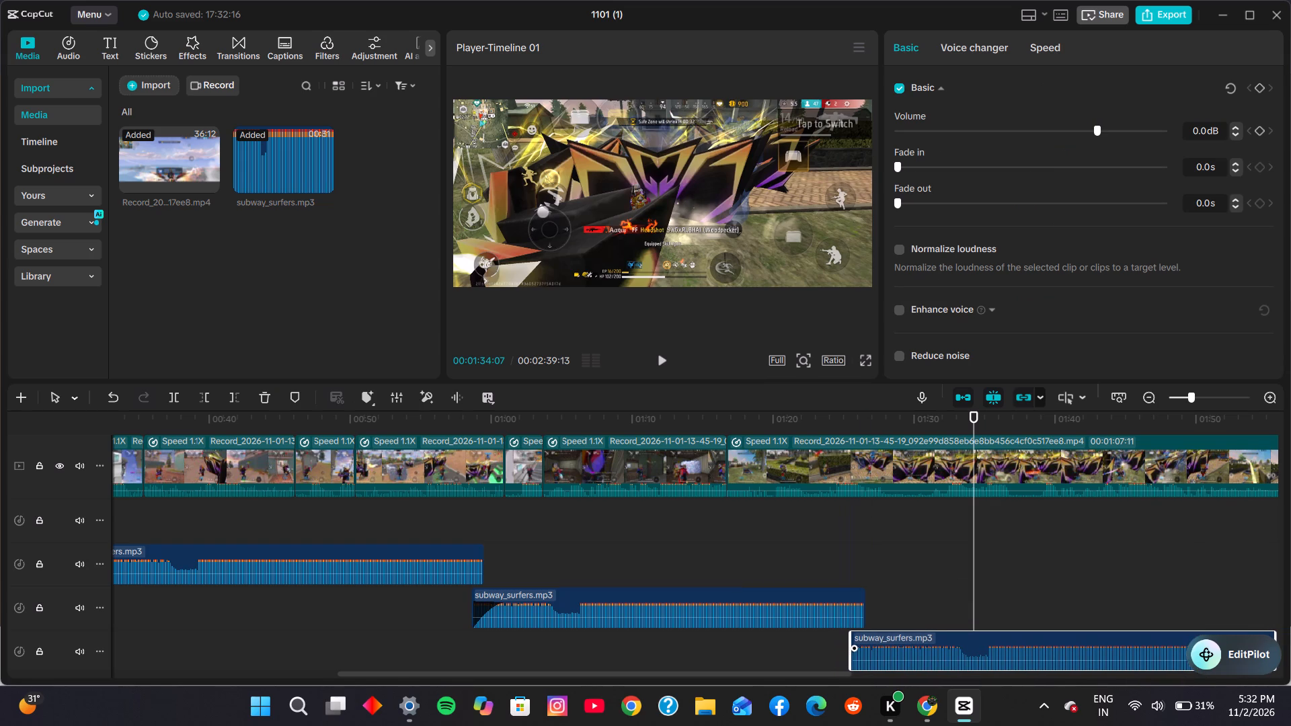
drag(925, 637, 913, 635)
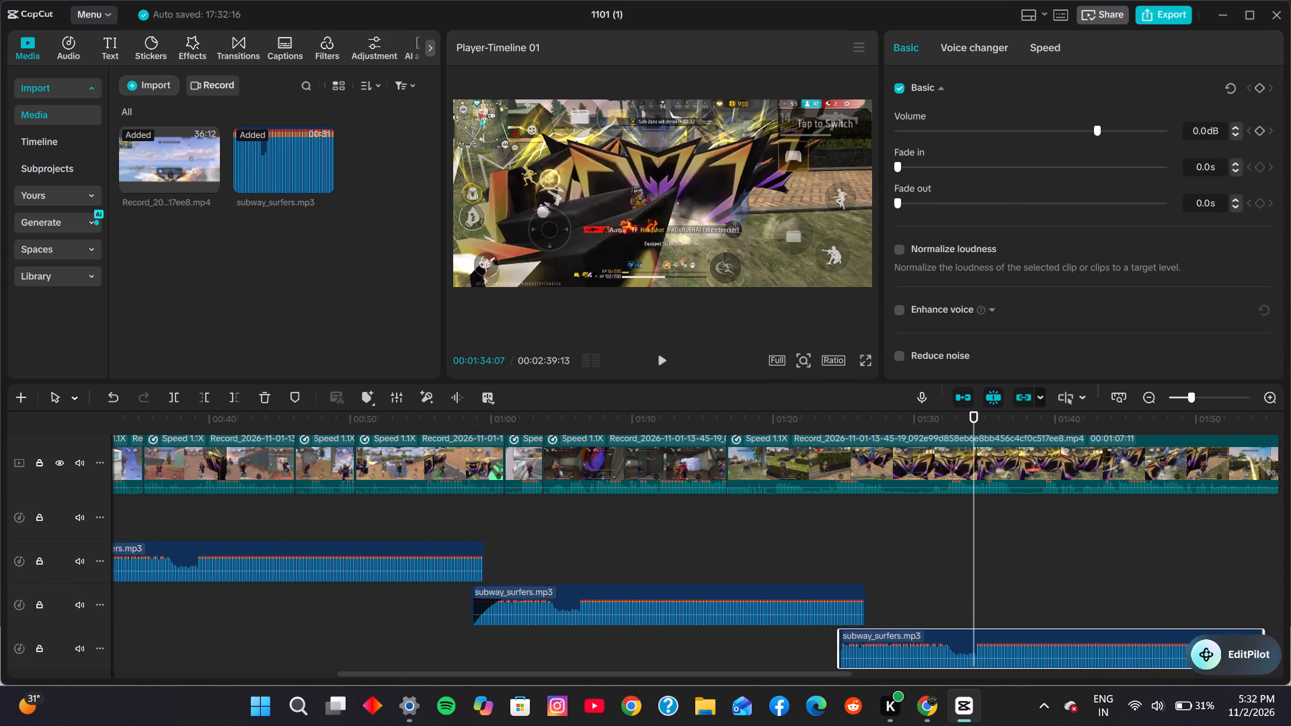
Play the timeline from about 1:21 and again from about 1:23 to check the overlap between the third and fourth music clips.
click(786, 552)
click(644, 354)
click(656, 355)
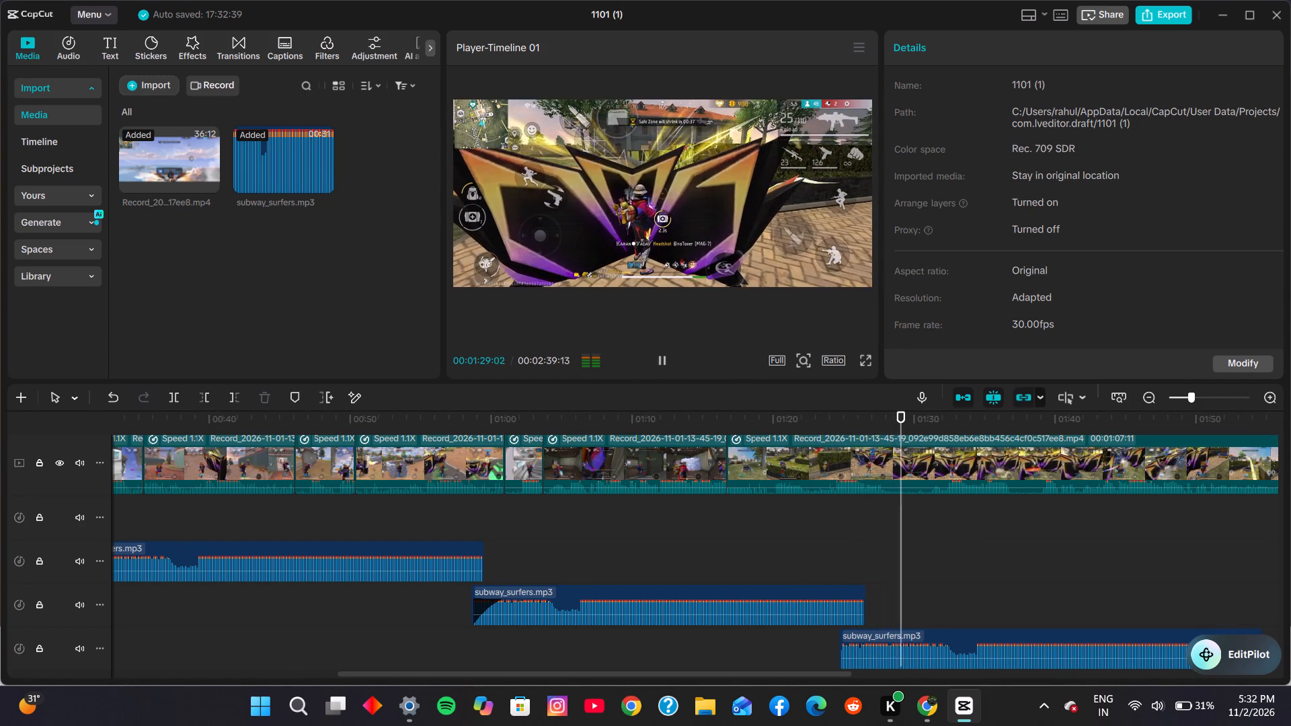
click(823, 555)
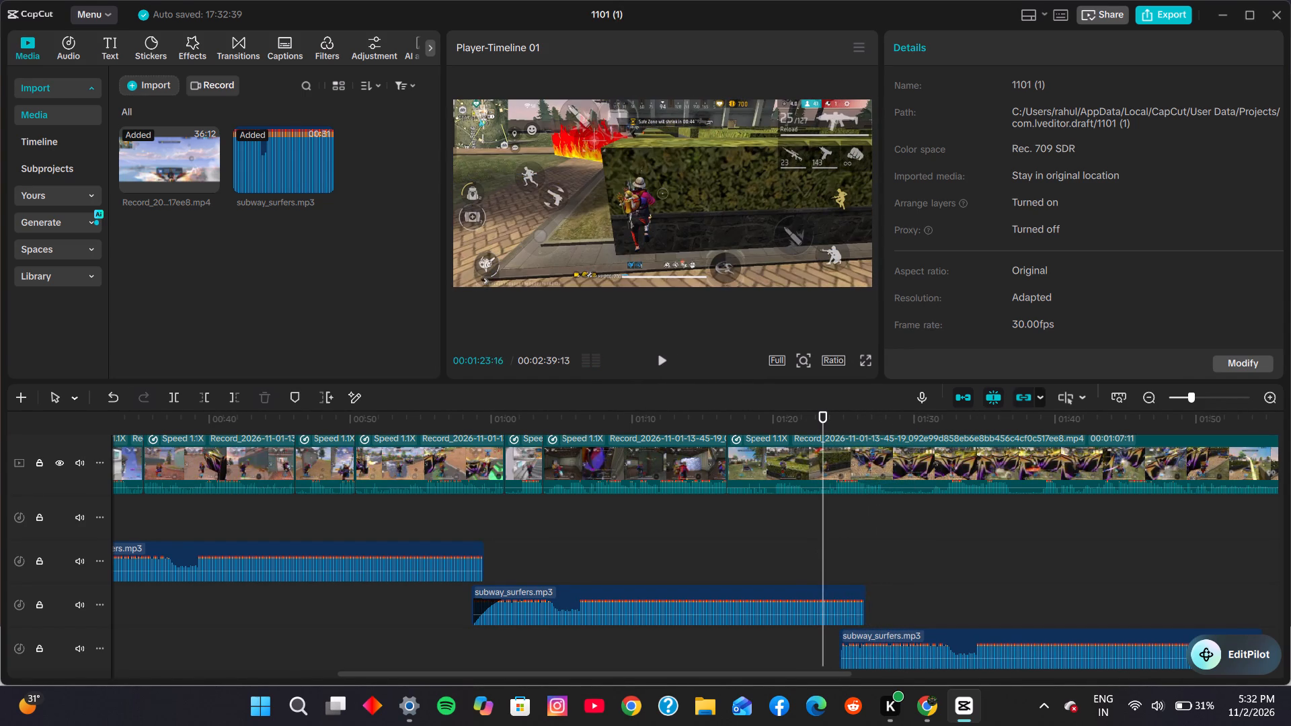
click(663, 358)
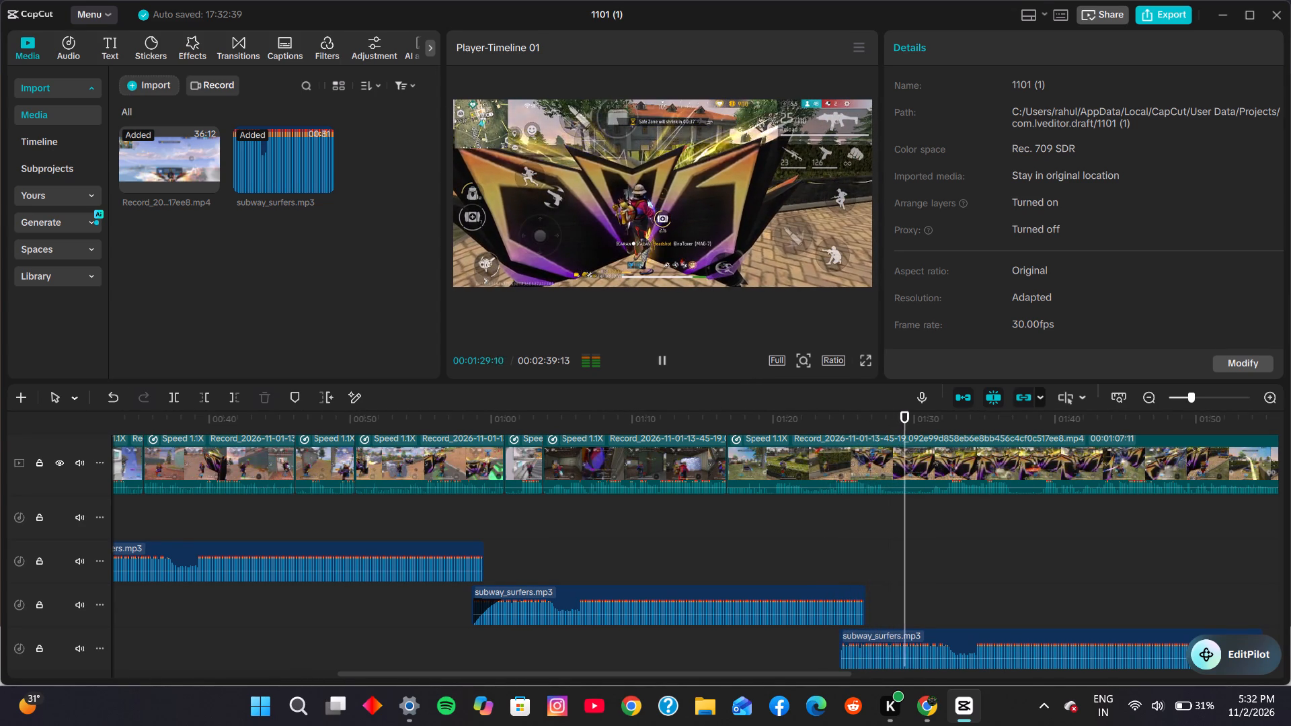
Move the fifth subway_surfers.mp3 clip to a track beneath the fourth, overlapping its end from about 1:53, and play from about 1:52.
drag(1130, 532, 1269, 547)
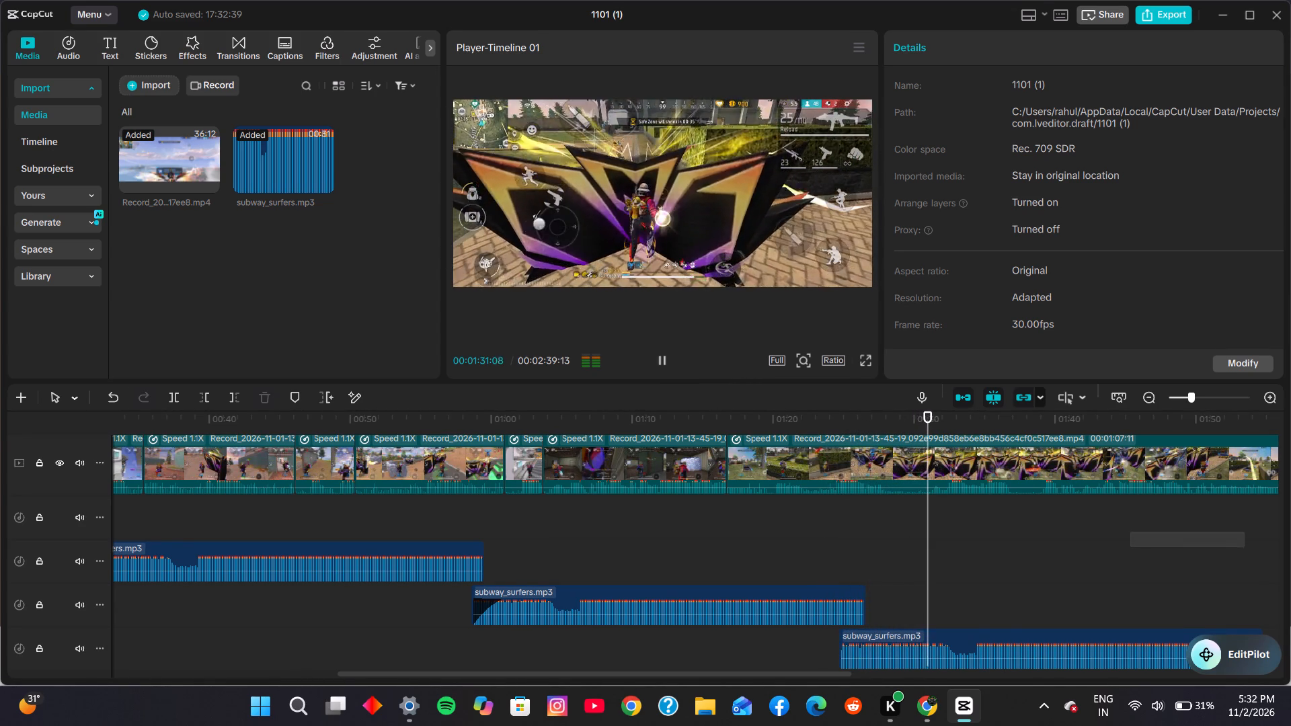
drag(1269, 547, 1211, 547)
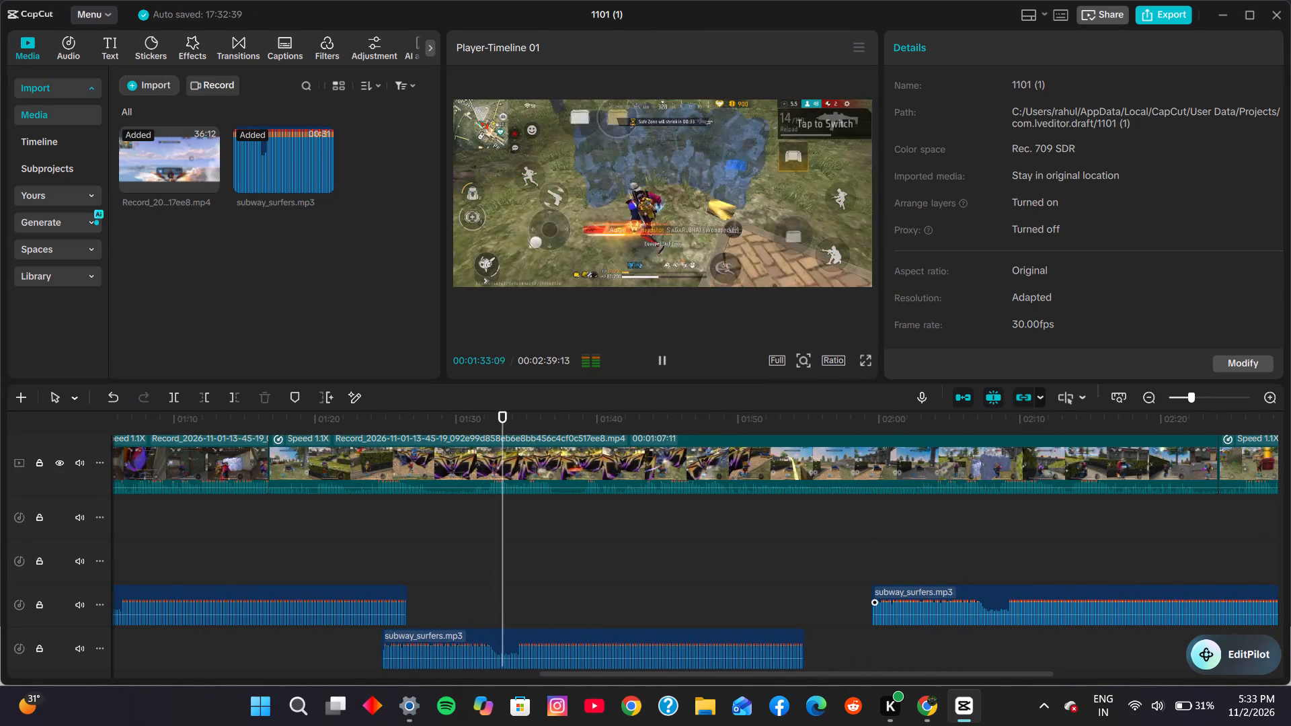
scroll(1009, 550, down, 3)
drag(1009, 550, 938, 631)
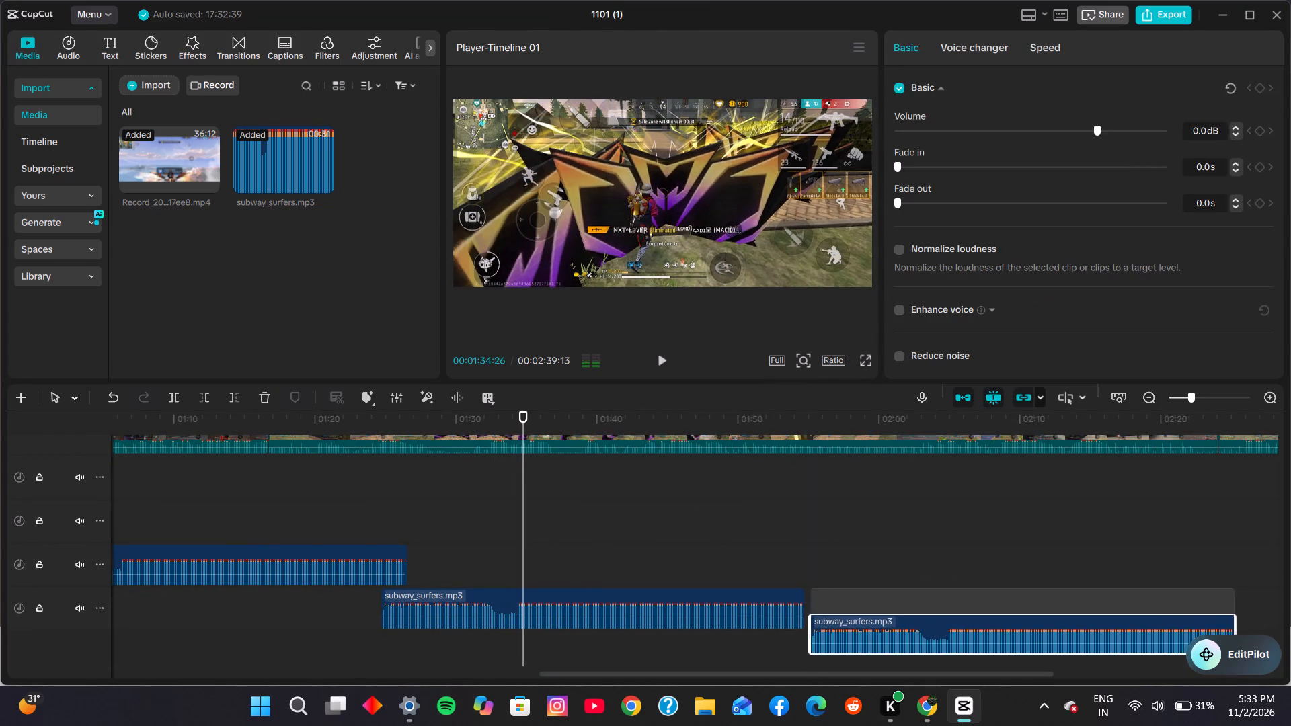
drag(938, 631, 921, 641)
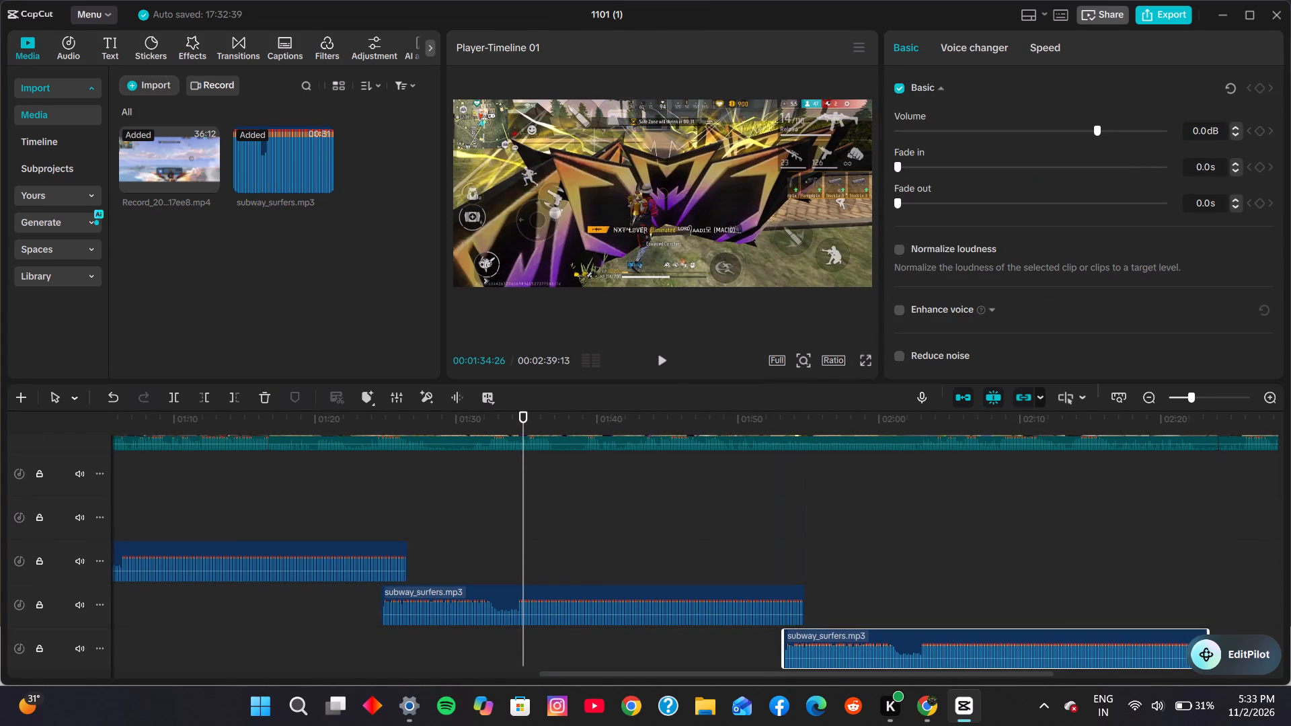
click(769, 535)
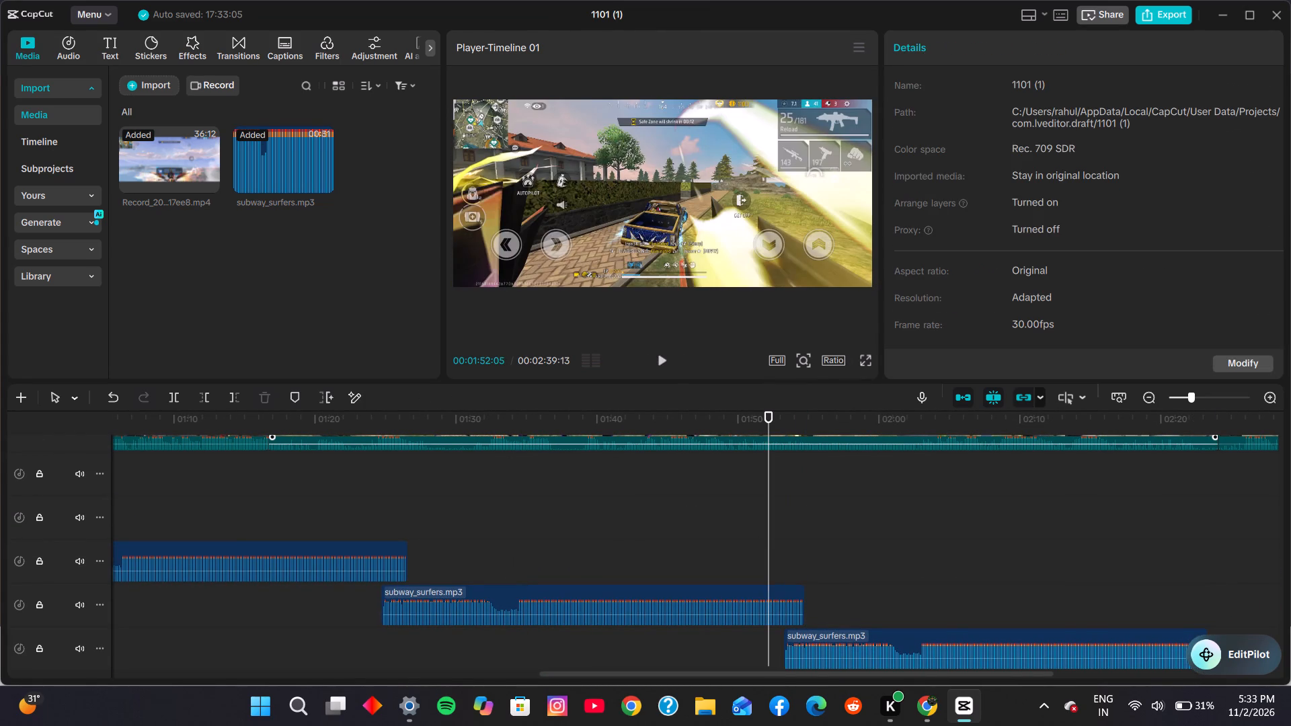
click(655, 358)
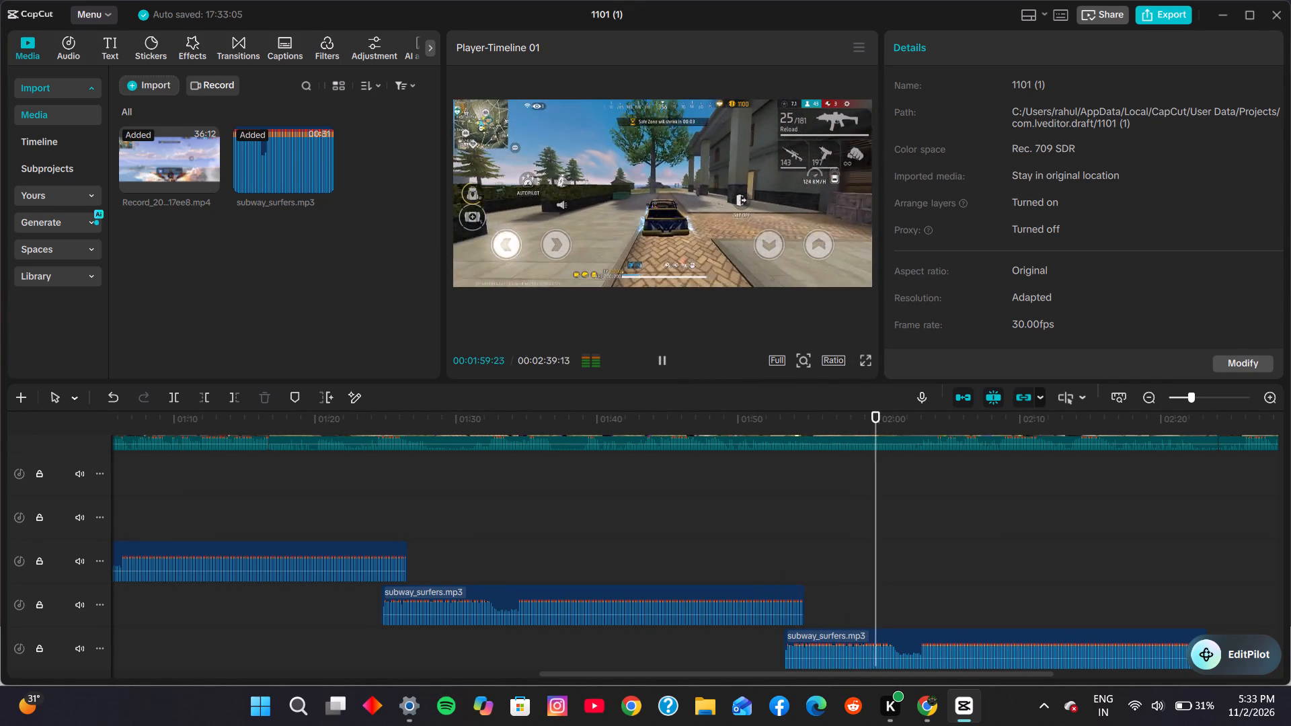
Move the short last subway_surfers.mp3 clip to a track beneath the fifth clip, starting at about 2:22 to overlap its end.
drag(981, 517, 1290, 525)
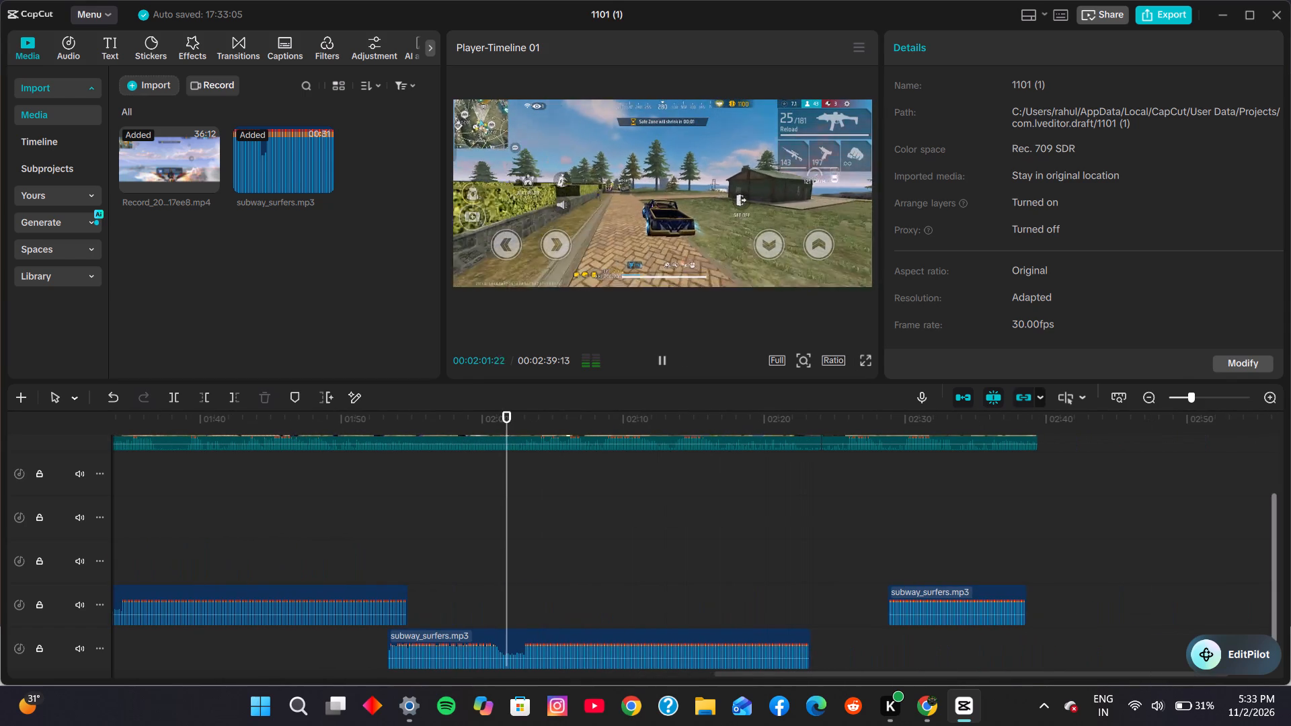
drag(925, 587, 877, 674)
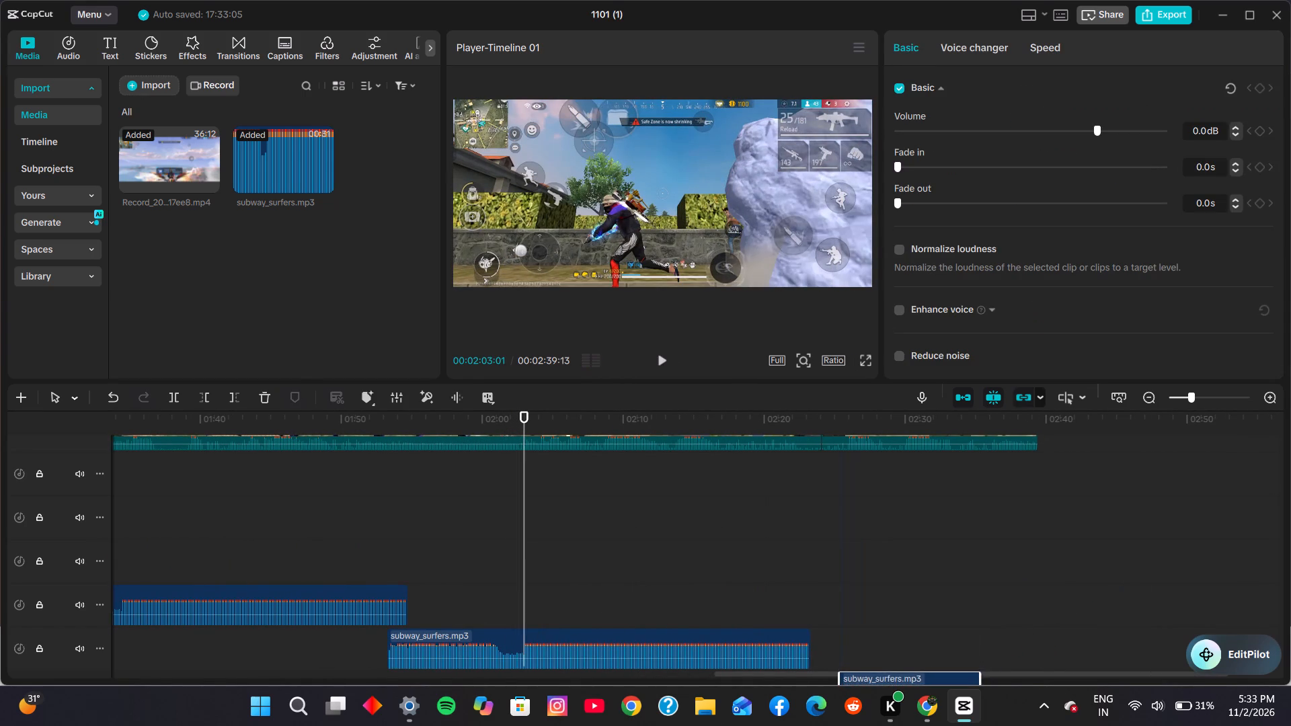
drag(877, 674, 869, 640)
scroll(871, 631, down, 2)
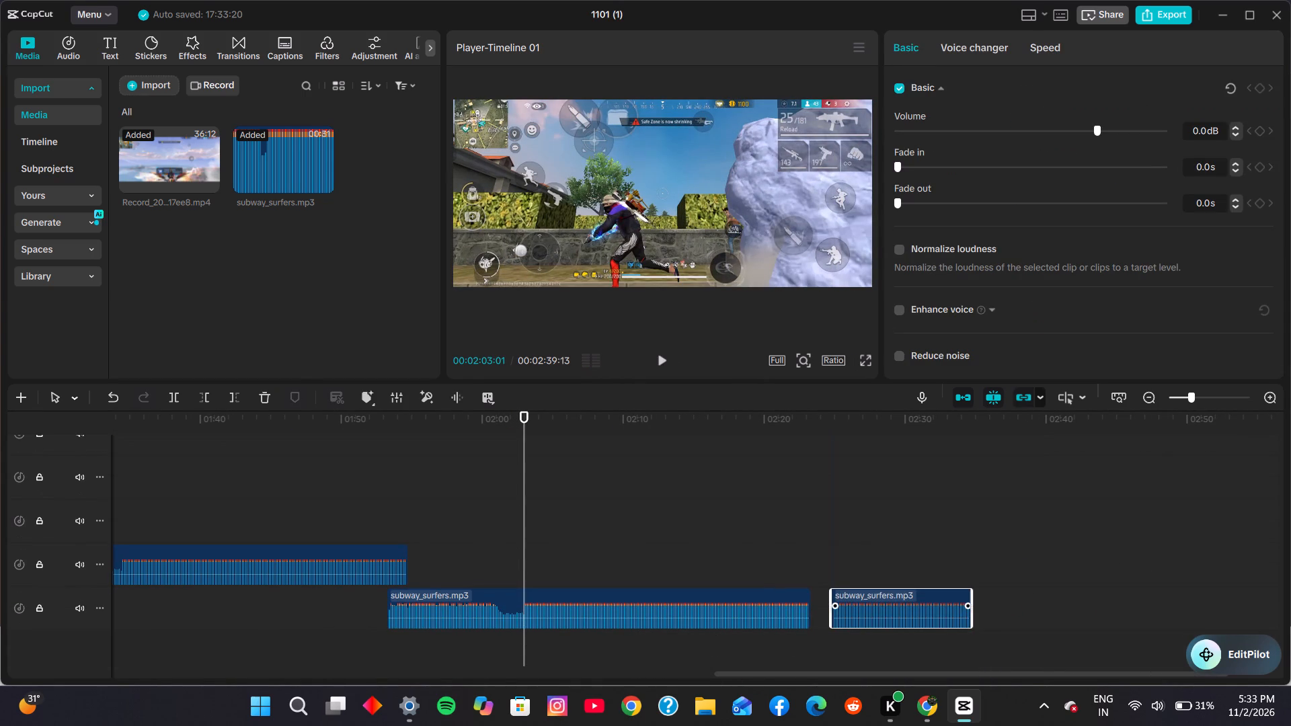
drag(870, 594, 836, 641)
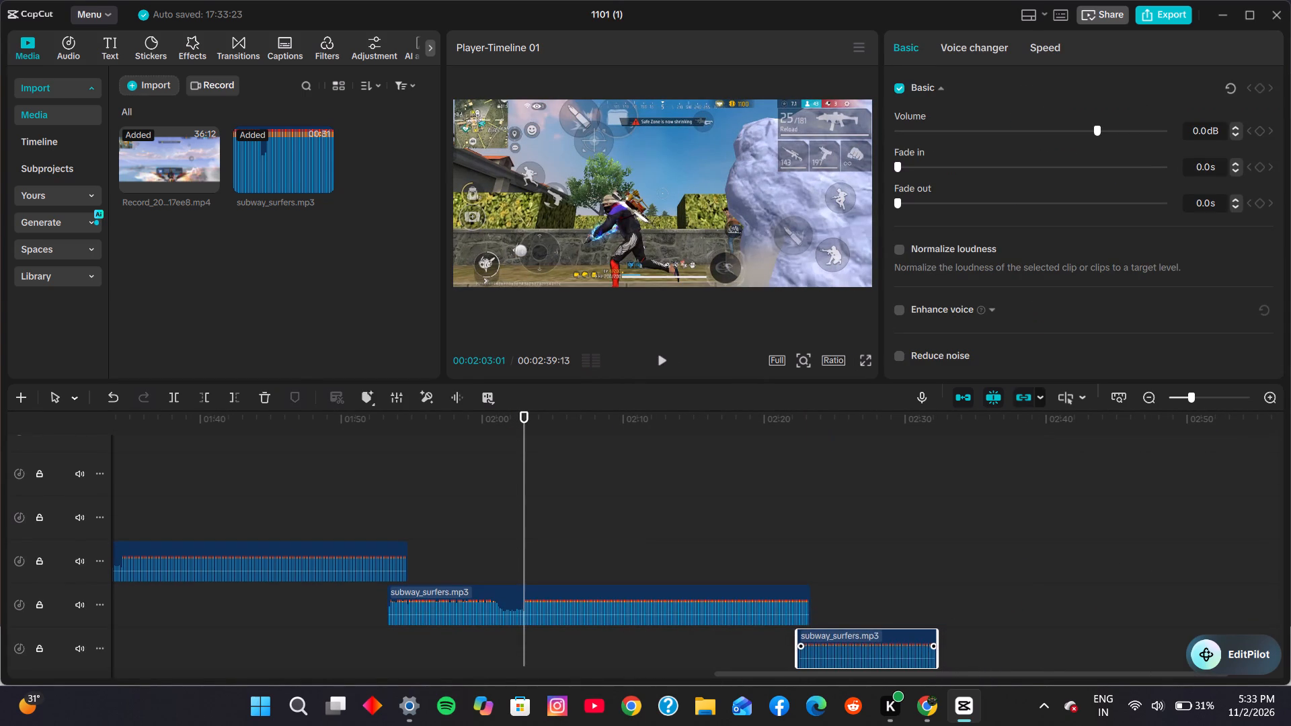
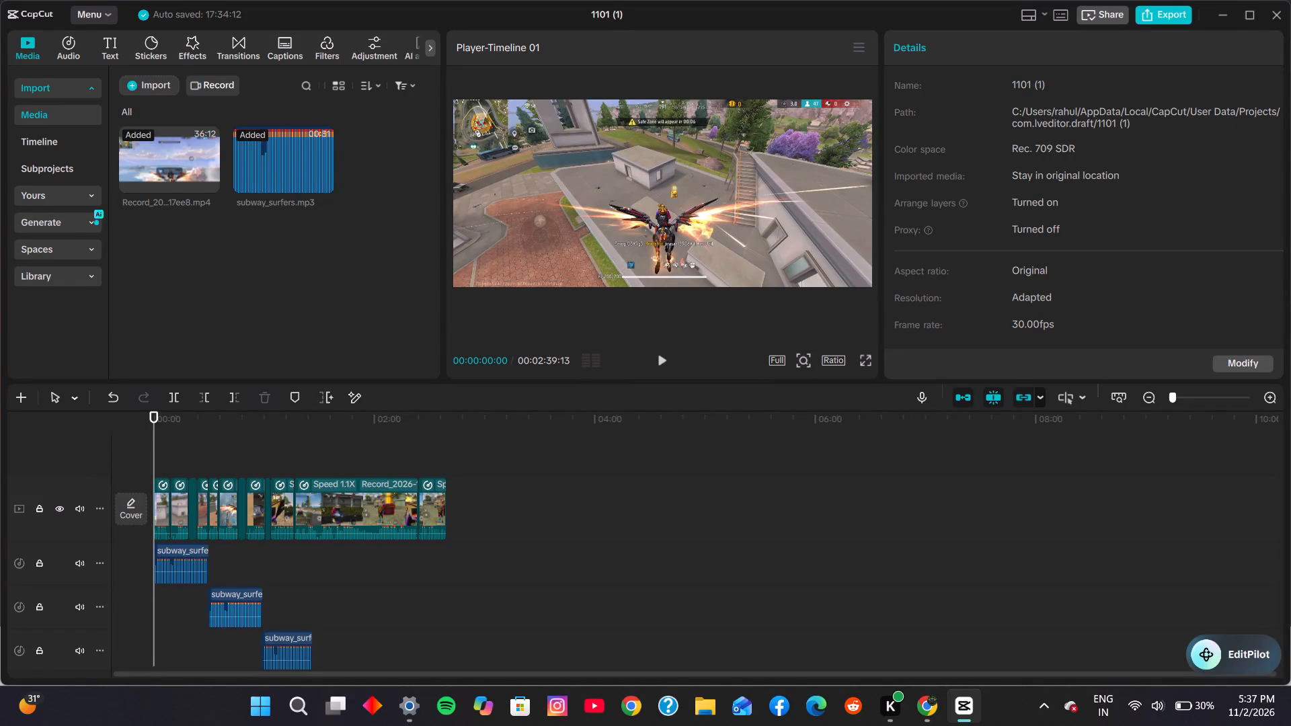
Play the first seconds of the timeline to check the opening of the video with its music.
click(658, 354)
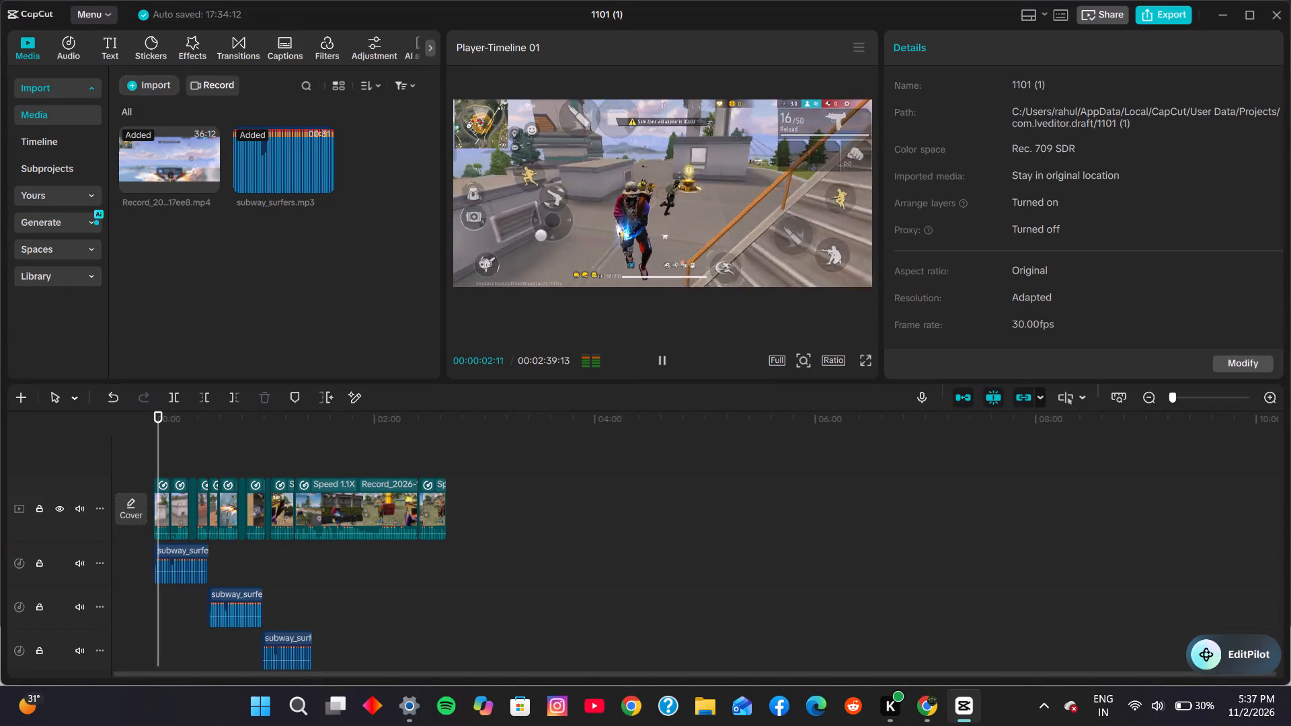
click(658, 354)
drag(323, 437, 61, 447)
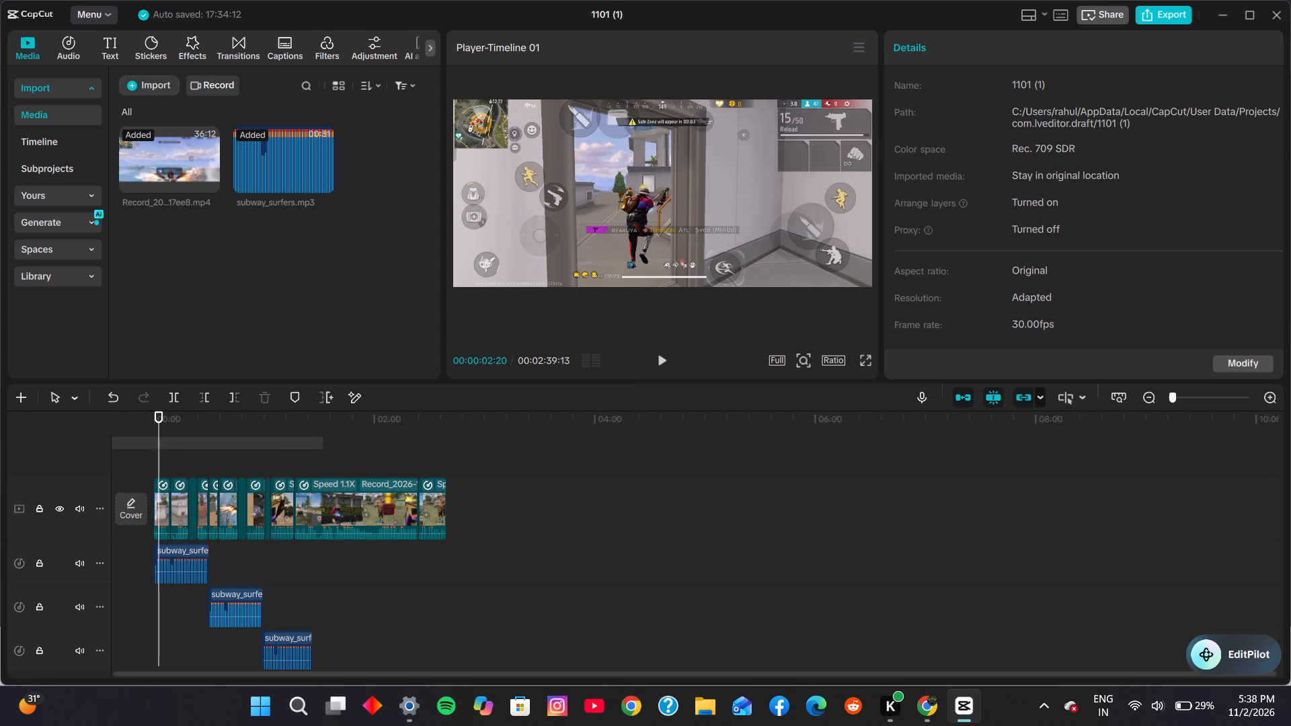
drag(61, 447, 197, 443)
Lock all six audio tracks holding the subway_surfers.mp3 music clips.
click(1182, 400)
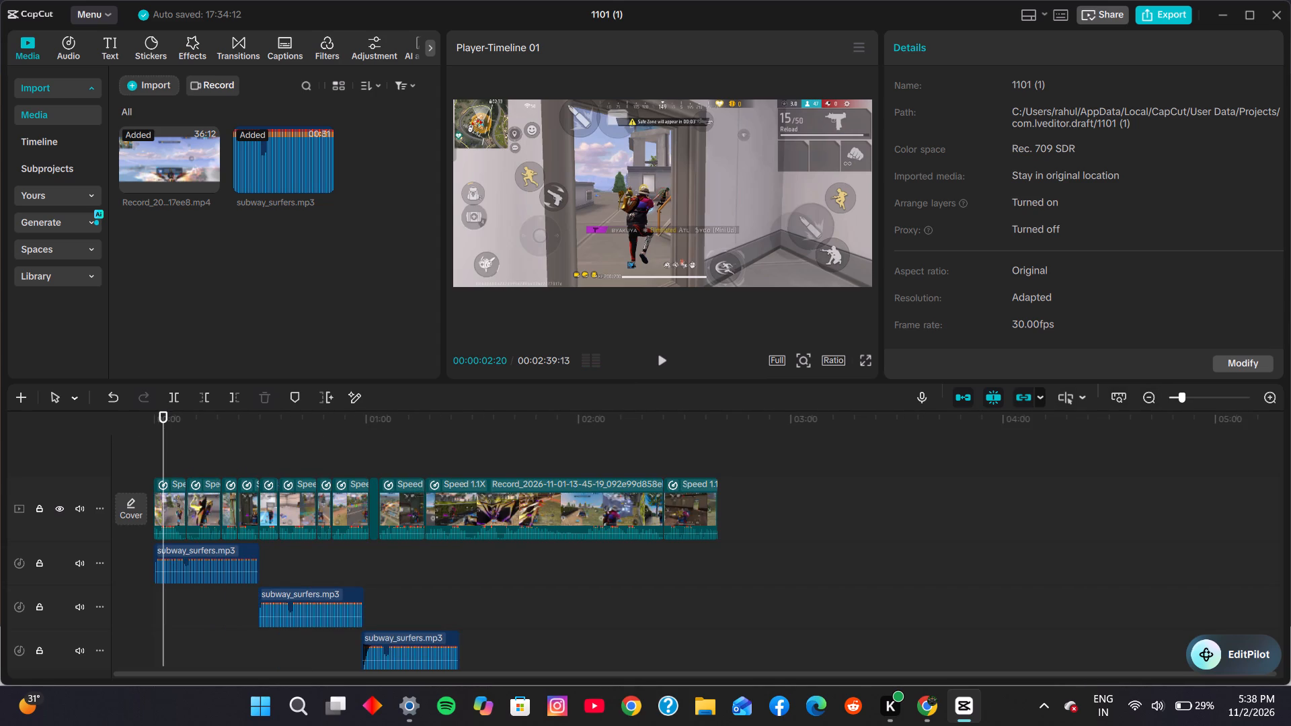
click(1194, 393)
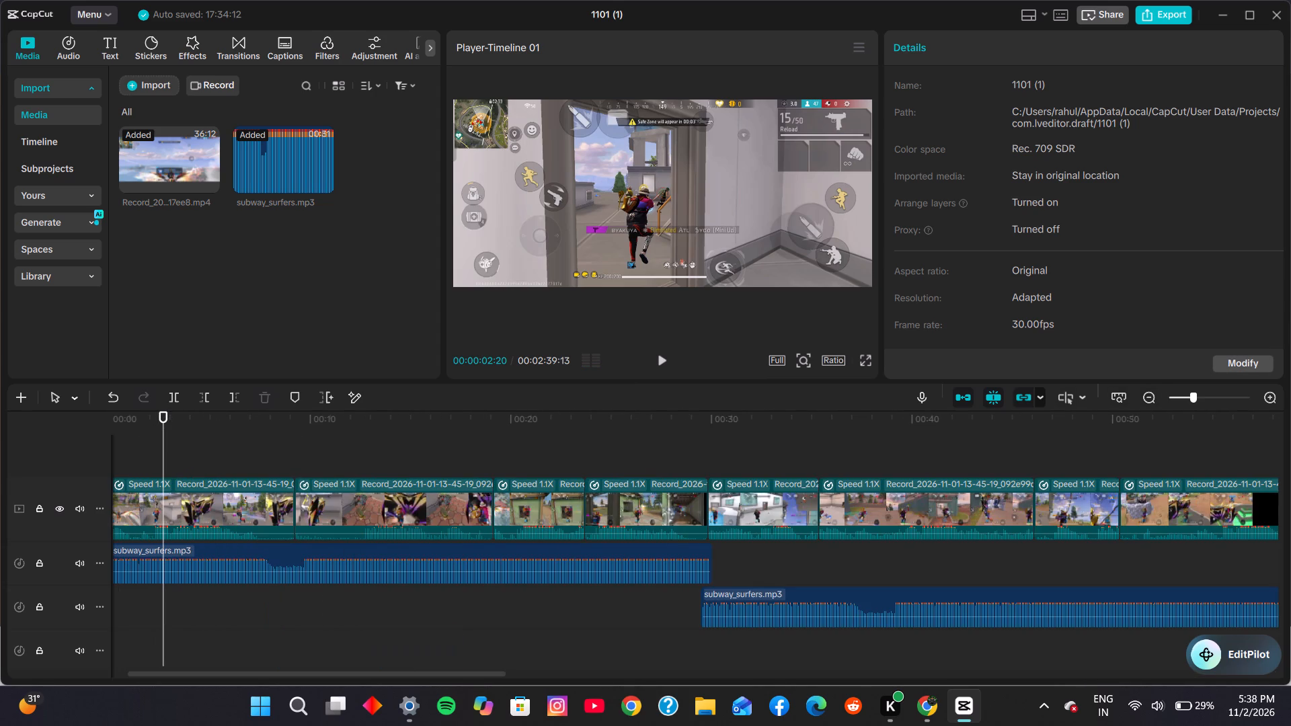
drag(364, 438, 0, 451)
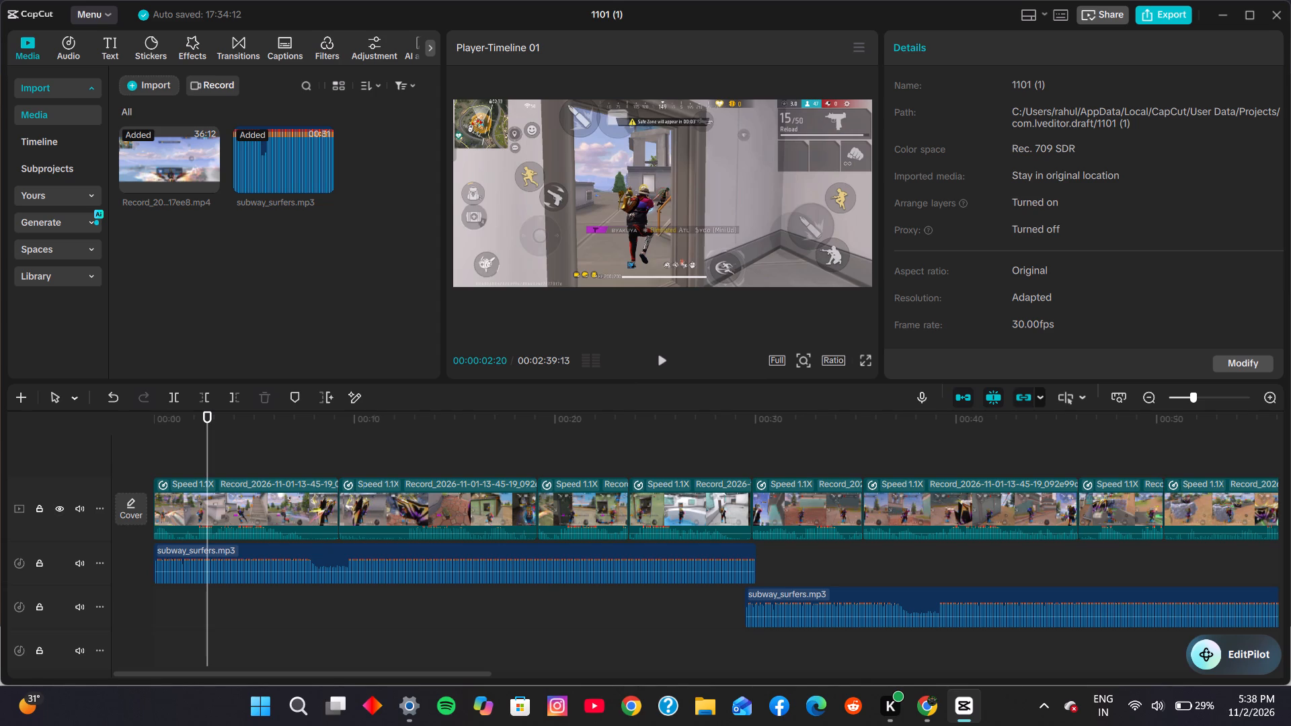
click(42, 562)
click(42, 591)
click(42, 608)
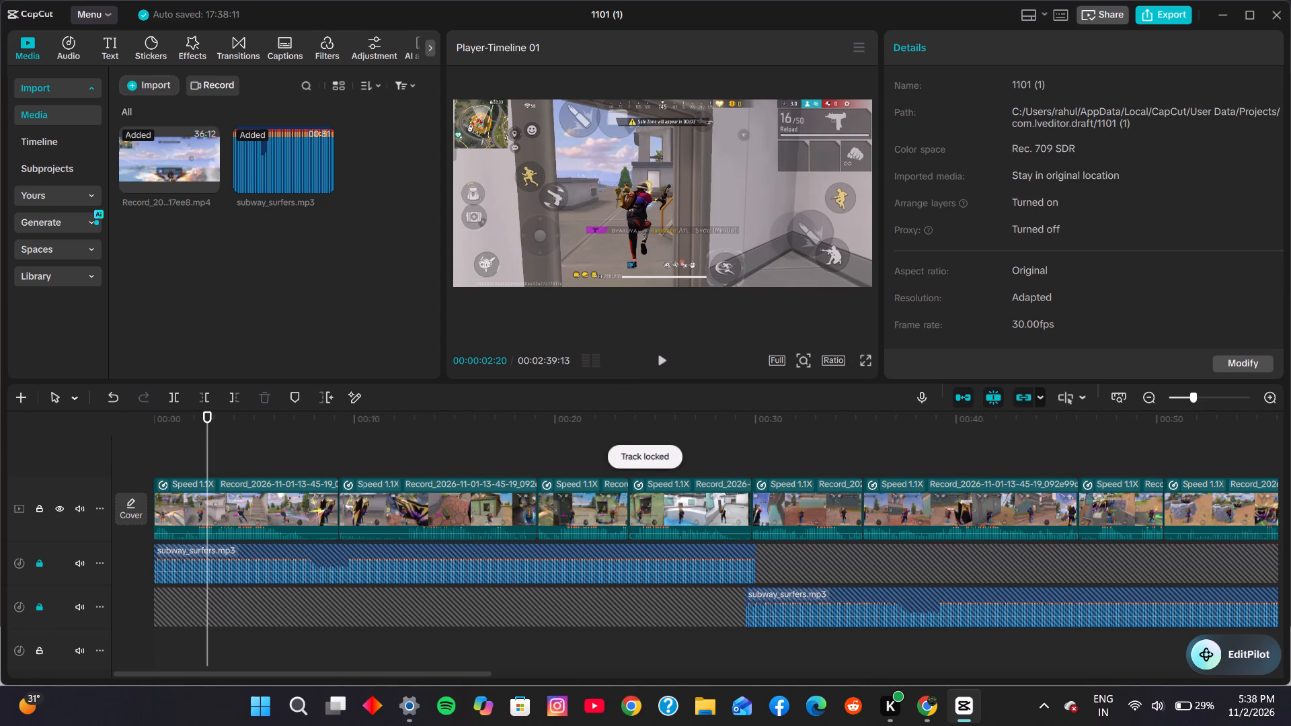
click(42, 644)
scroll(48, 618, down, 4)
scroll(173, 604, down, 4)
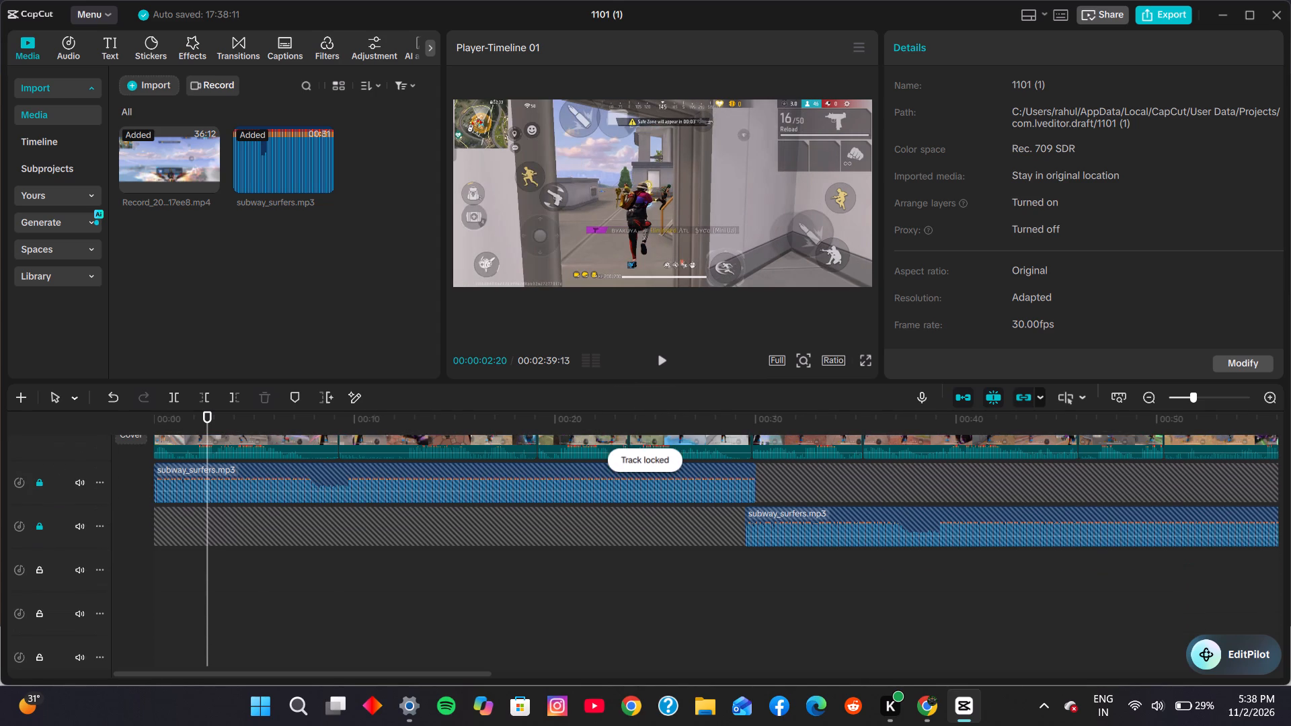
click(23, 559)
click(33, 575)
click(38, 612)
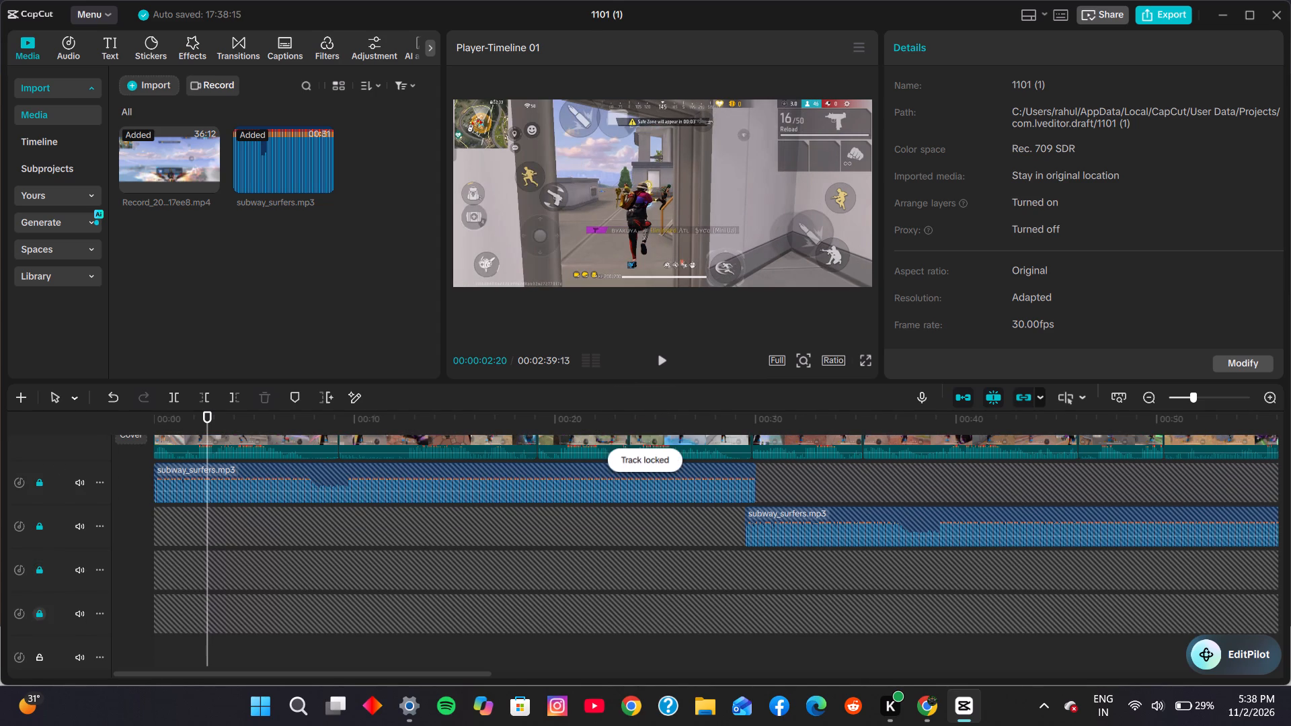
click(45, 658)
scroll(278, 608, down, 5)
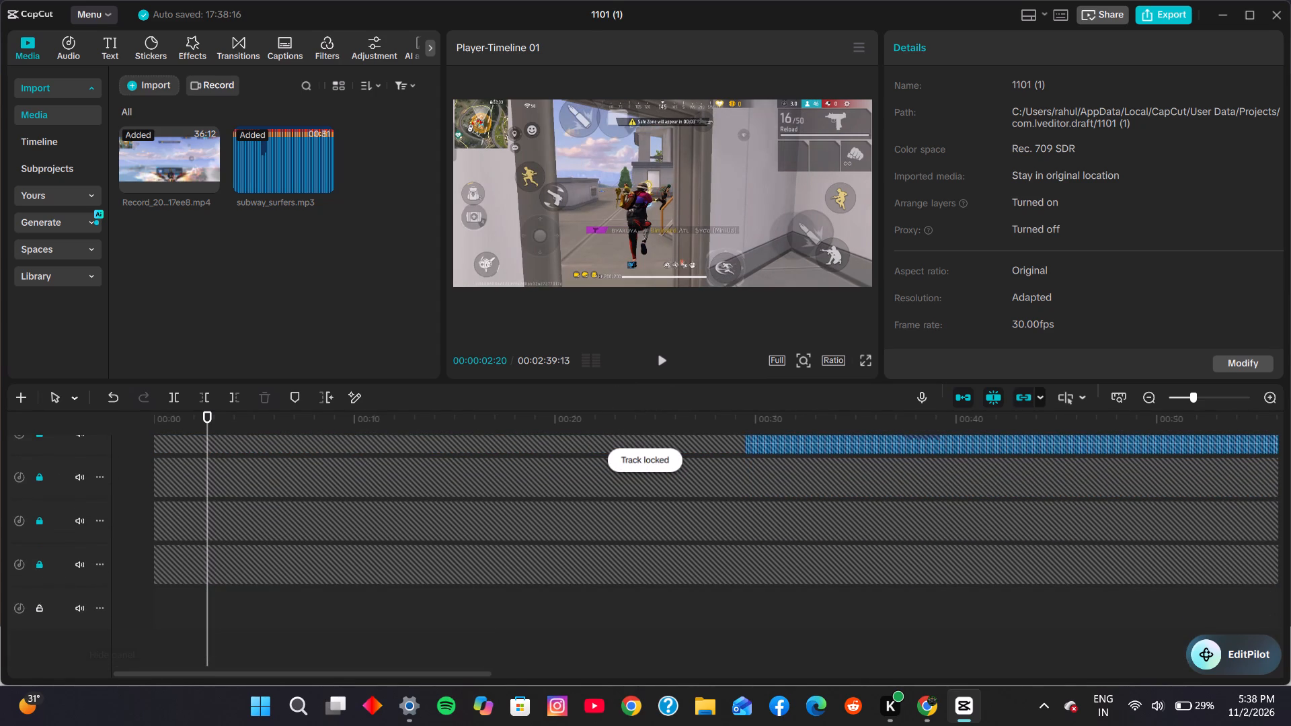
click(44, 610)
scroll(373, 549, up, 16)
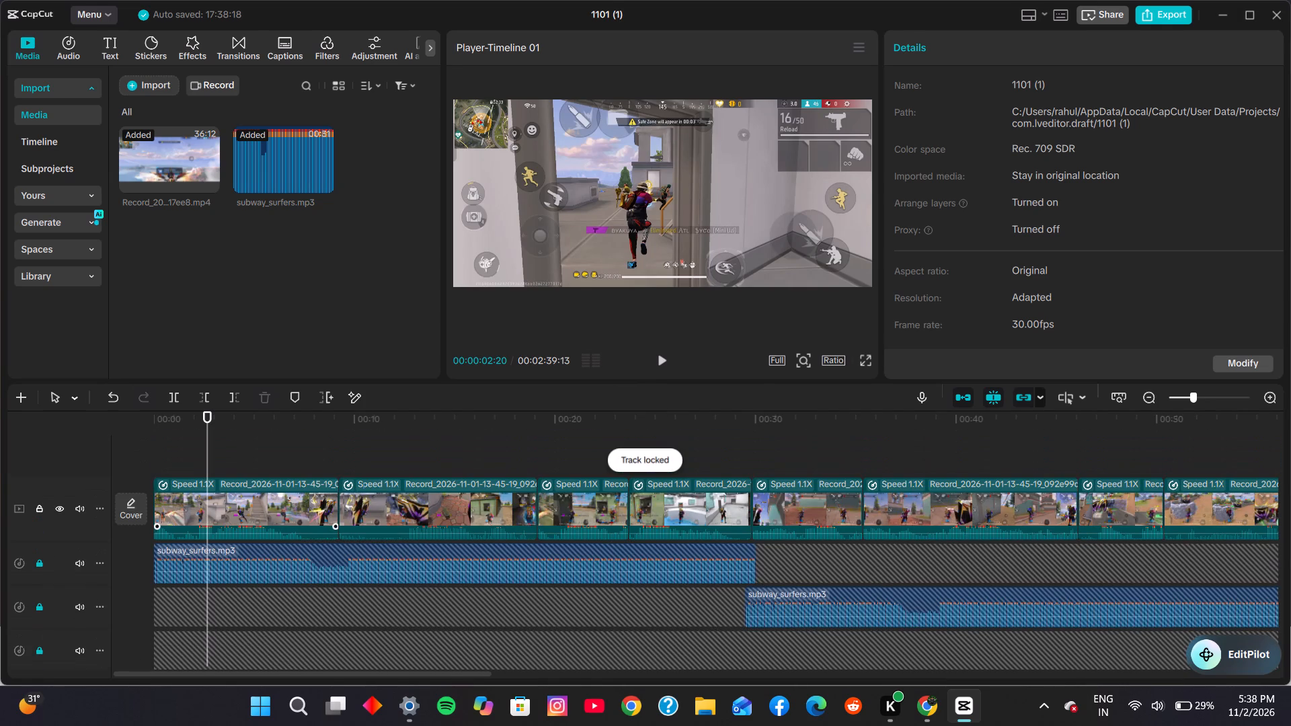
Set the playhead near the start of the timeline and browse the Downloads folder for media to import.
double_click(161, 452)
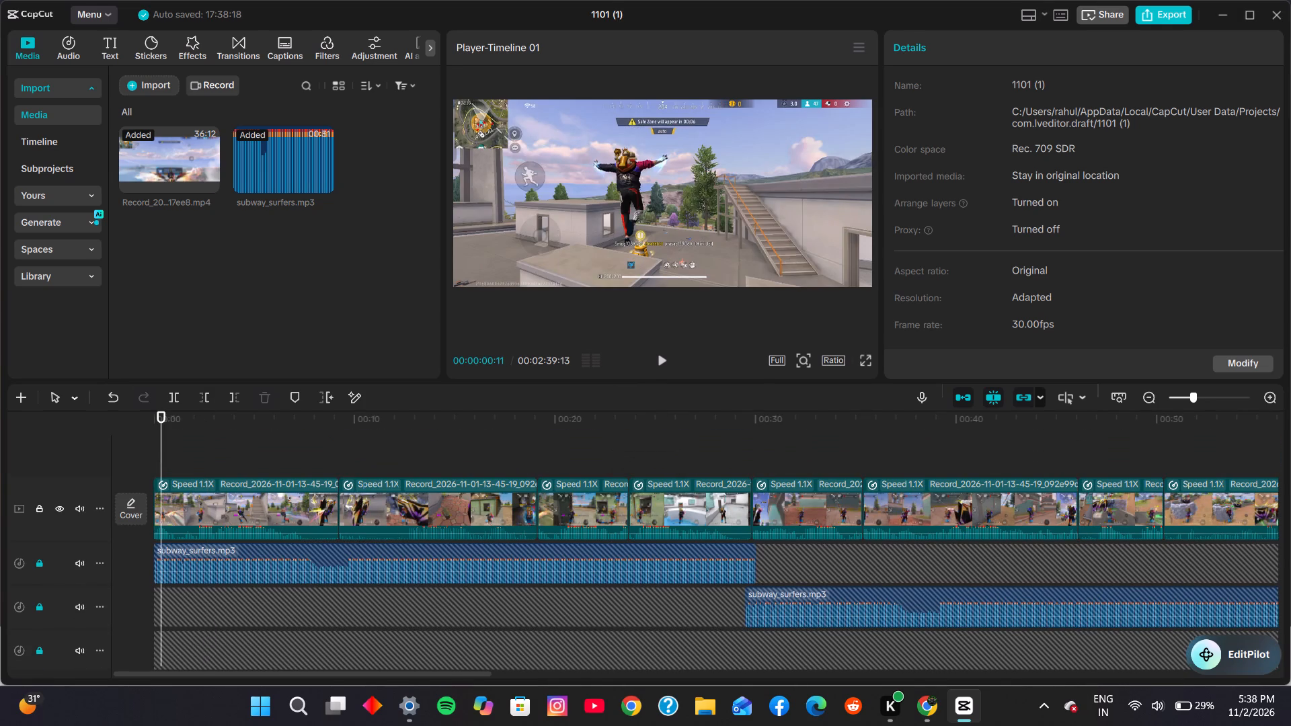
click(167, 89)
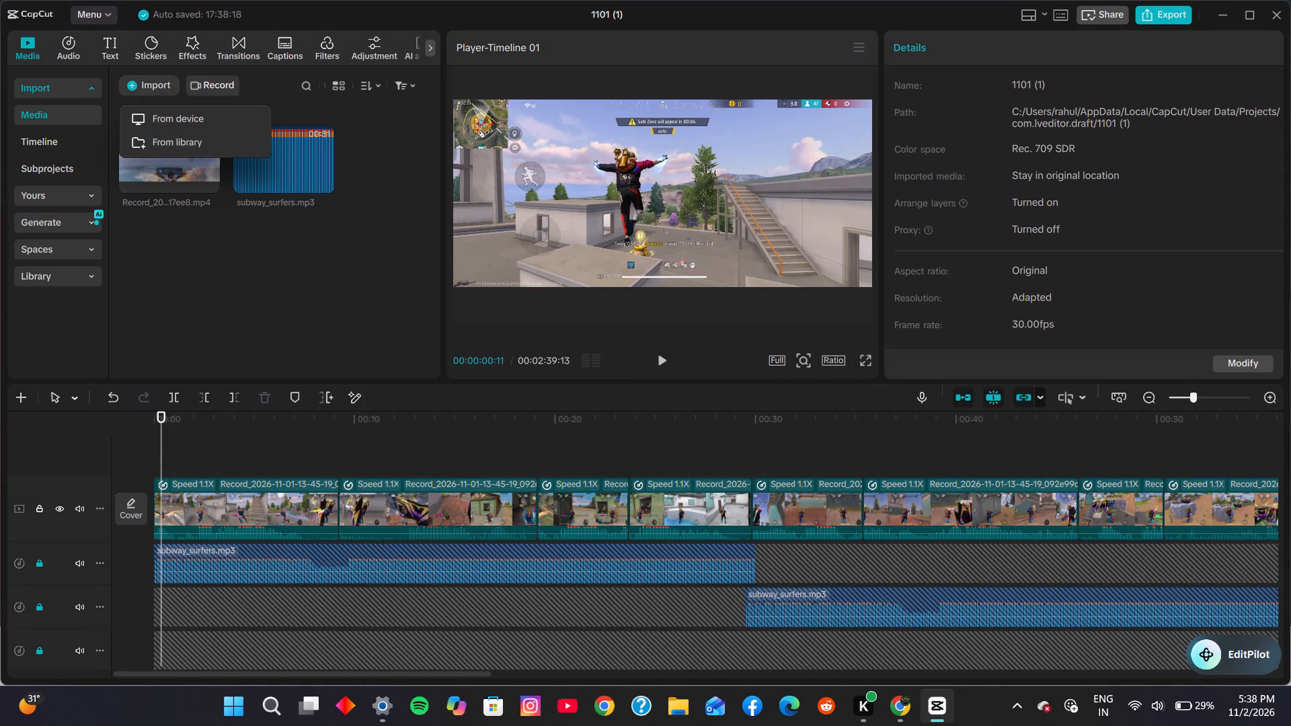
click(178, 113)
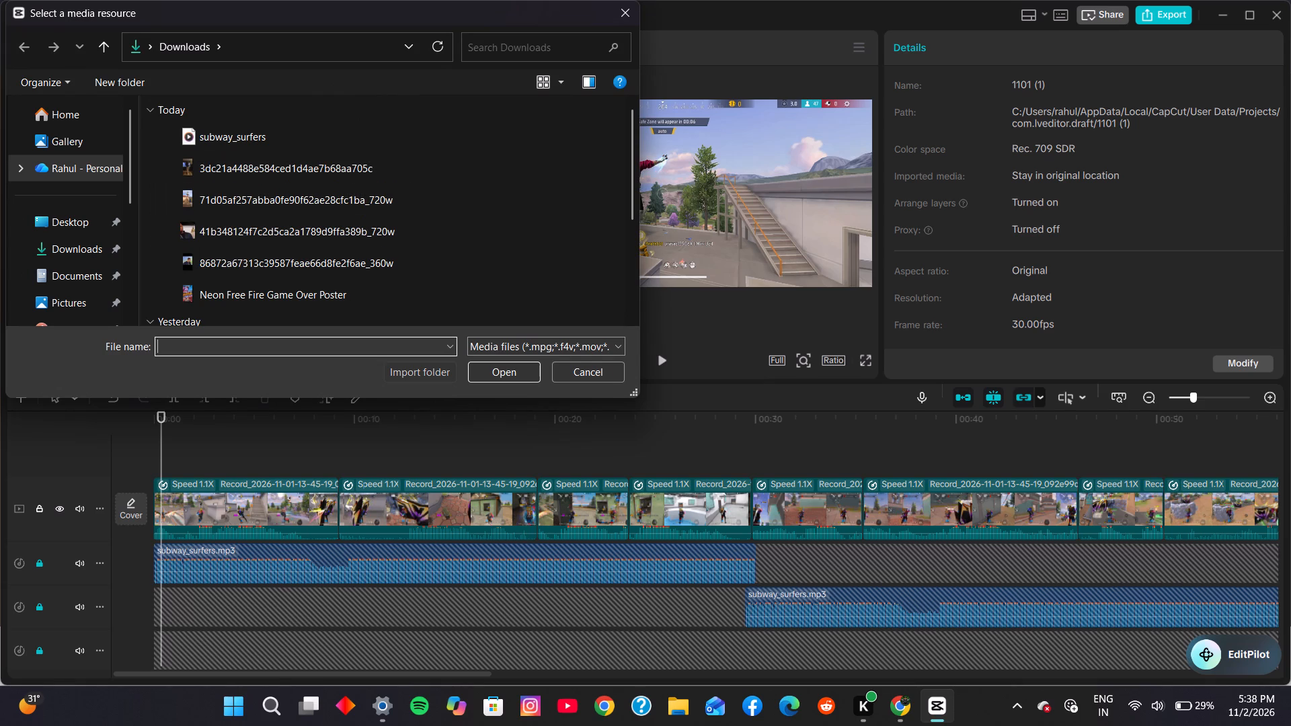
click(103, 249)
triple_click(98, 247)
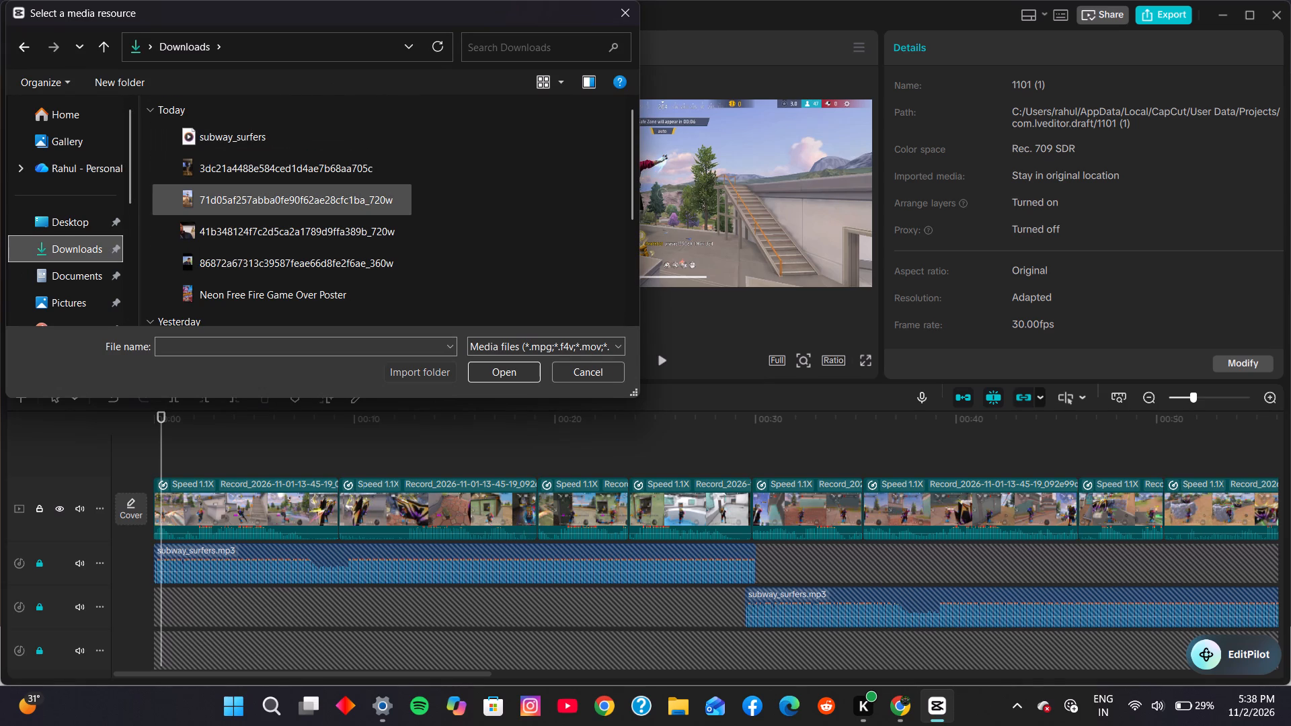
scroll(345, 270, down, 2)
scroll(344, 268, up, 1)
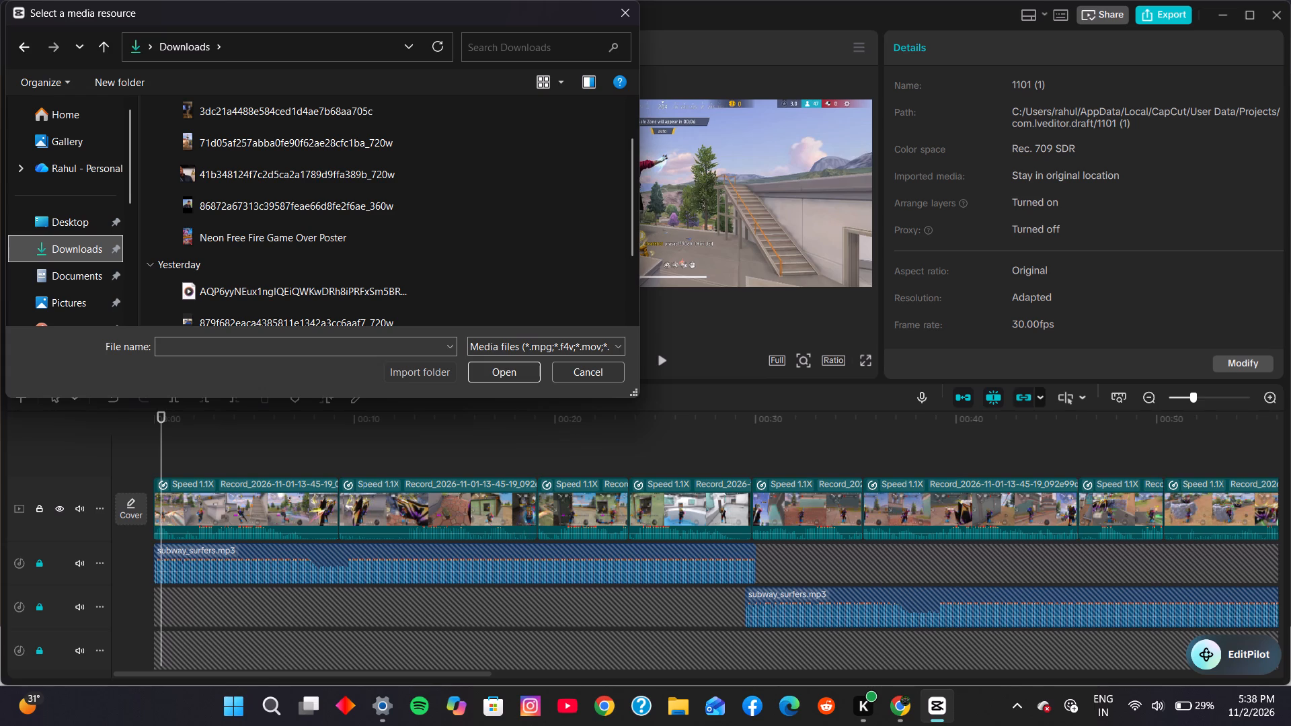
scroll(468, 208, down, 1)
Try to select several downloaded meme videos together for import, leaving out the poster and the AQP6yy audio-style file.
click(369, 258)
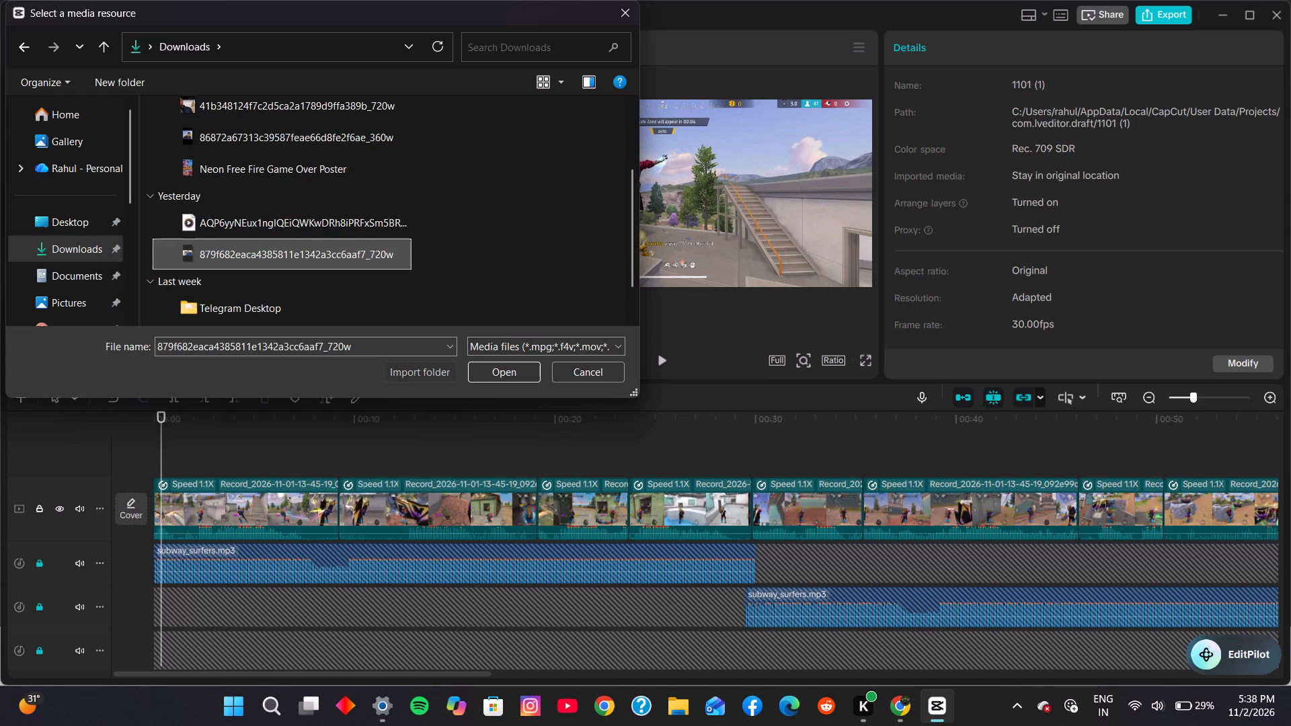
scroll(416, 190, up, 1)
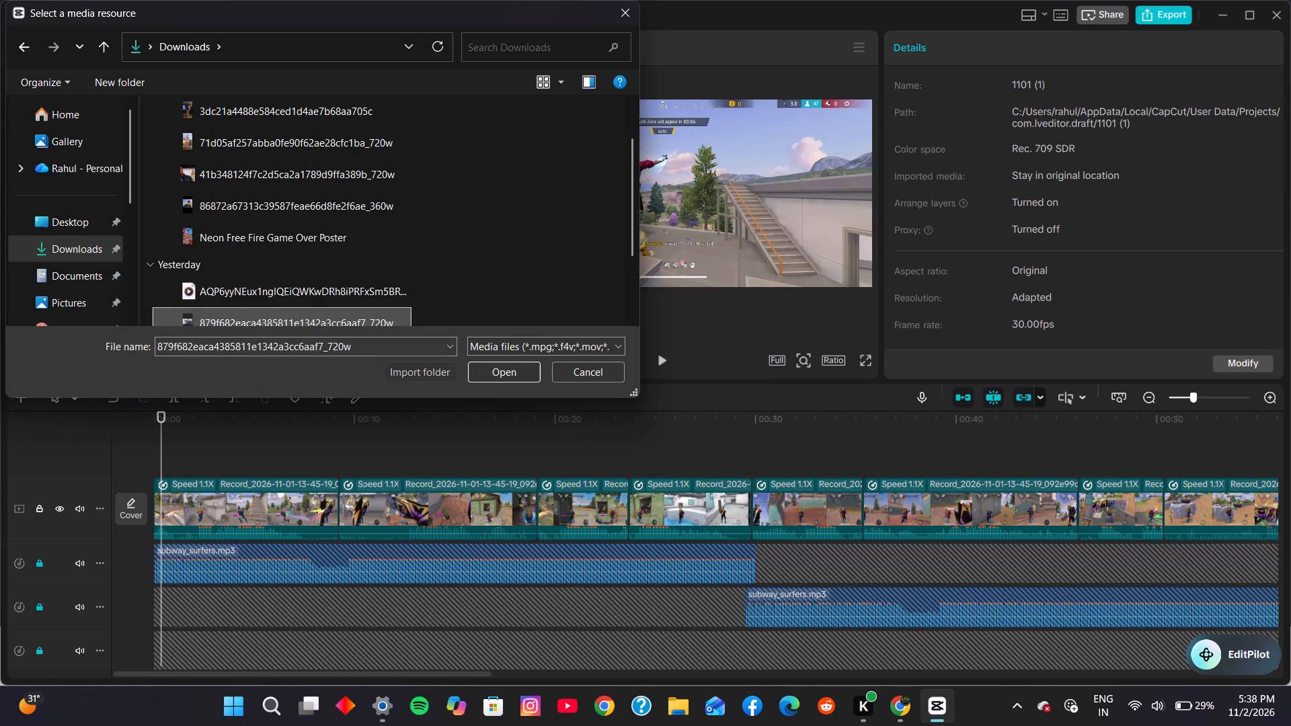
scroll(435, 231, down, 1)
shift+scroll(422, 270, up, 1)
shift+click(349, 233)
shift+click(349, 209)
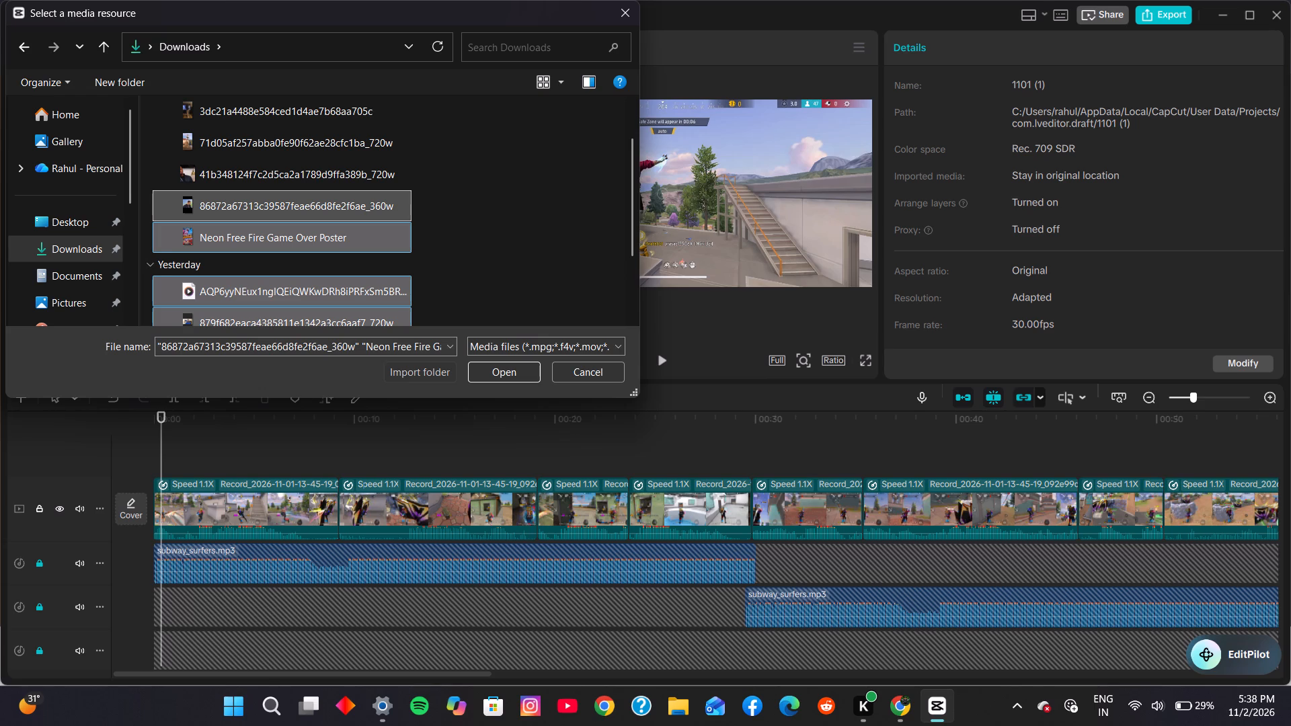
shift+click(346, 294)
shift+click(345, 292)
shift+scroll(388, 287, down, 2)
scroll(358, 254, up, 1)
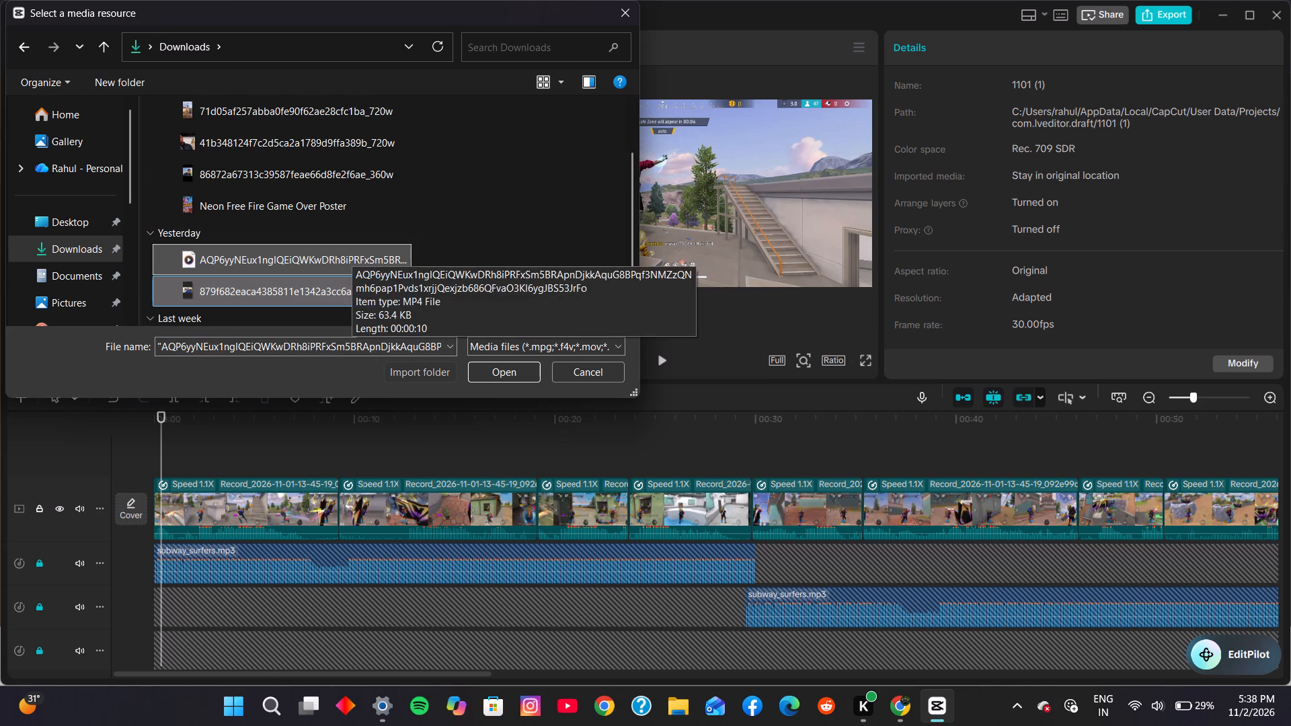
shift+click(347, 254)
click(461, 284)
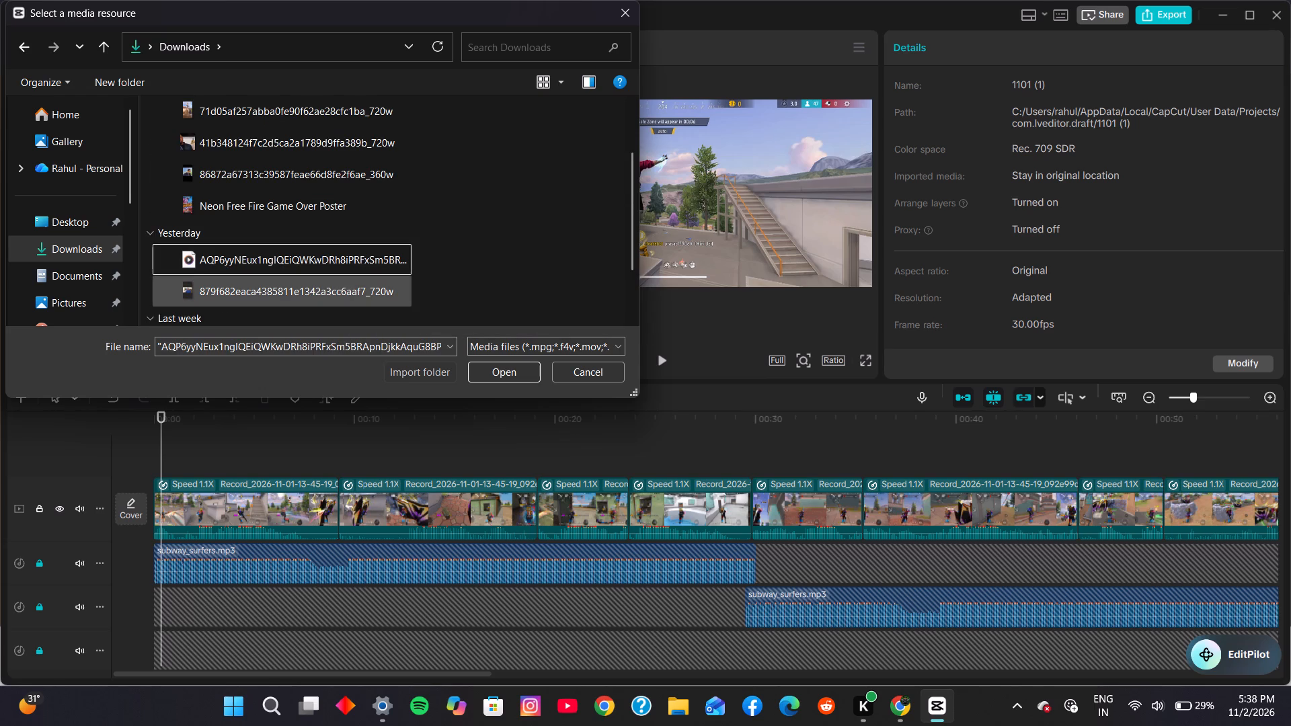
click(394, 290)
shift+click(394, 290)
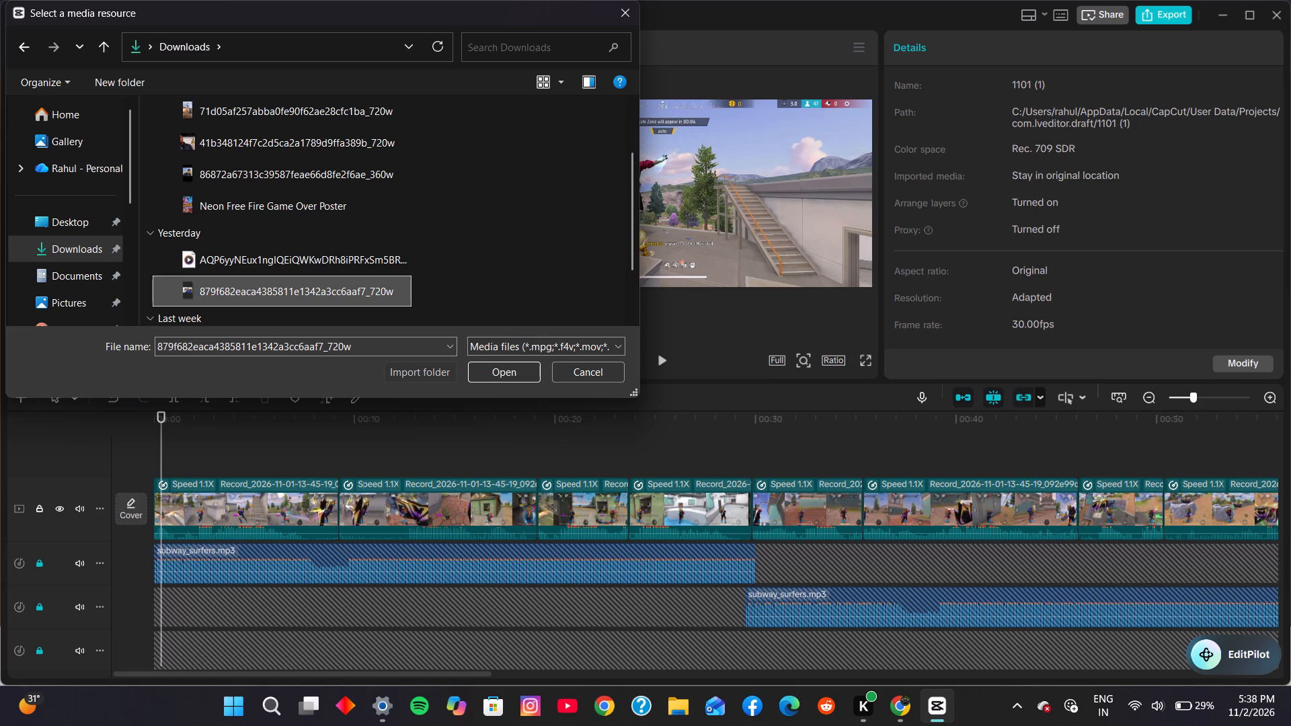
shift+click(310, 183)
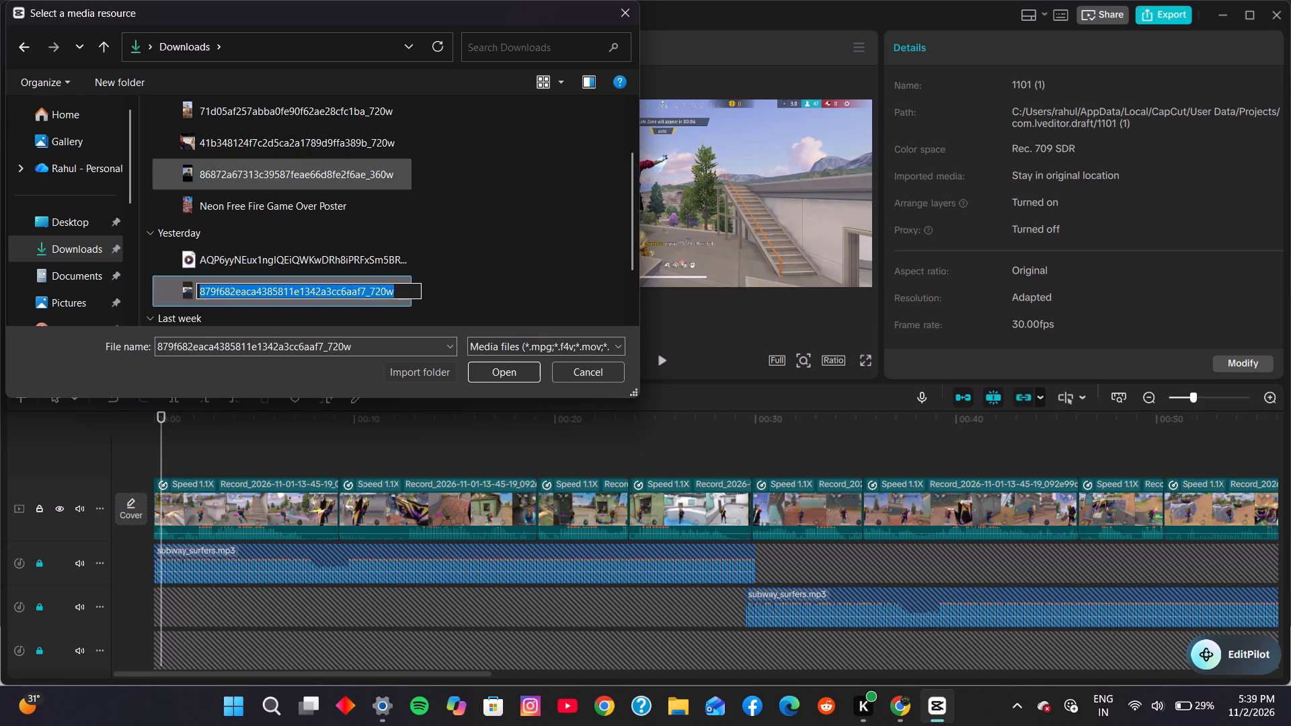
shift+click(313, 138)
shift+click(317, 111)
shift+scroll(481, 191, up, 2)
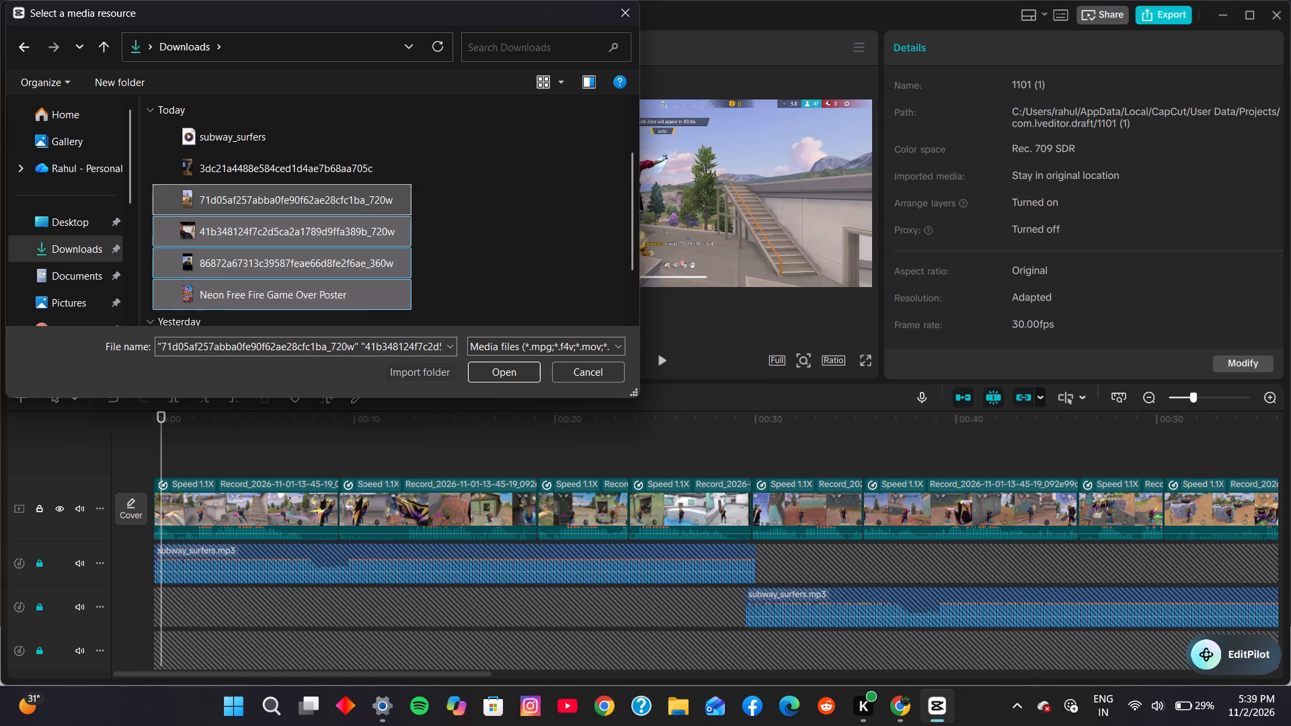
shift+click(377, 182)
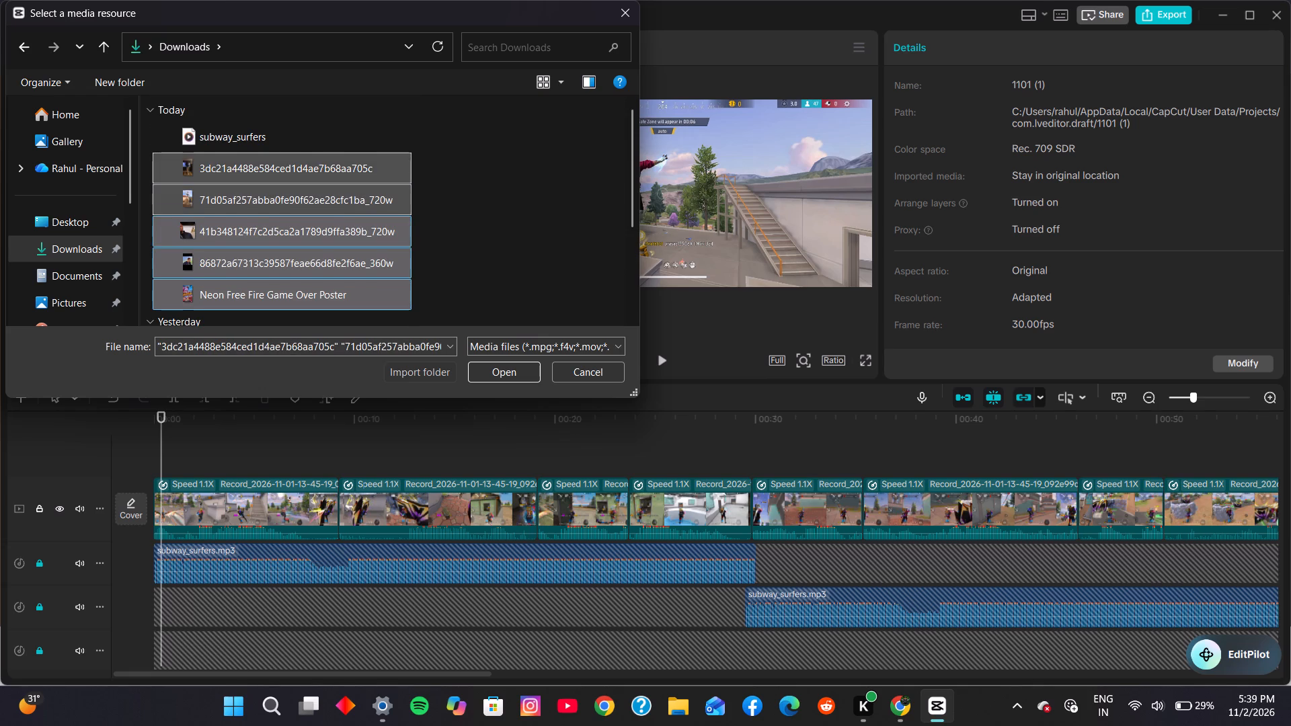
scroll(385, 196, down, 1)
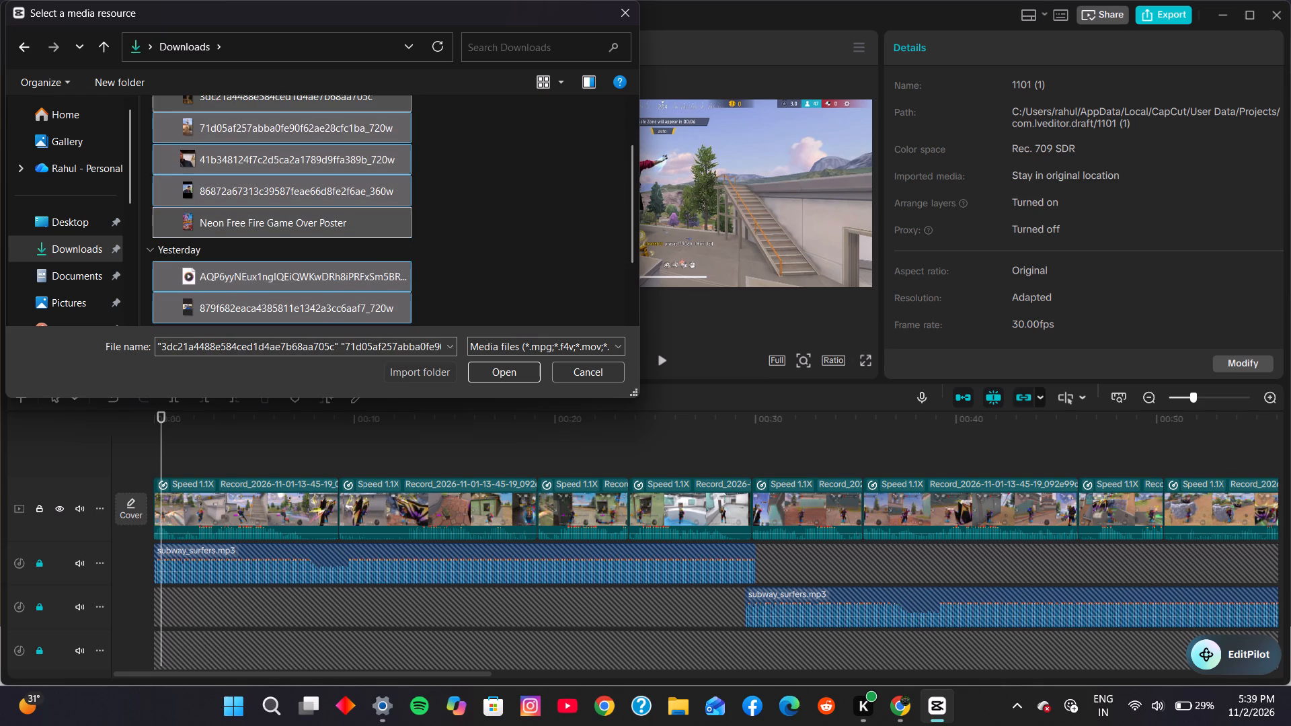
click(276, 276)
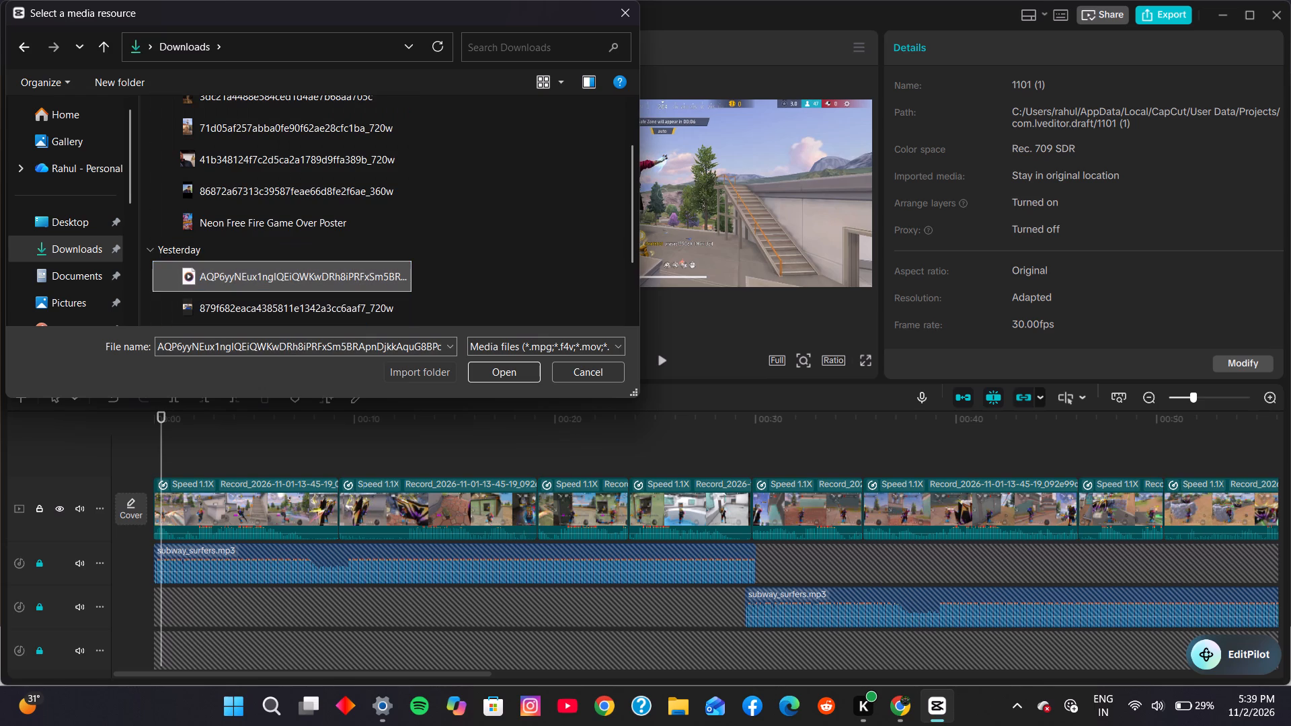
Import the video 879f682eaca4385811e1342a3cc6aaf7_720w from the Downloads folder.
click(280, 302)
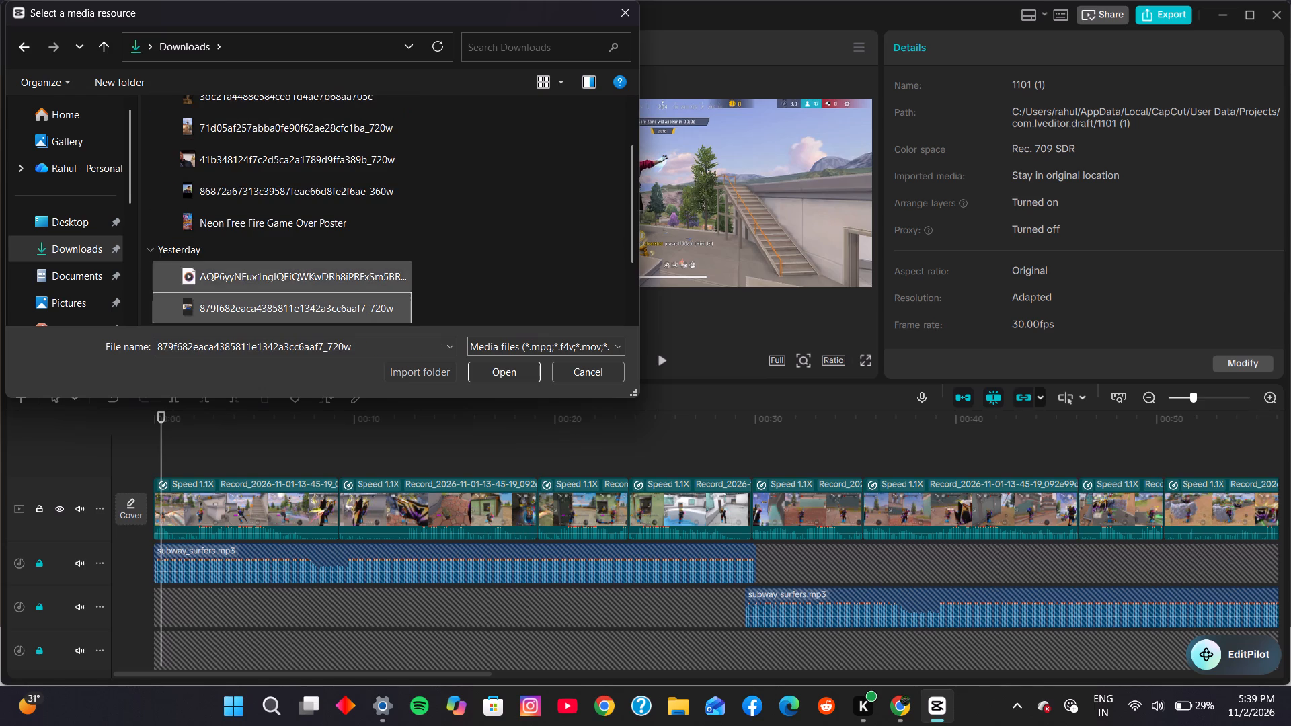
scroll(349, 261, down, 2)
scroll(349, 261, up, 1)
click(486, 371)
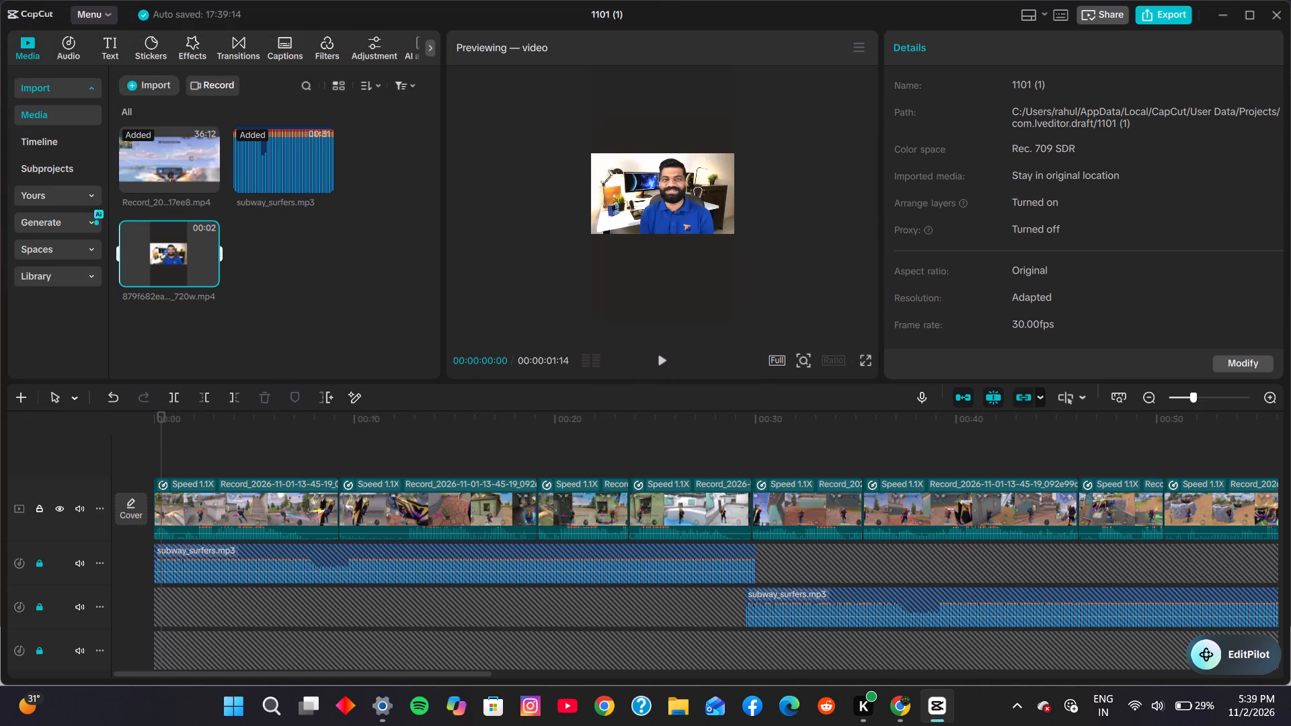
Import the four other meme videos from Downloads, whose names begin with 3dc21a, 71d05a, 41b348 and 86872a.
click(163, 87)
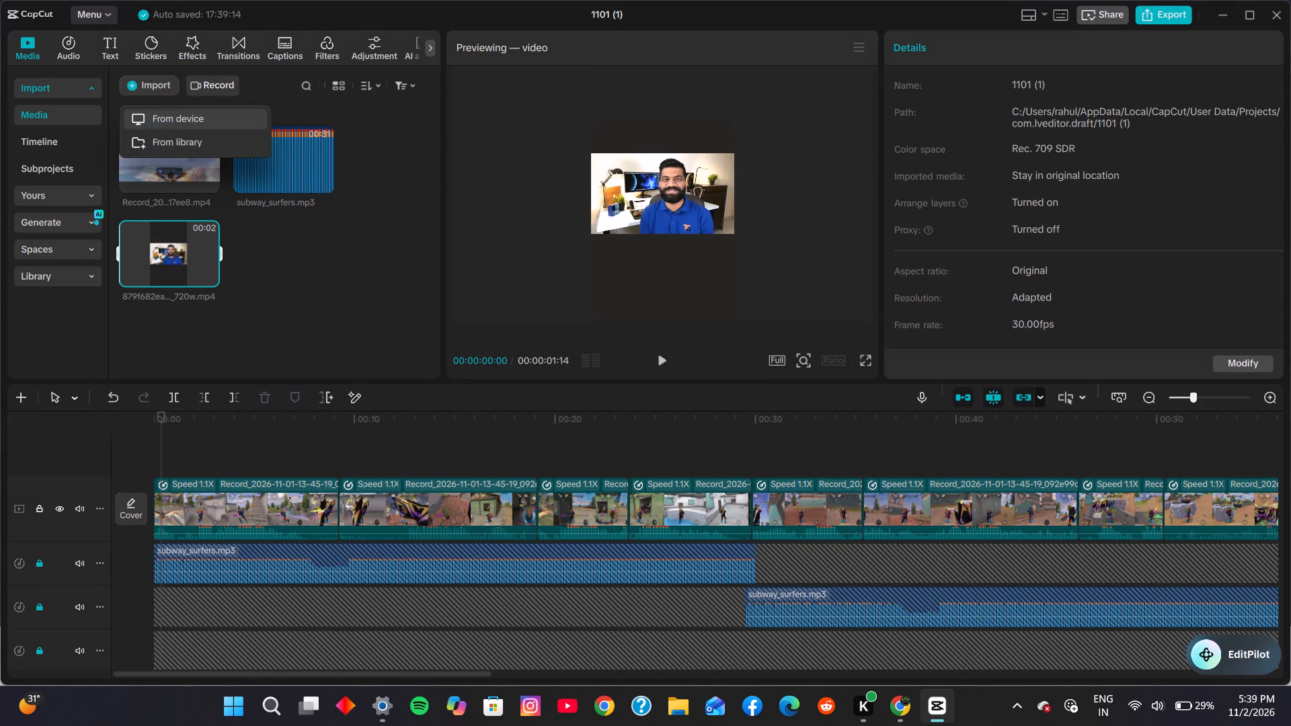
click(195, 122)
scroll(302, 273, down, 2)
scroll(302, 272, up, 2)
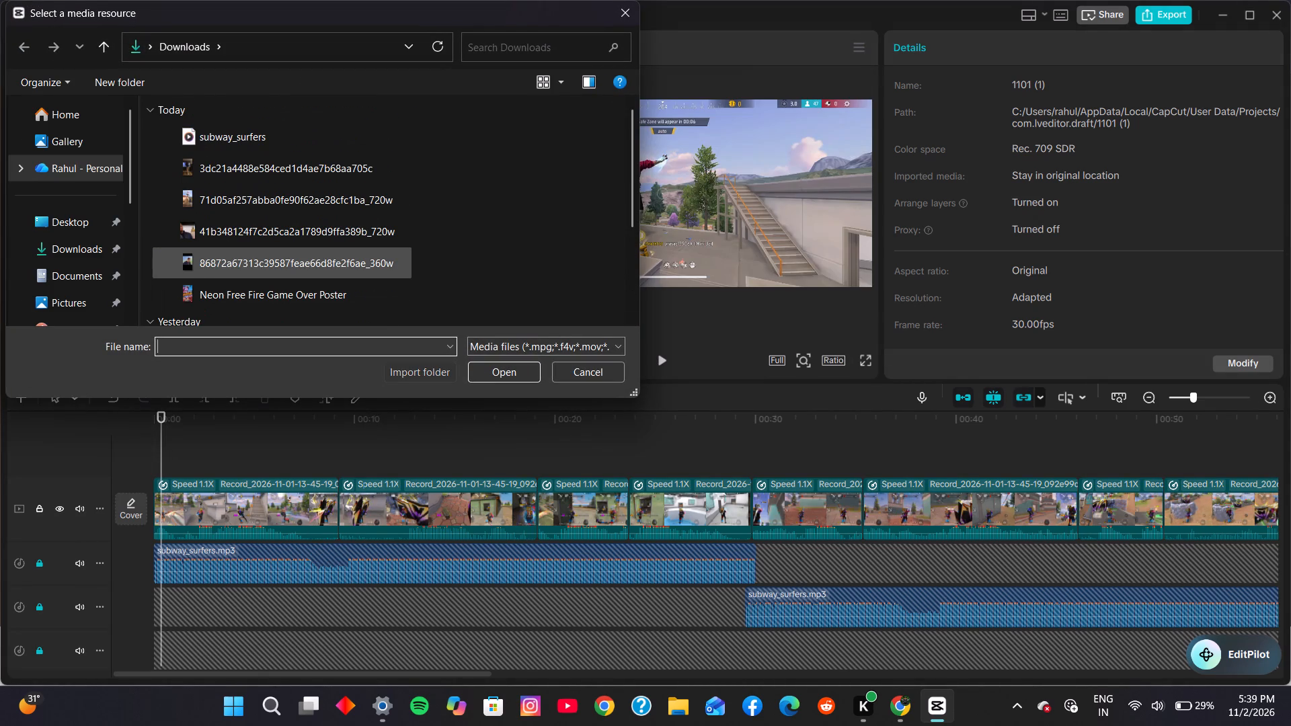
drag(303, 268, 312, 250)
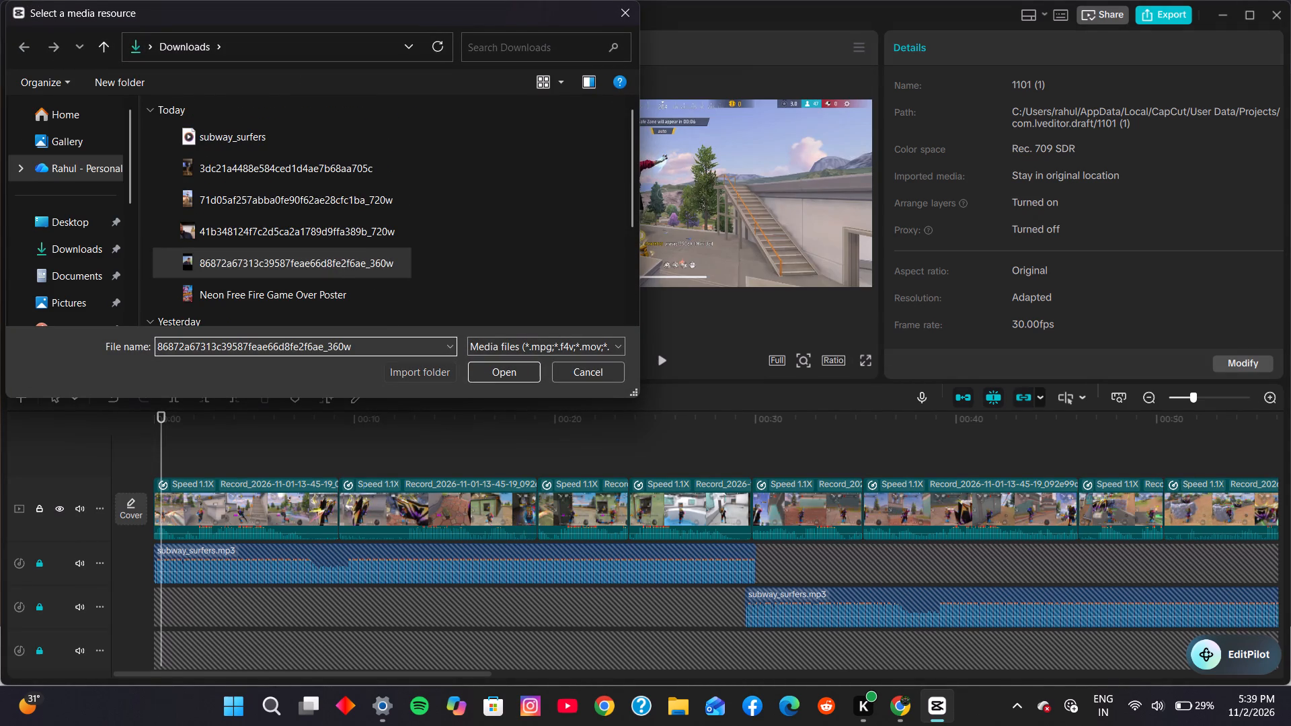
drag(443, 257, 373, 189)
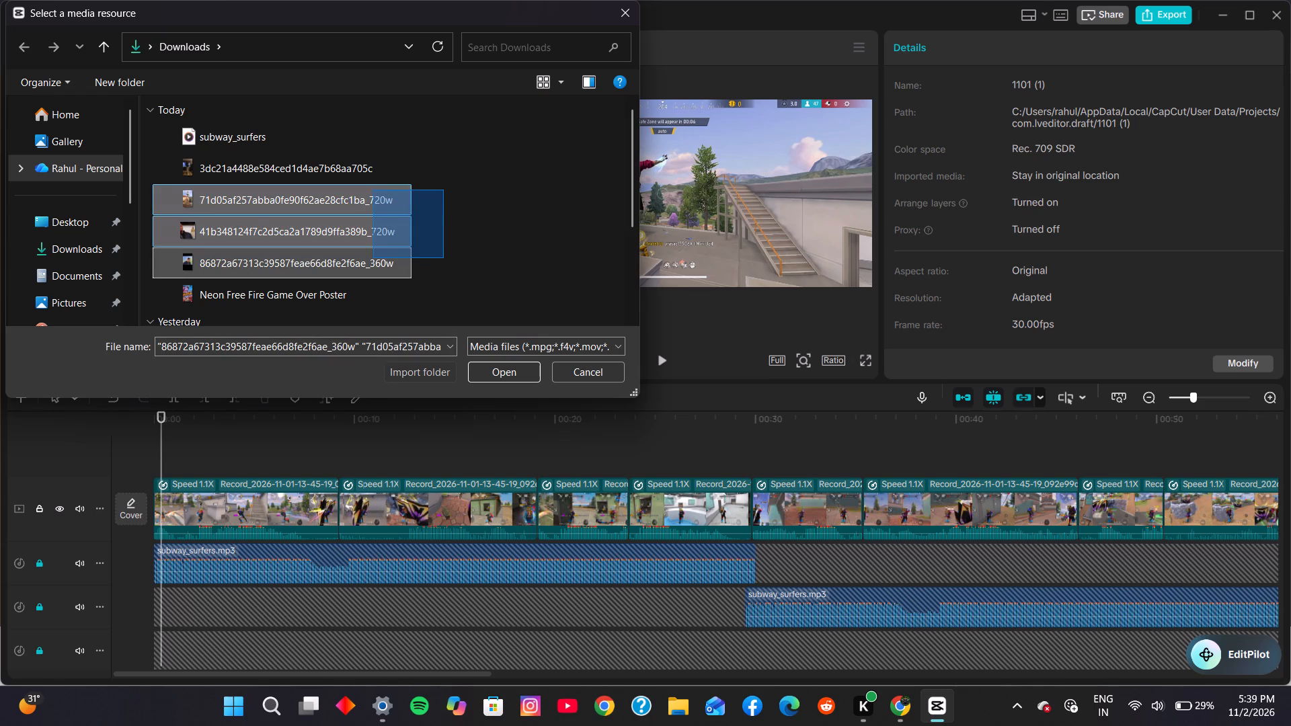
drag(373, 189, 370, 175)
click(510, 367)
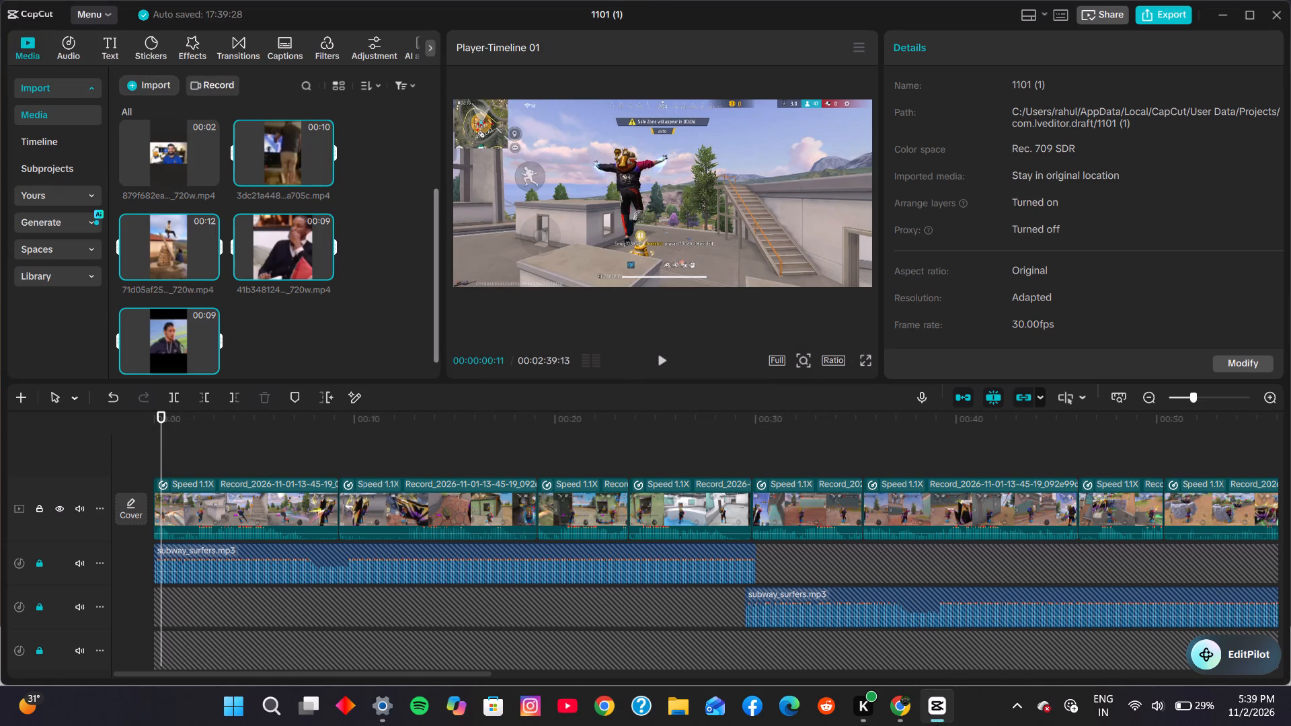
Insert the 879f682ea meme video at the very beginning of the main video track, ahead of the gameplay clips.
scroll(293, 234, up, 3)
click(168, 263)
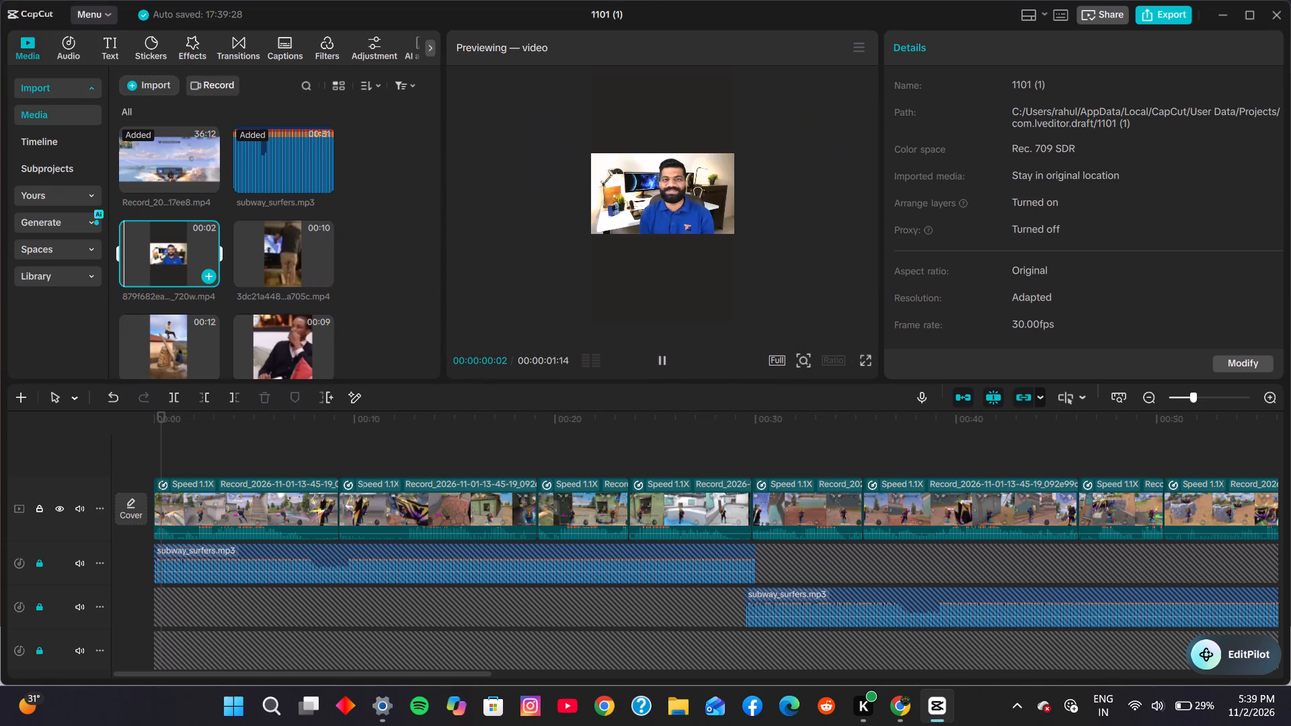
click(206, 277)
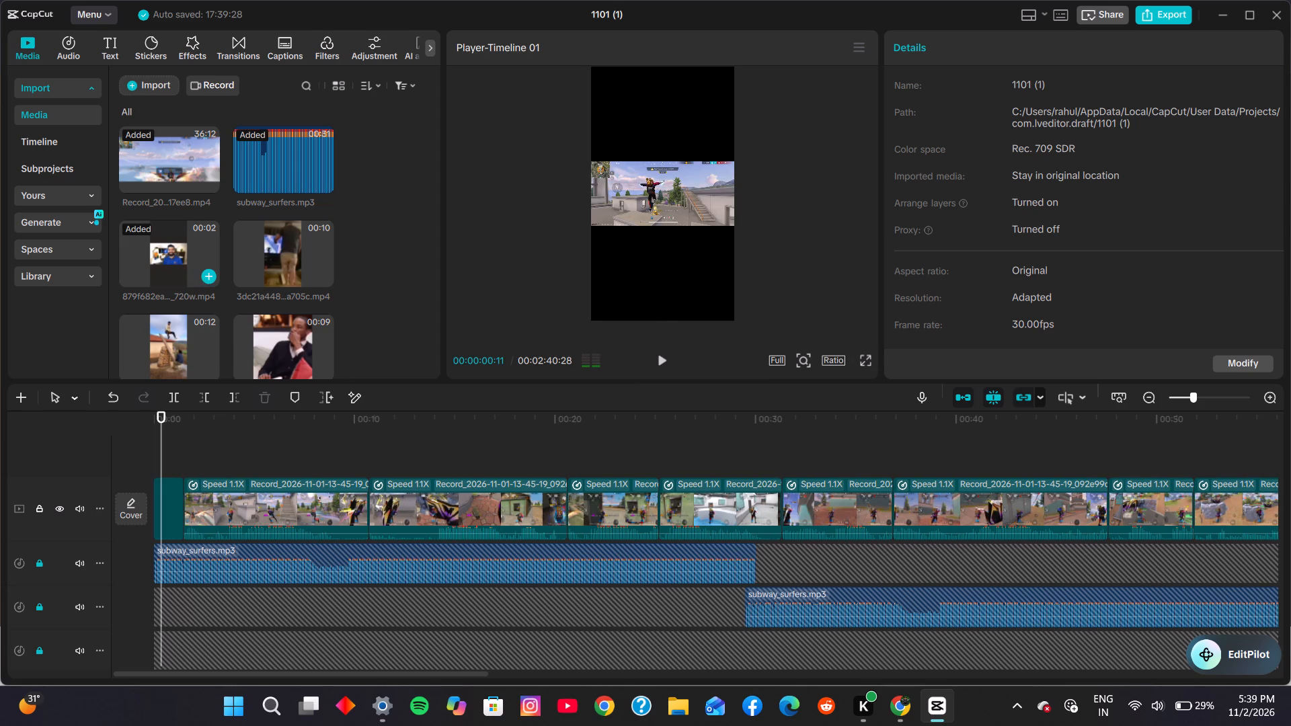
Play the opening from the start and split the first gameplay clip at 00:00:02:21.
drag(169, 446, 154, 444)
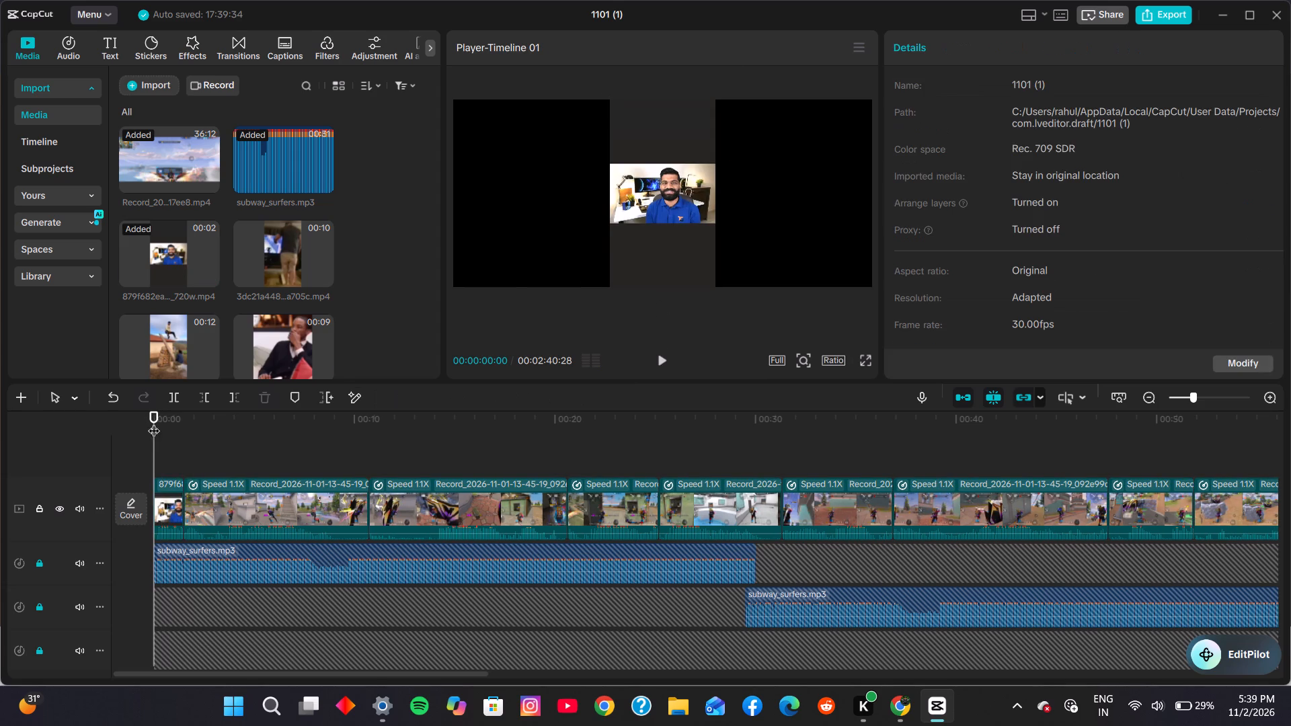
click(661, 353)
click(661, 353)
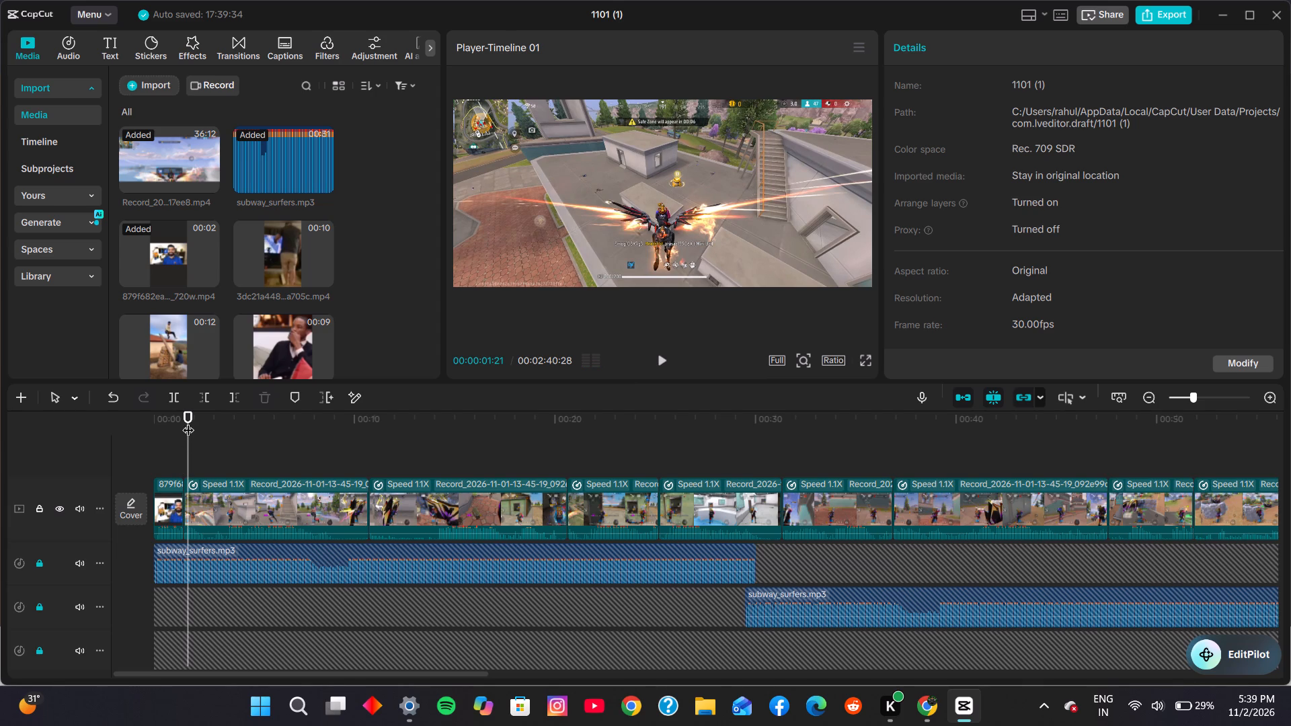
drag(188, 419, 128, 426)
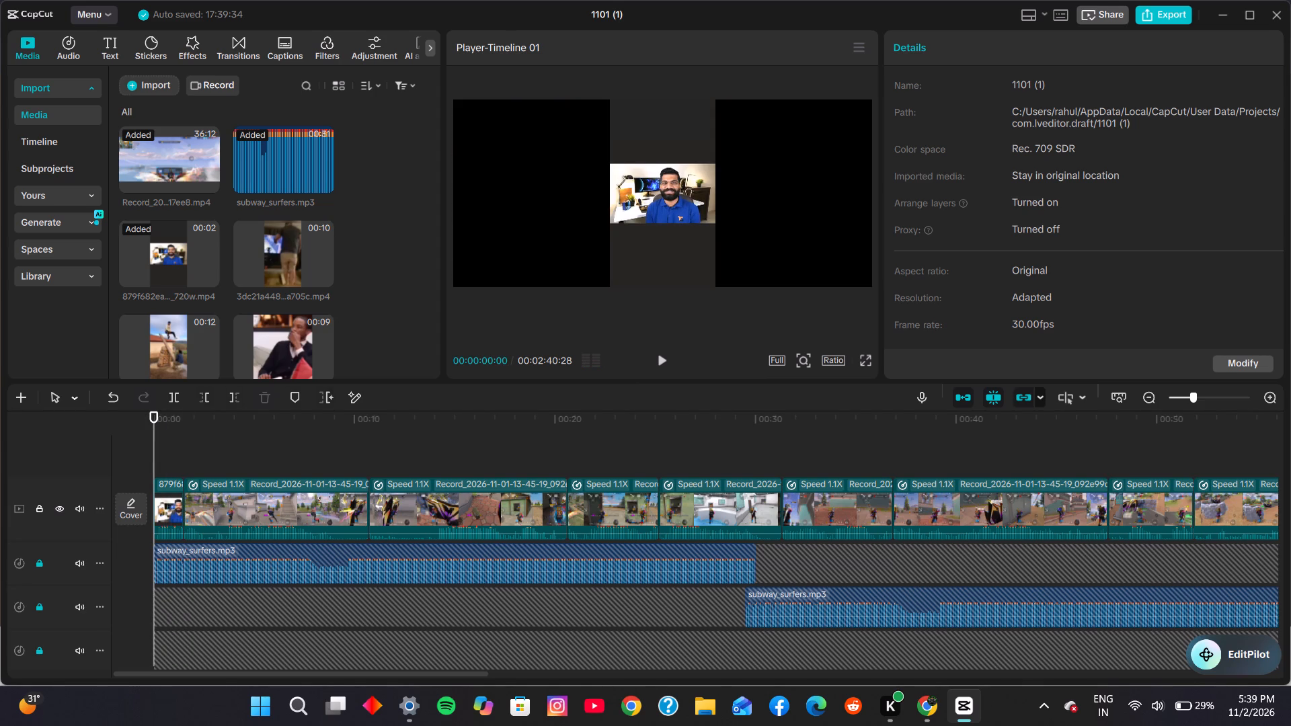
click(658, 354)
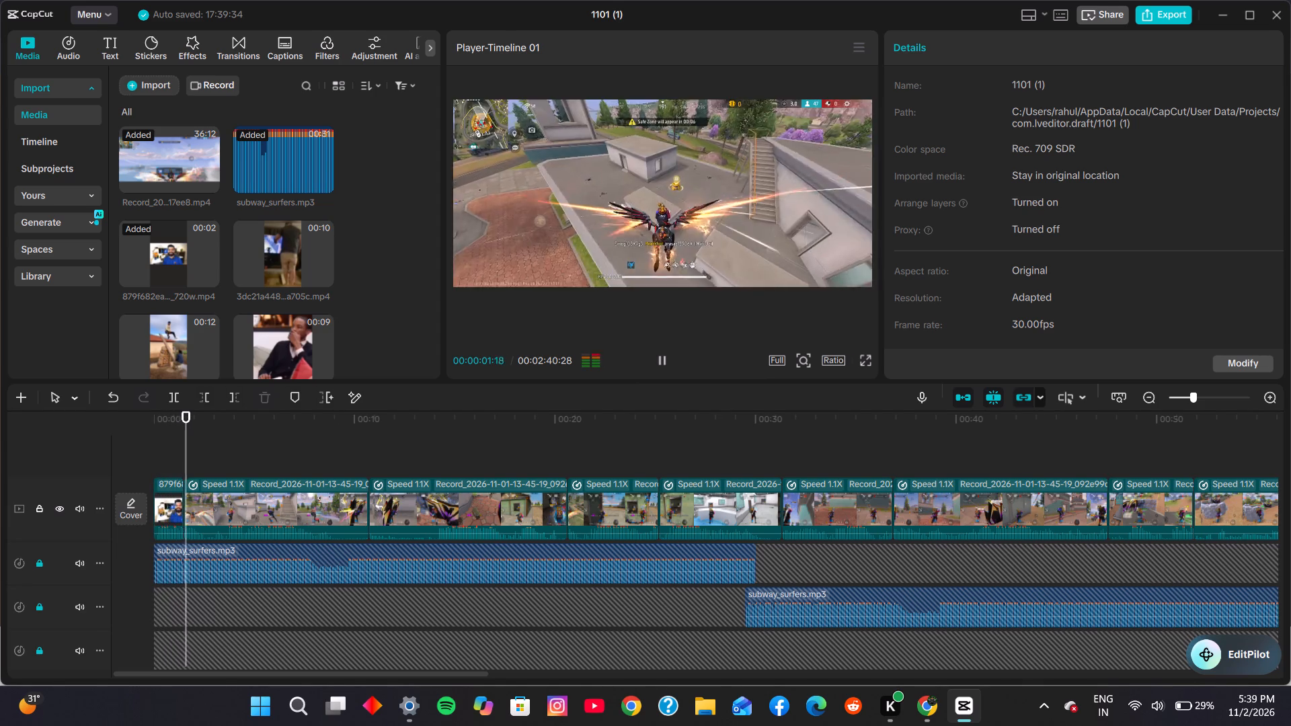
click(658, 354)
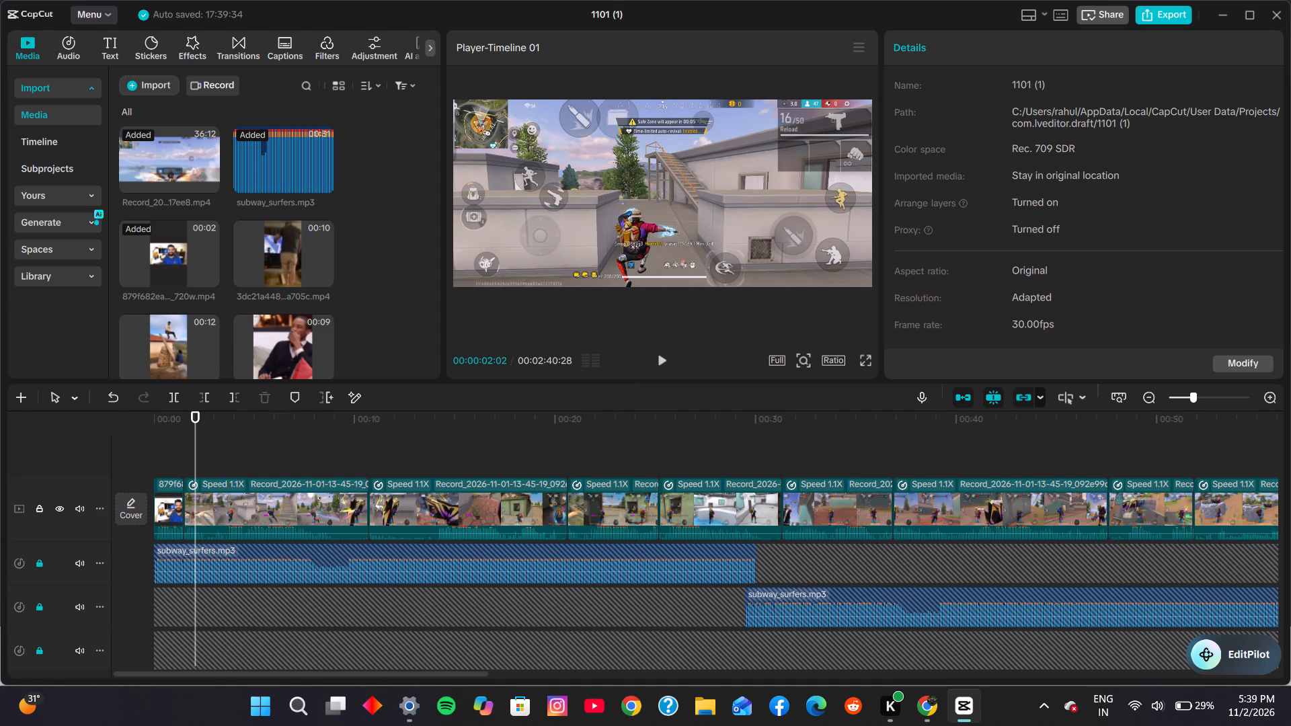
click(660, 355)
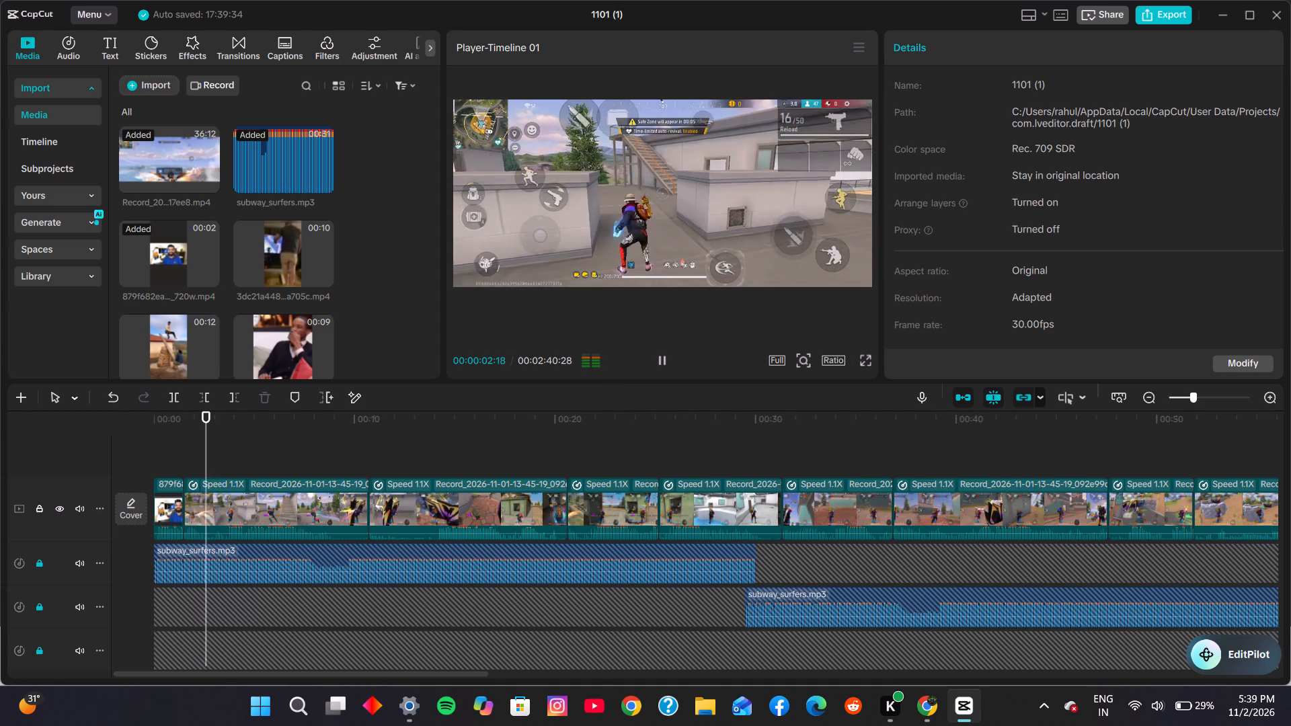
click(660, 355)
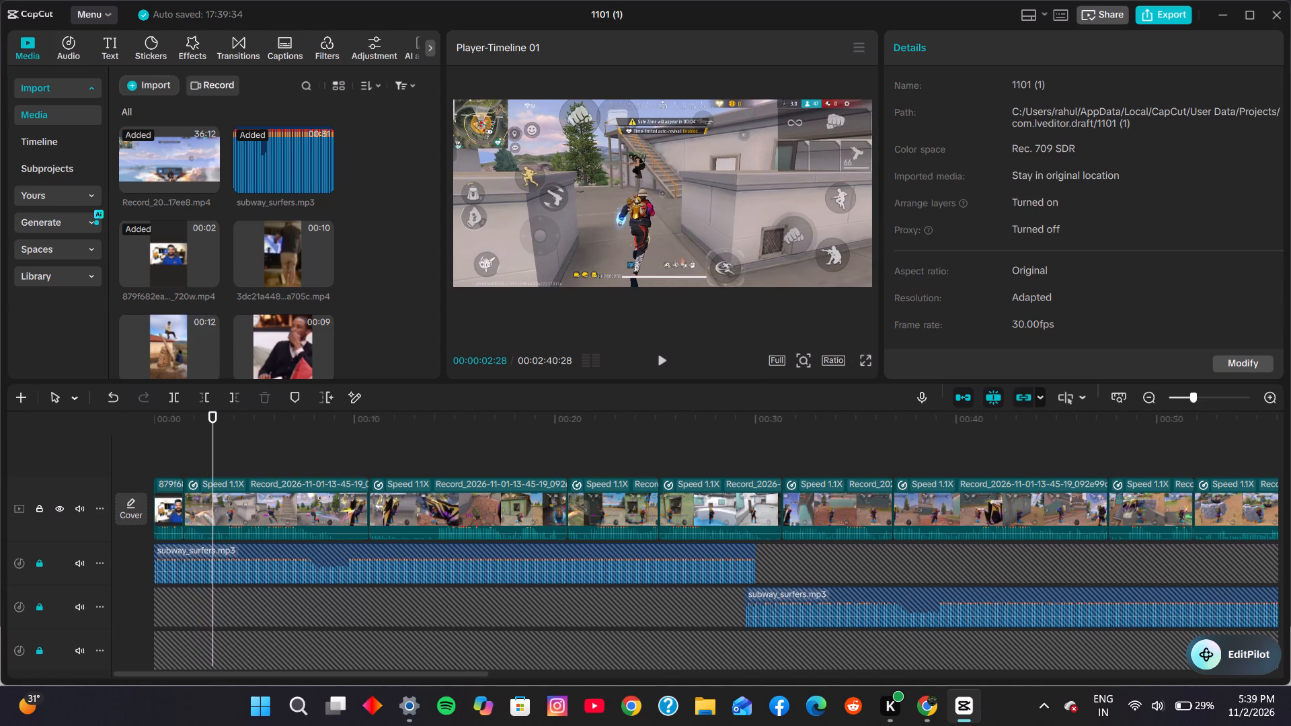
drag(212, 412, 211, 411)
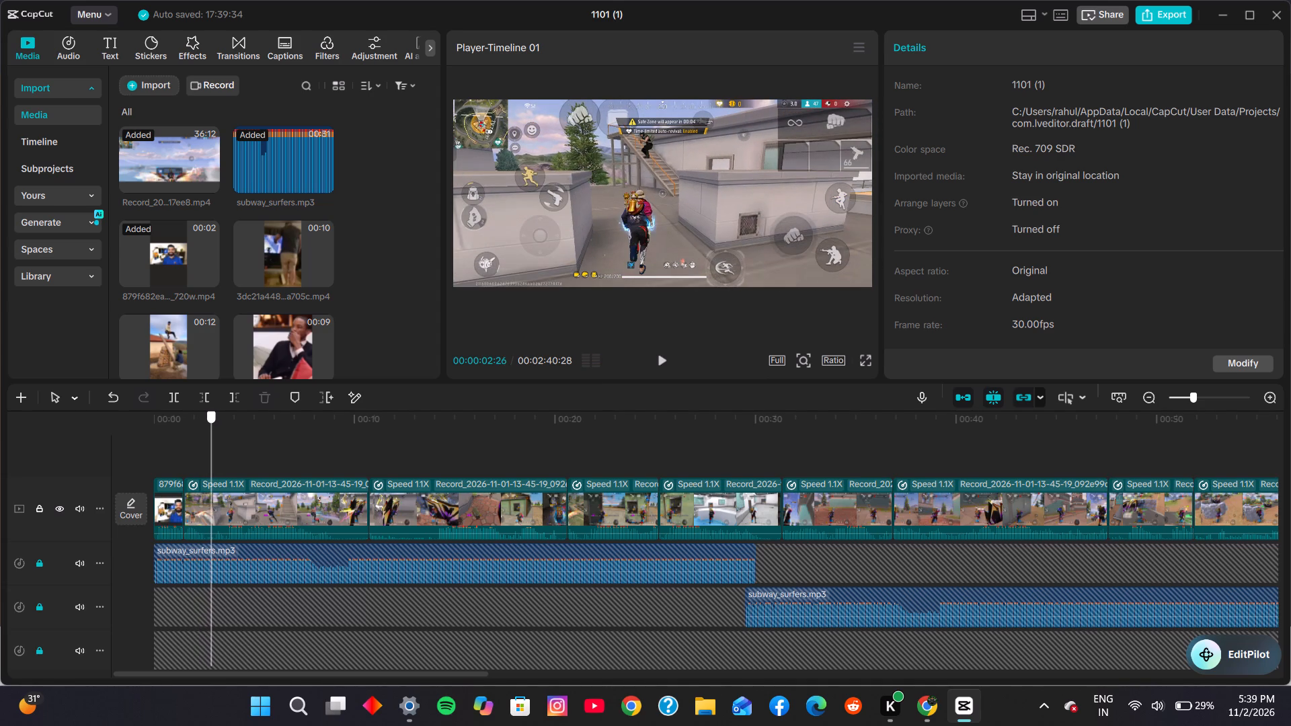
drag(211, 411, 210, 413)
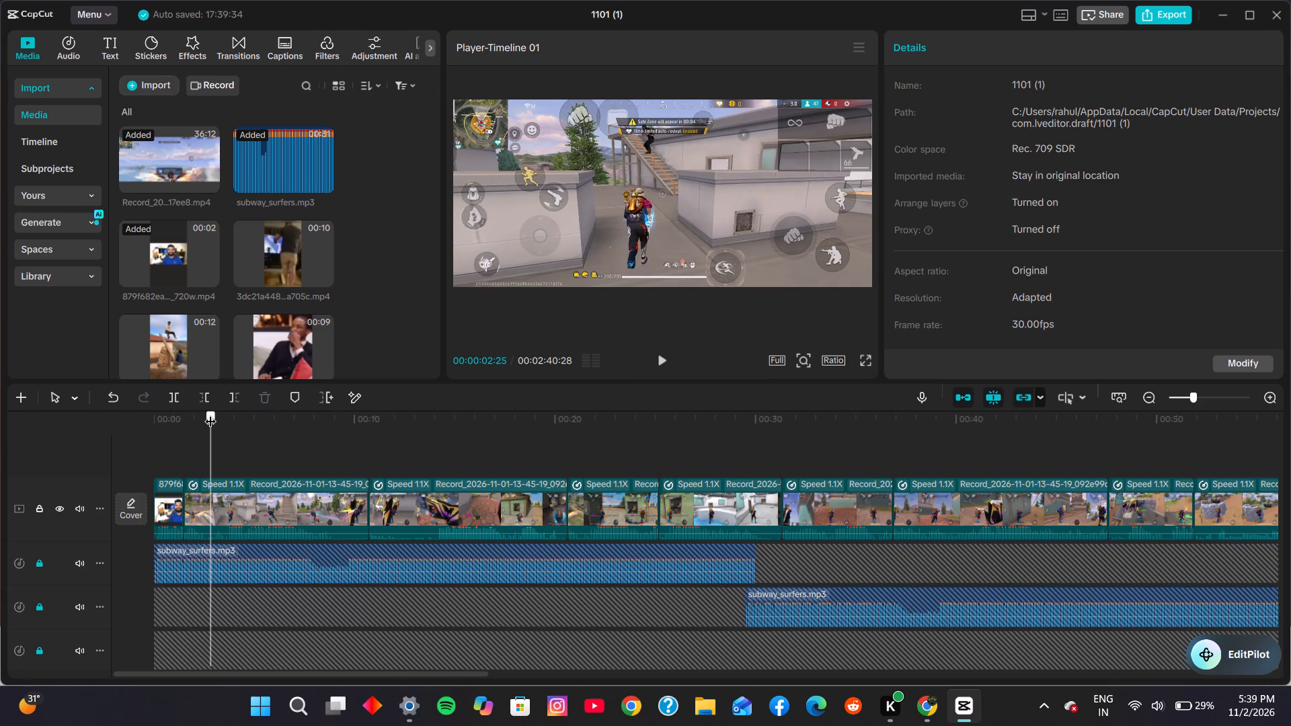
drag(210, 413, 208, 418)
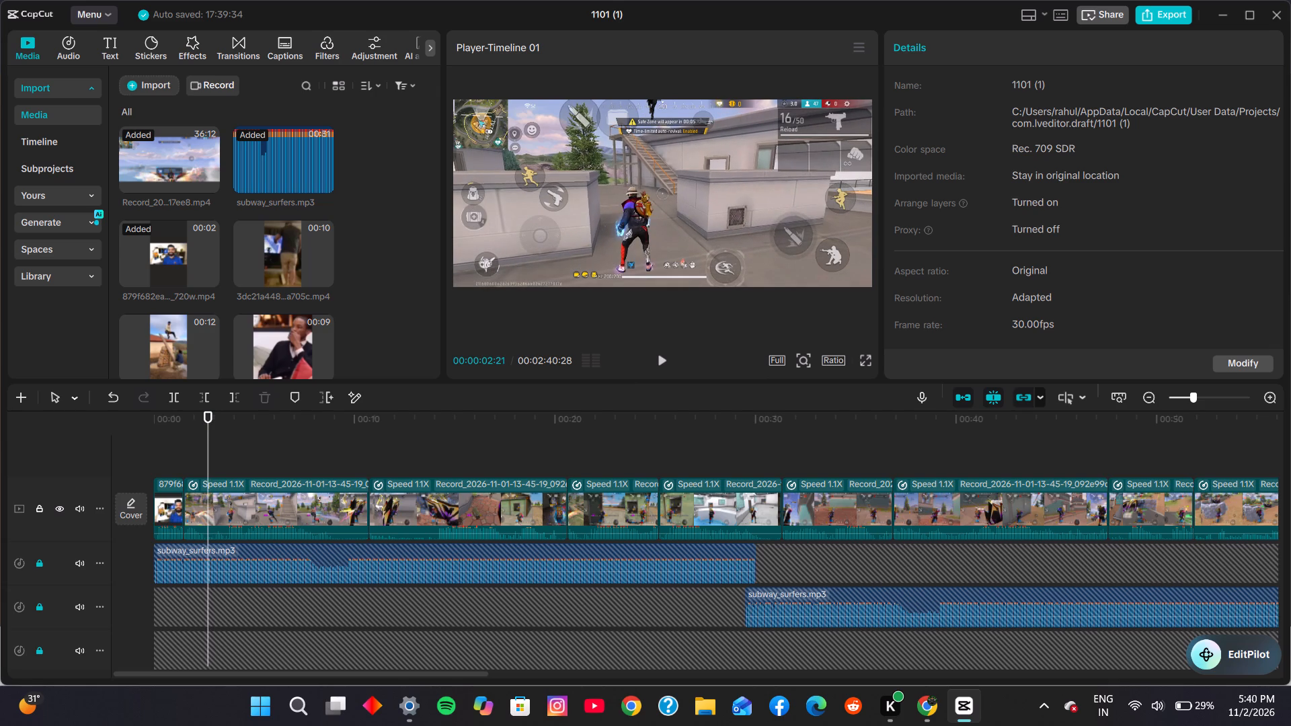
click(171, 401)
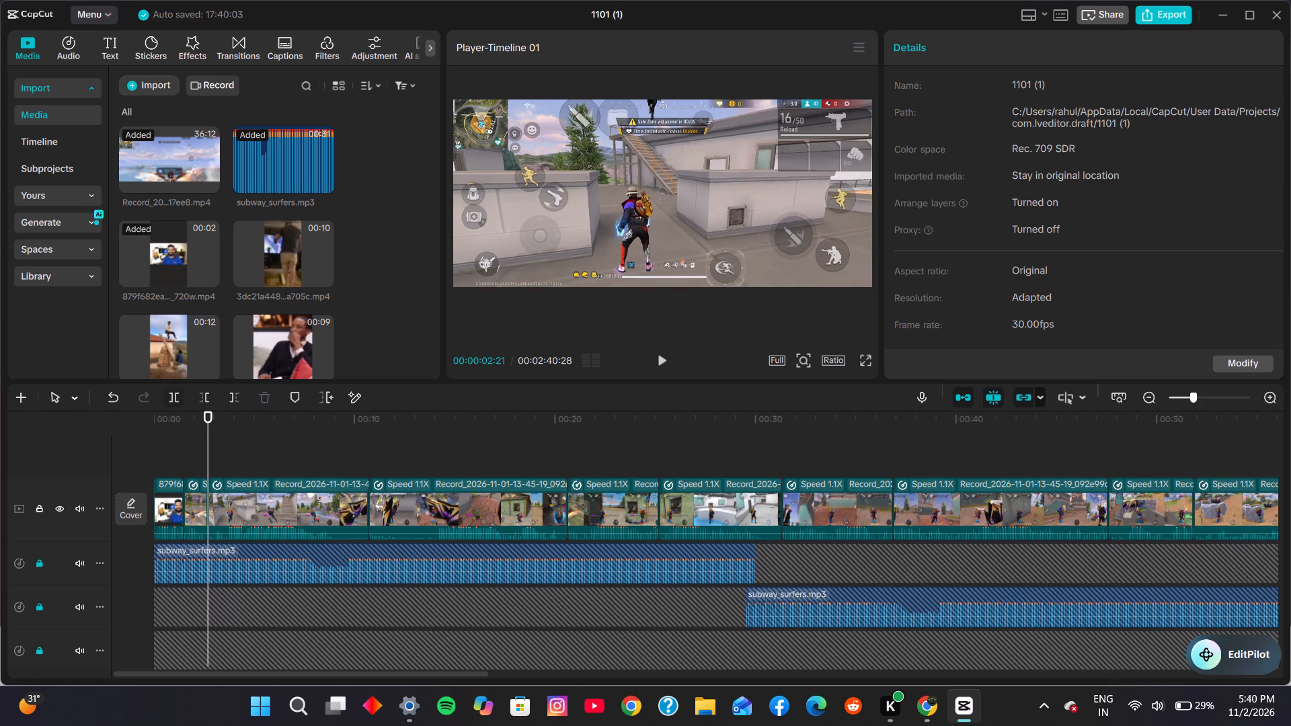
Insert the 71d05af25 meme video into the main track at the split point.
scroll(261, 291, down, 1)
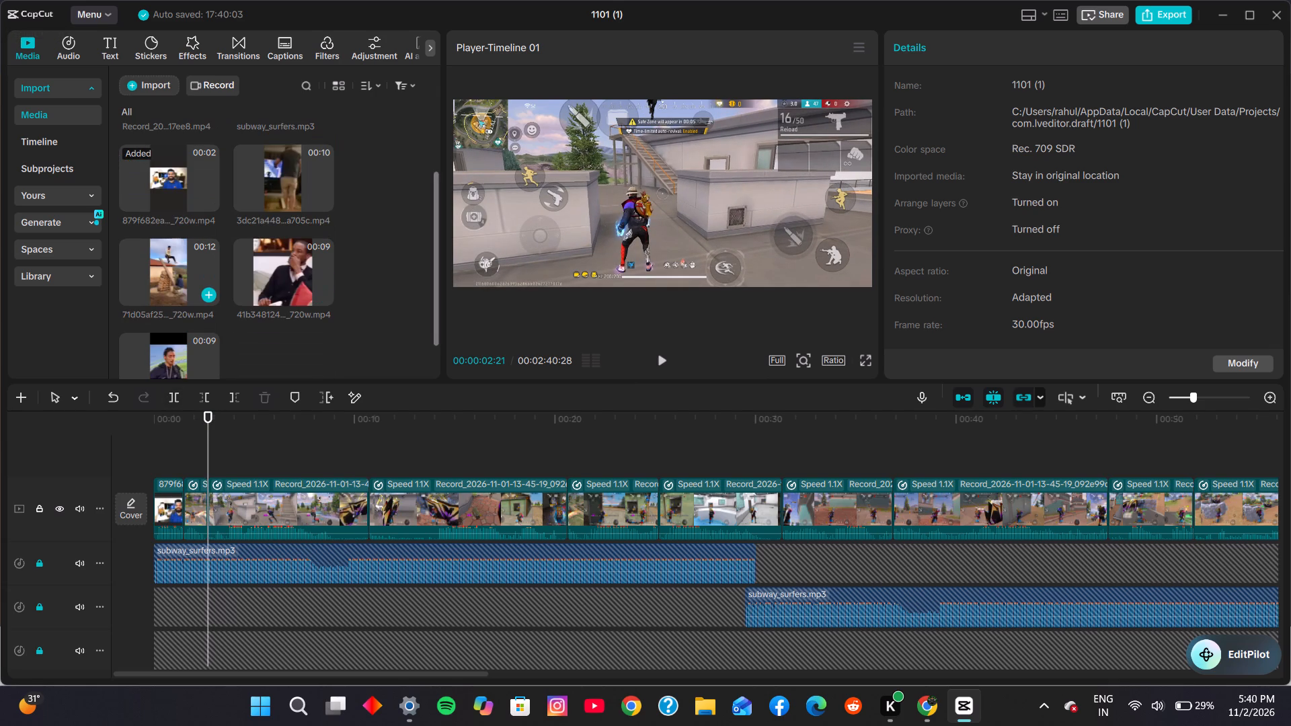
click(204, 294)
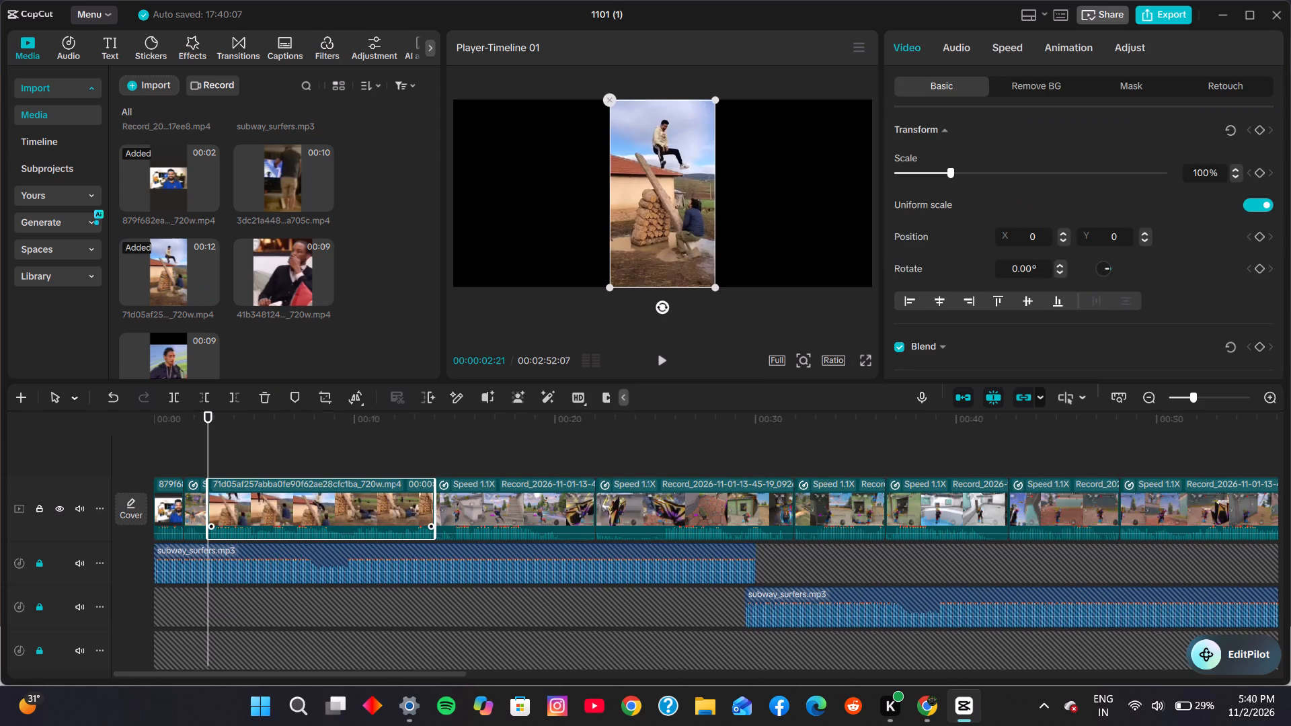
Trim about 3.7 seconds off the start of the inserted 71d05af25 meme clip.
click(225, 486)
drag(208, 499, 227, 499)
drag(227, 499, 274, 494)
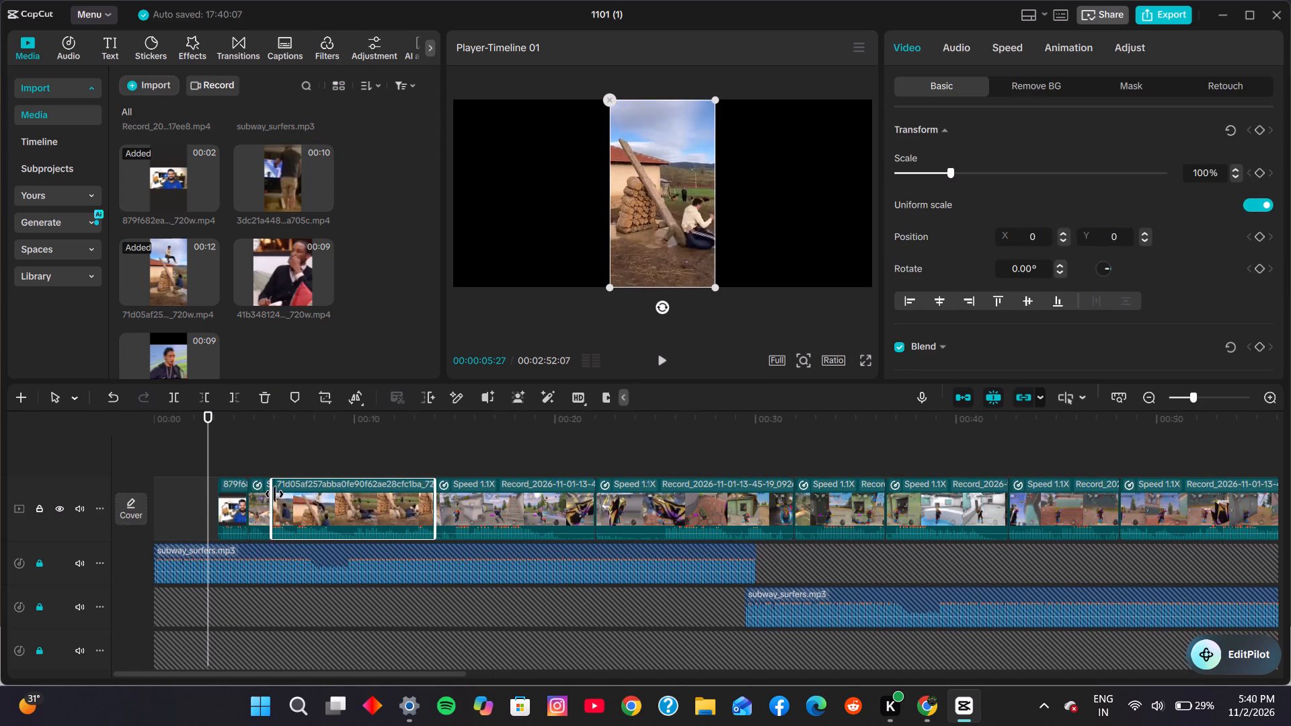
drag(274, 494, 290, 493)
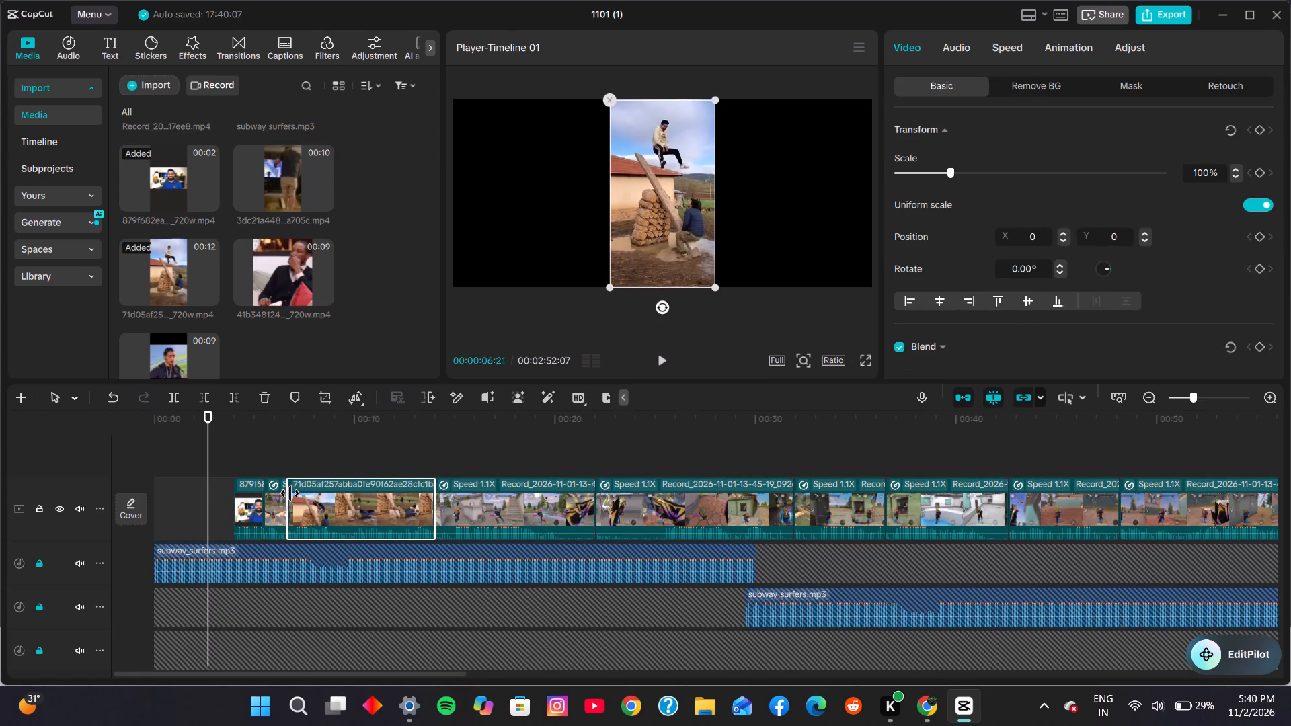
drag(290, 493, 285, 493)
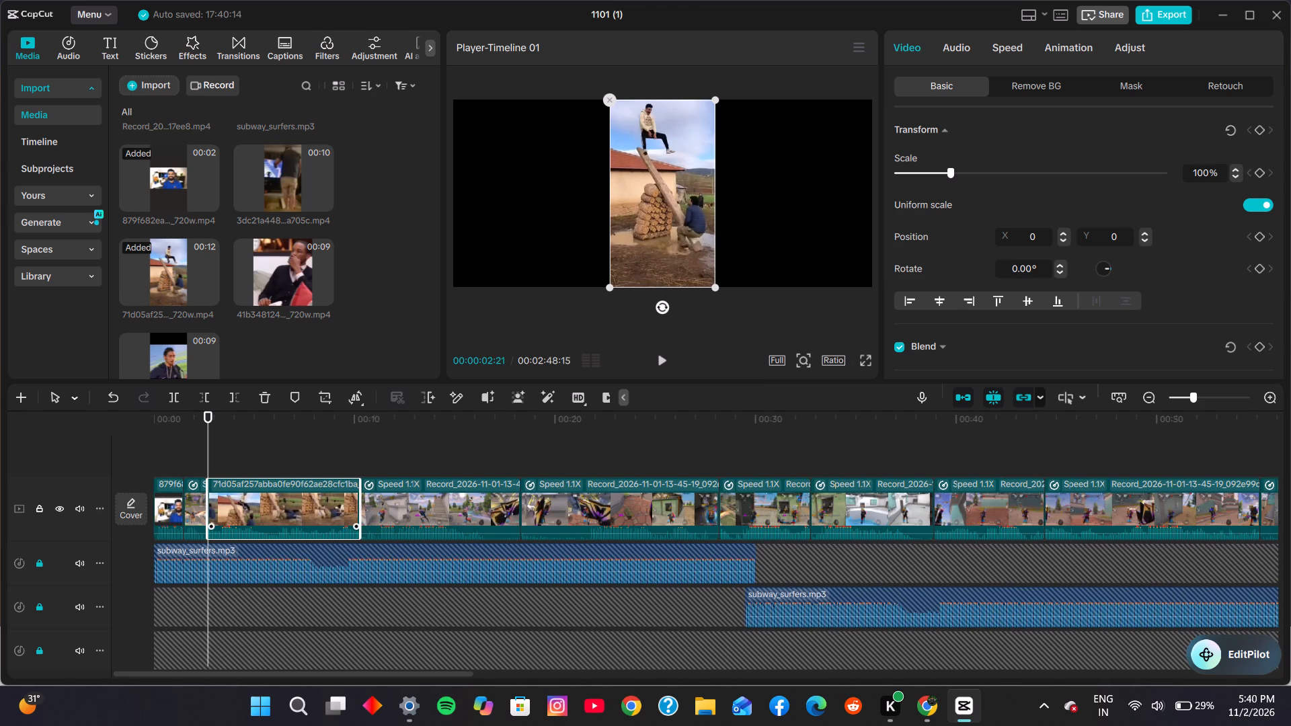
Trim the end of the 71d05af25 meme clip back so it finishes at about 00:00:03:25.
click(328, 454)
drag(357, 503, 340, 502)
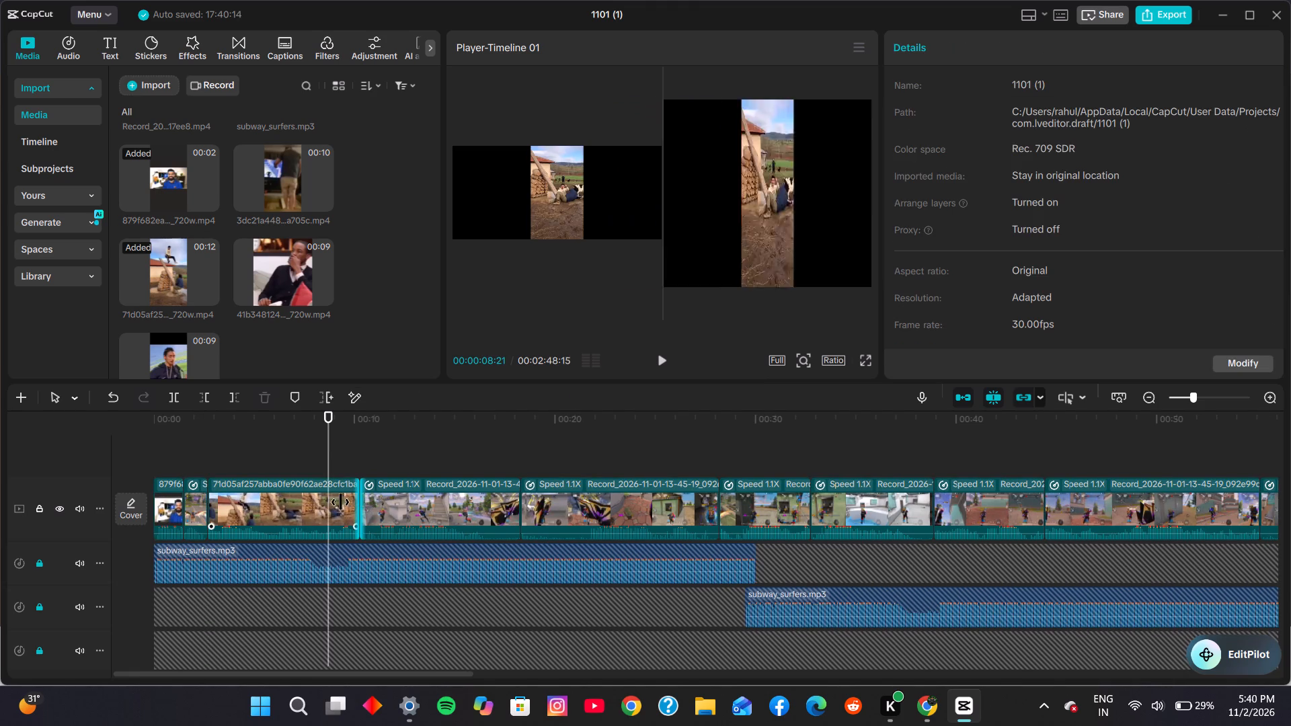
drag(340, 502, 344, 502)
right_click(344, 502)
click(328, 499)
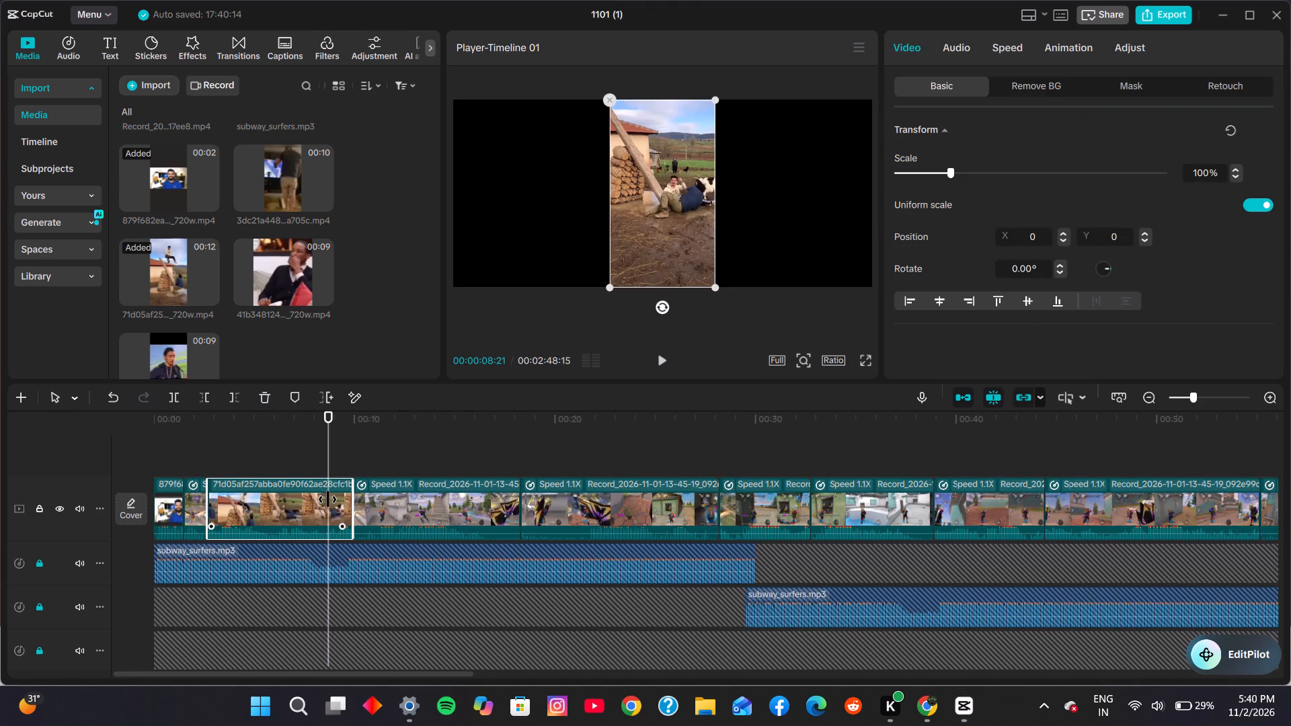
drag(351, 497, 344, 498)
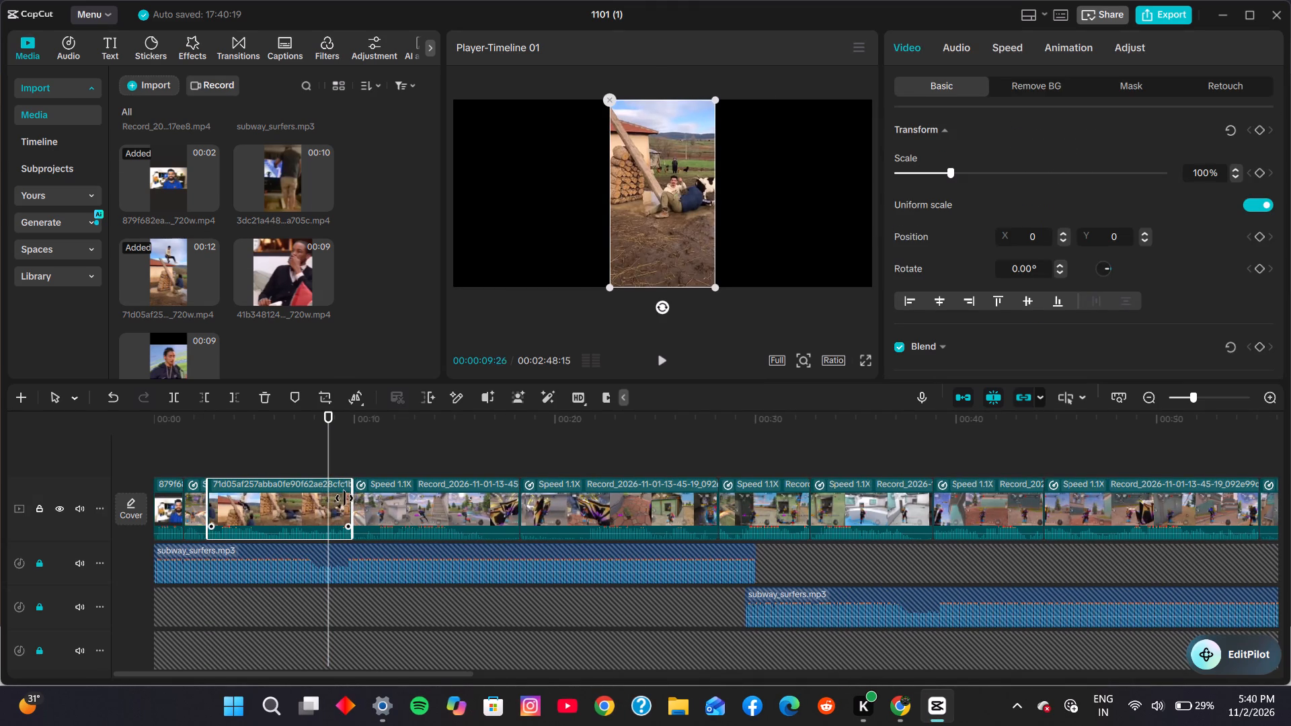
drag(344, 498, 266, 499)
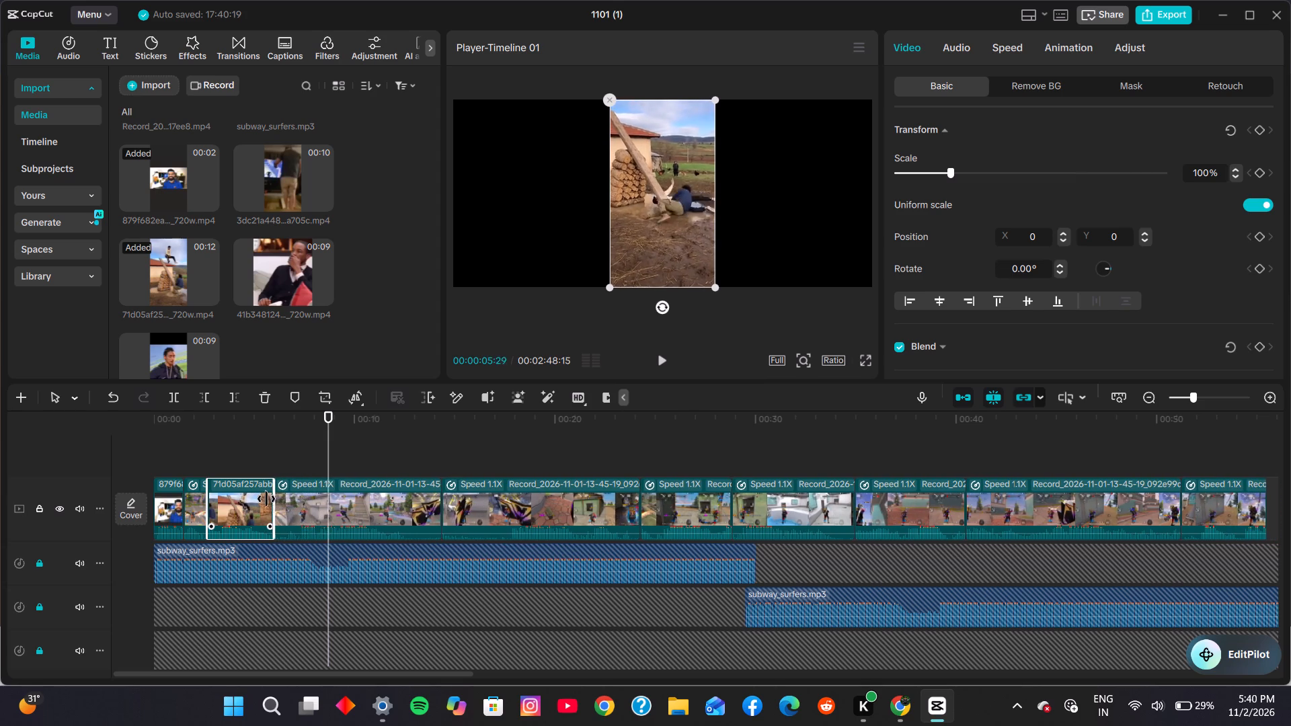
drag(266, 499, 219, 499)
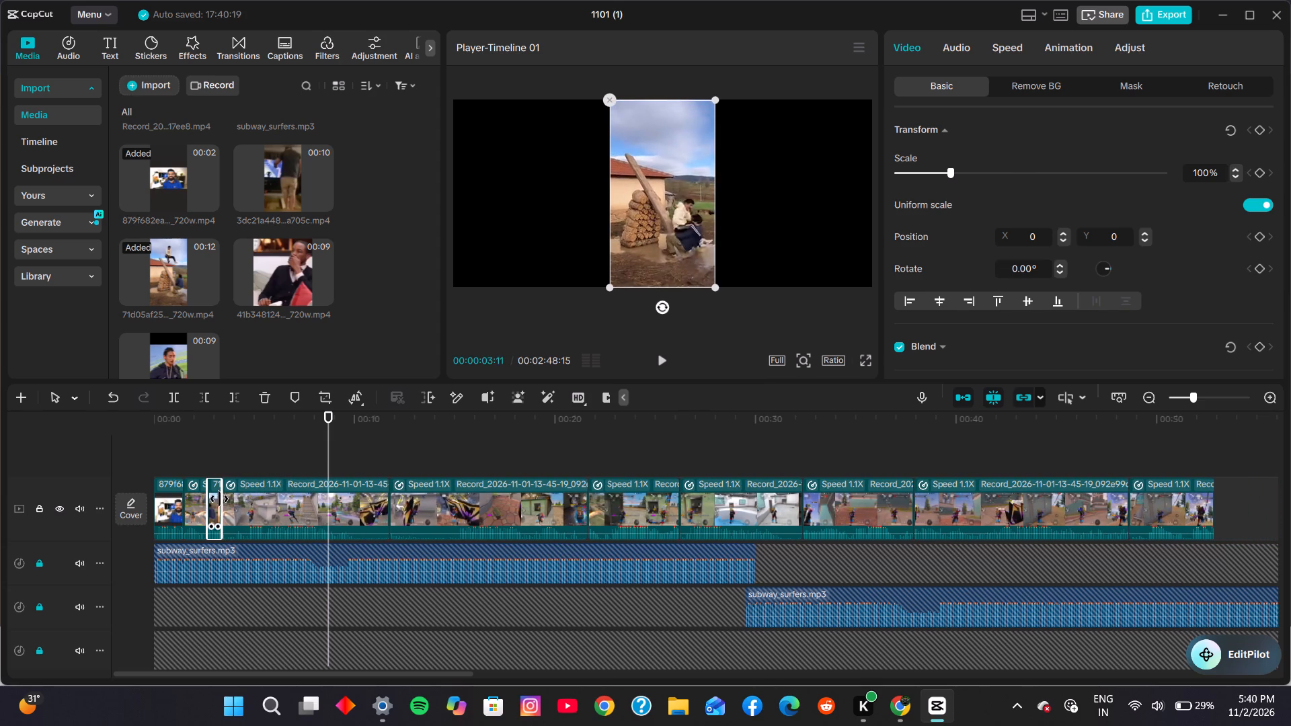
drag(219, 499, 229, 495)
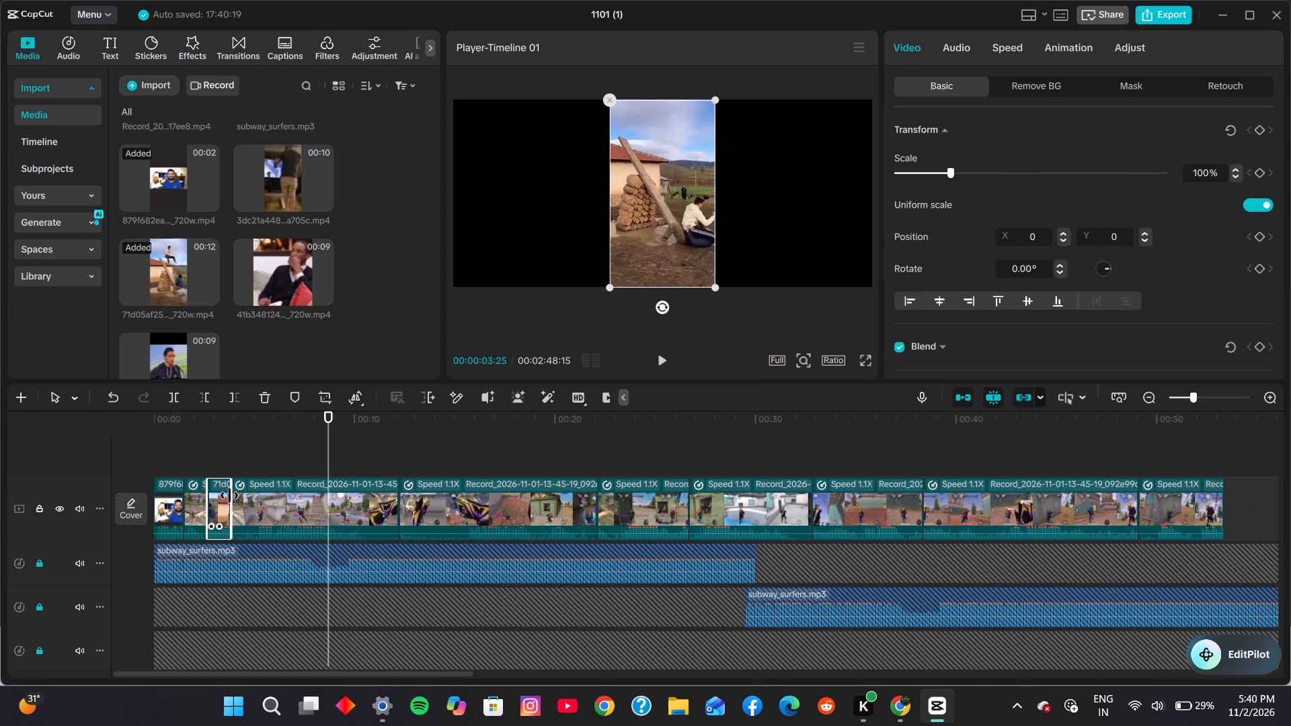
Replay the opening, then extend the end of the 71d05af25 meme clip slightly to about 00:00:04:02.
click(192, 467)
click(155, 457)
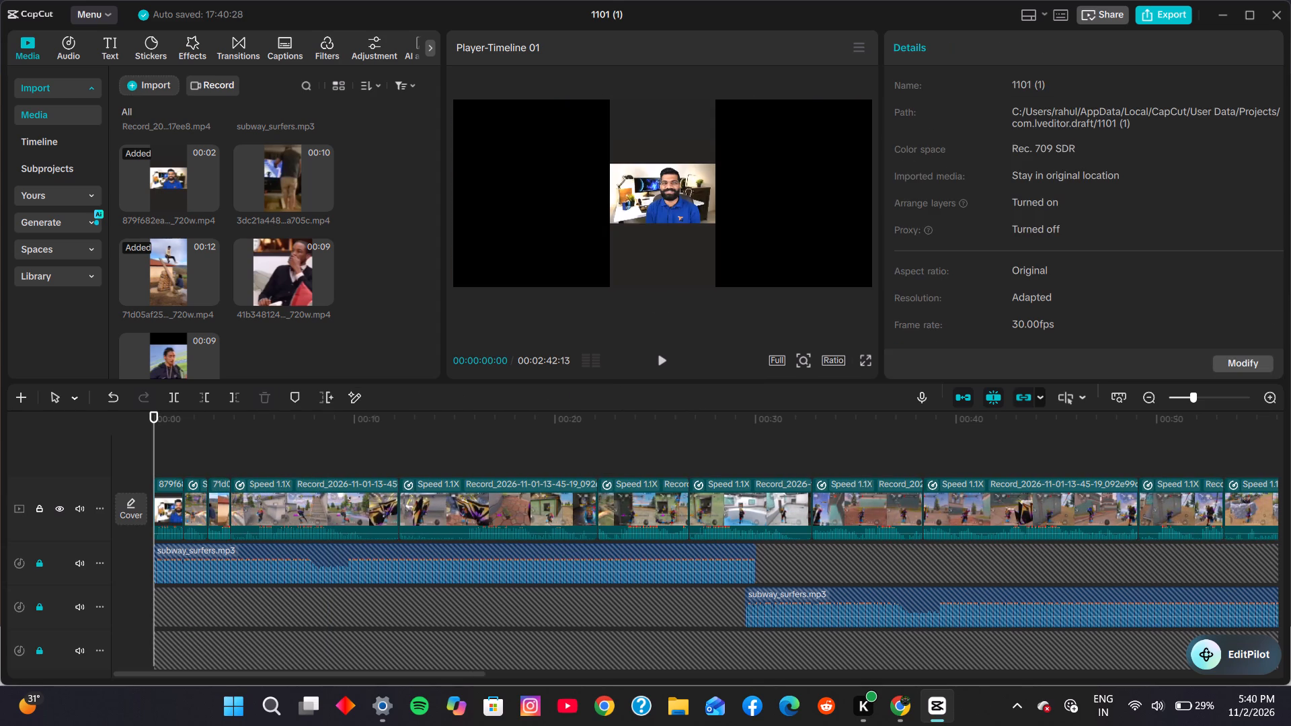
click(660, 369)
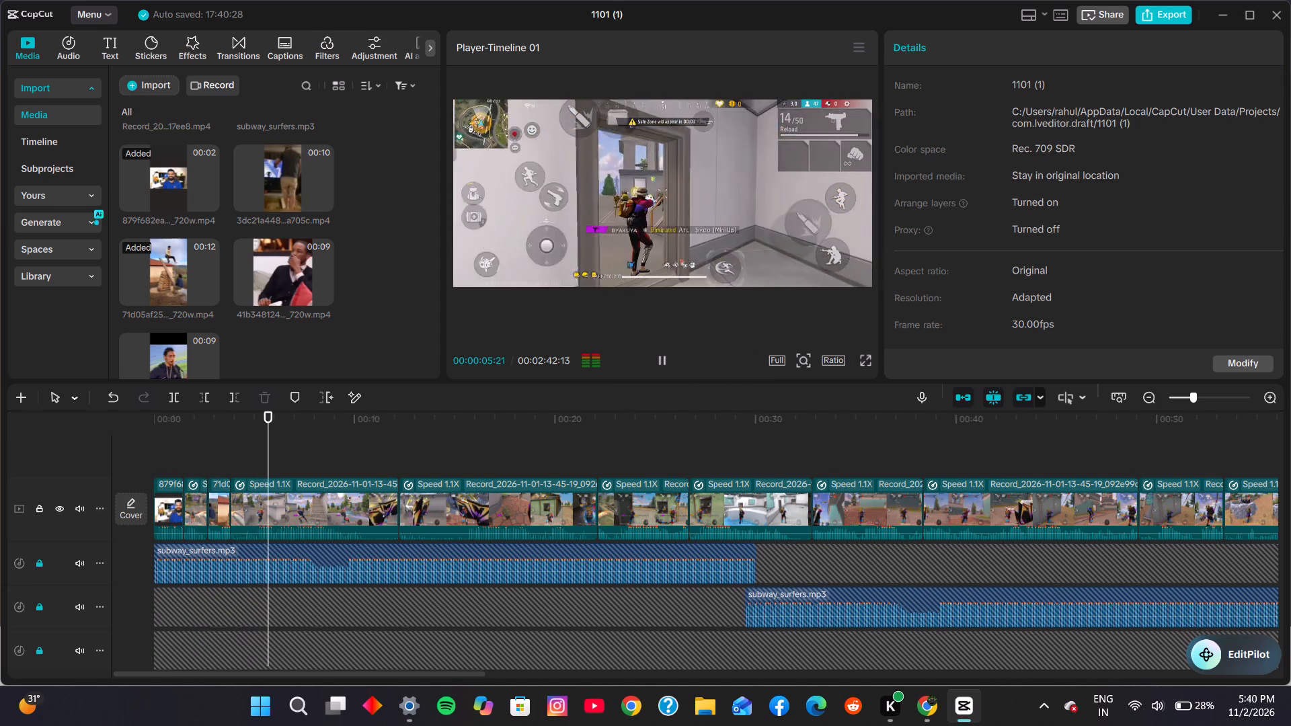
click(661, 360)
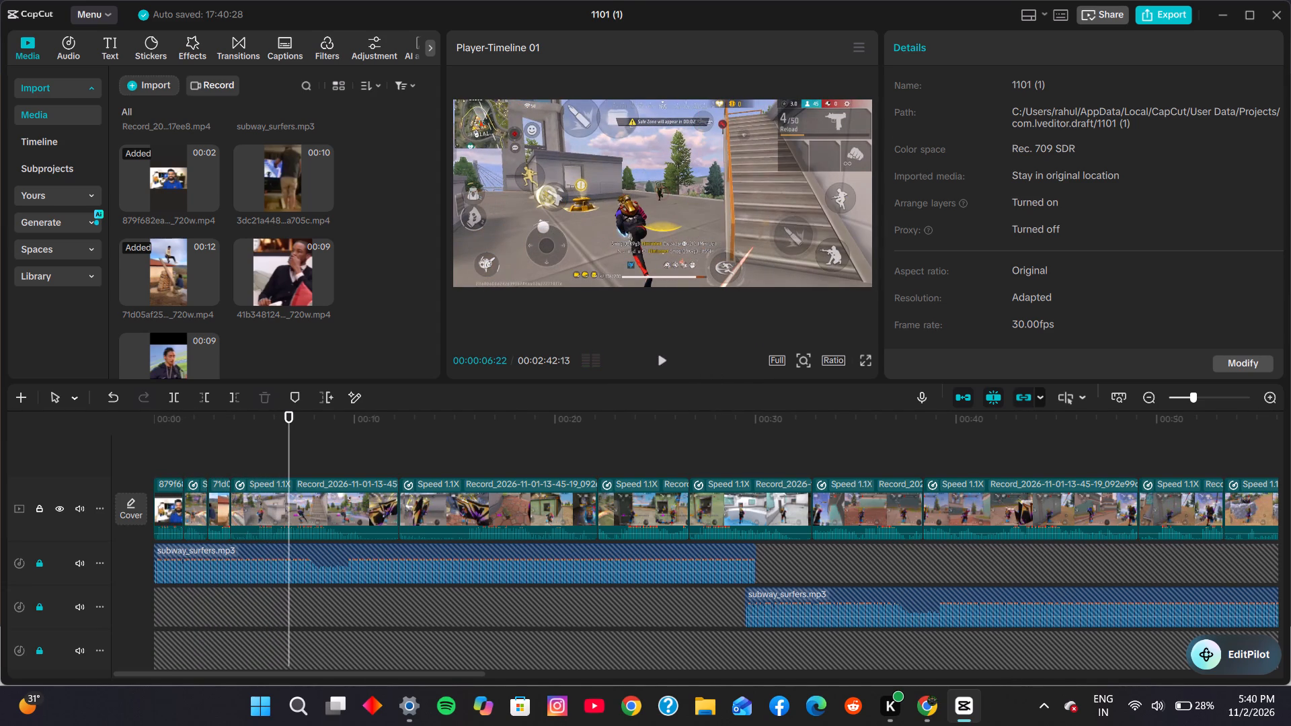
click(175, 461)
click(159, 452)
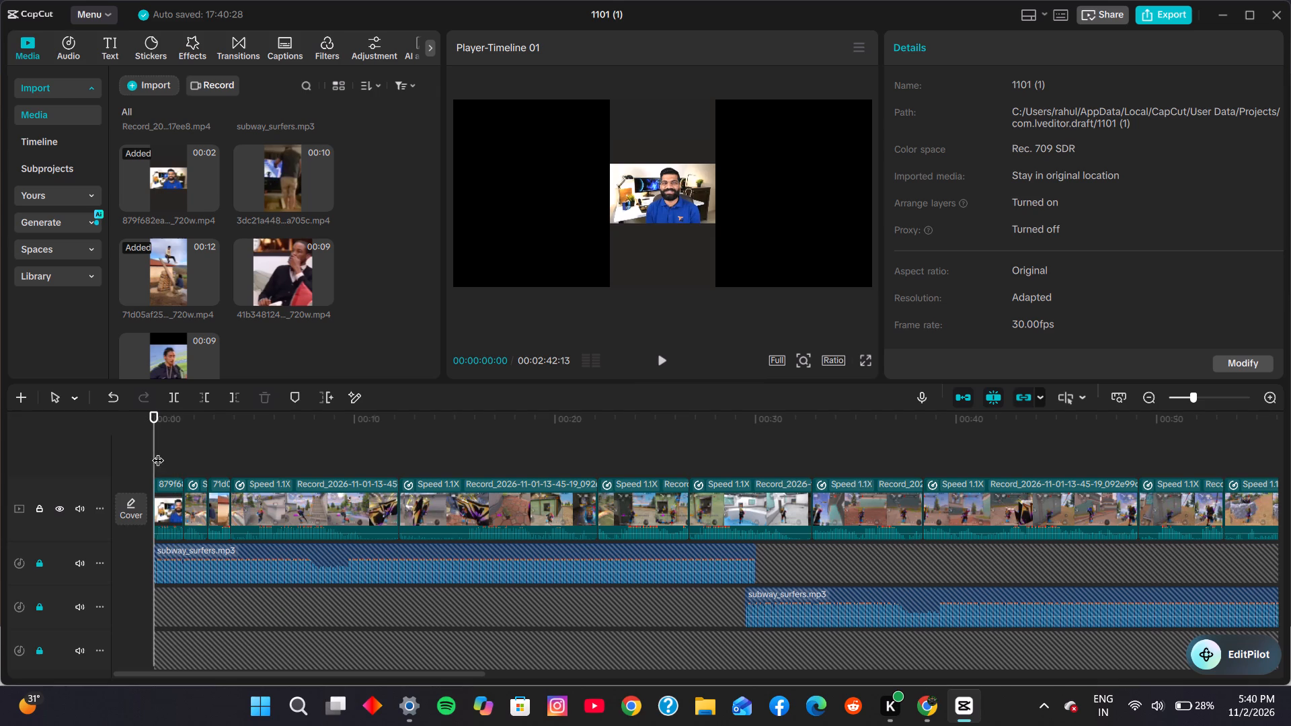
click(218, 496)
click(231, 498)
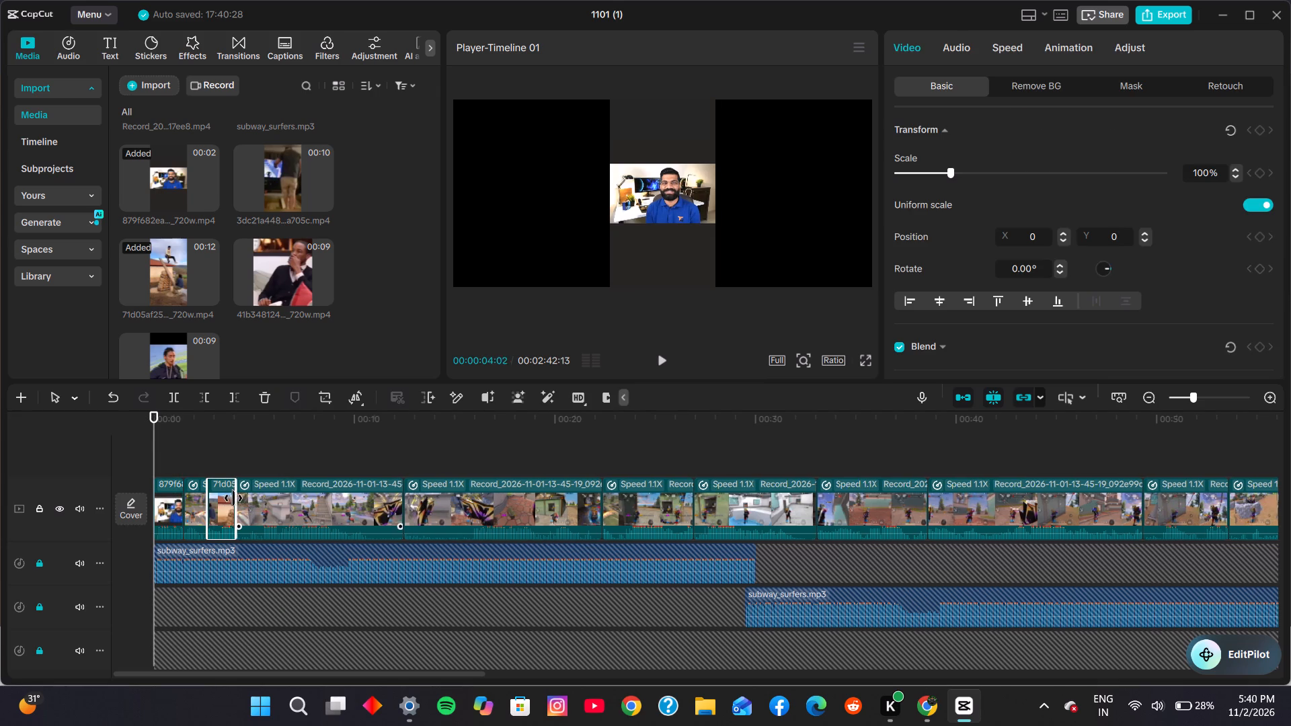
Play back the opening from the start to check the 71d05af25 meme insert and its cut into gameplay.
click(165, 472)
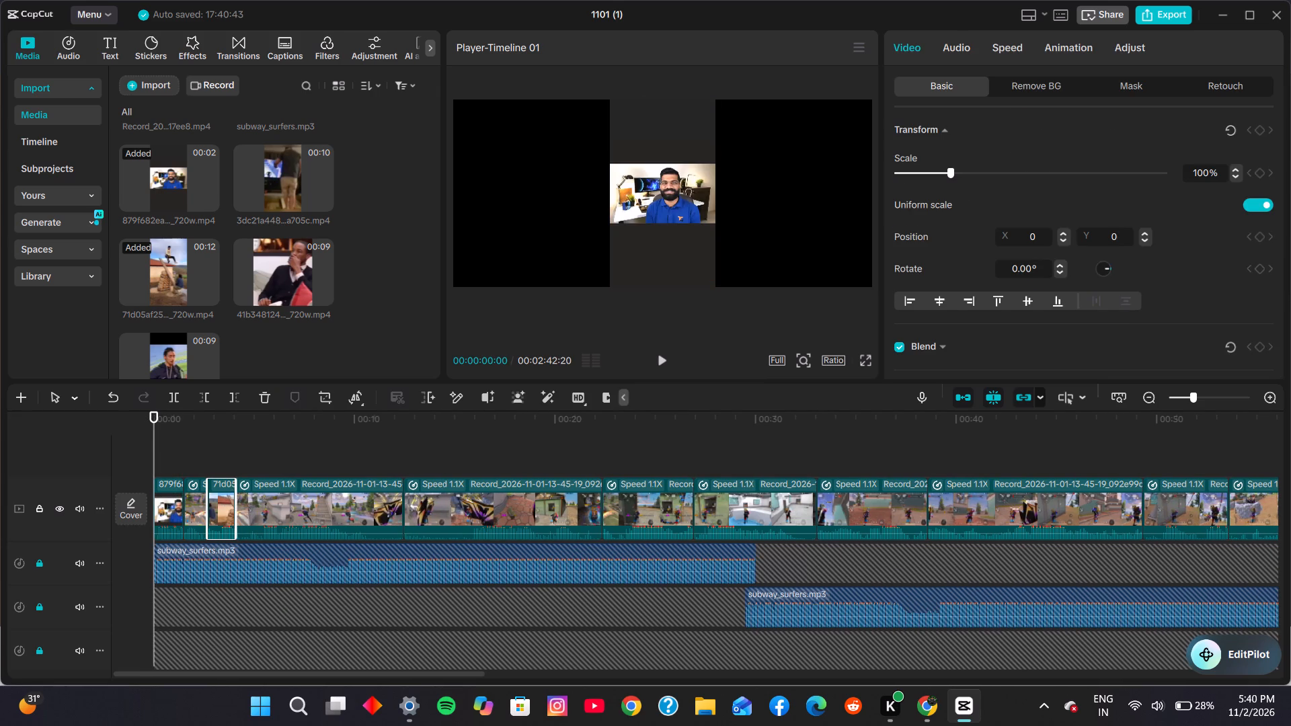
click(656, 355)
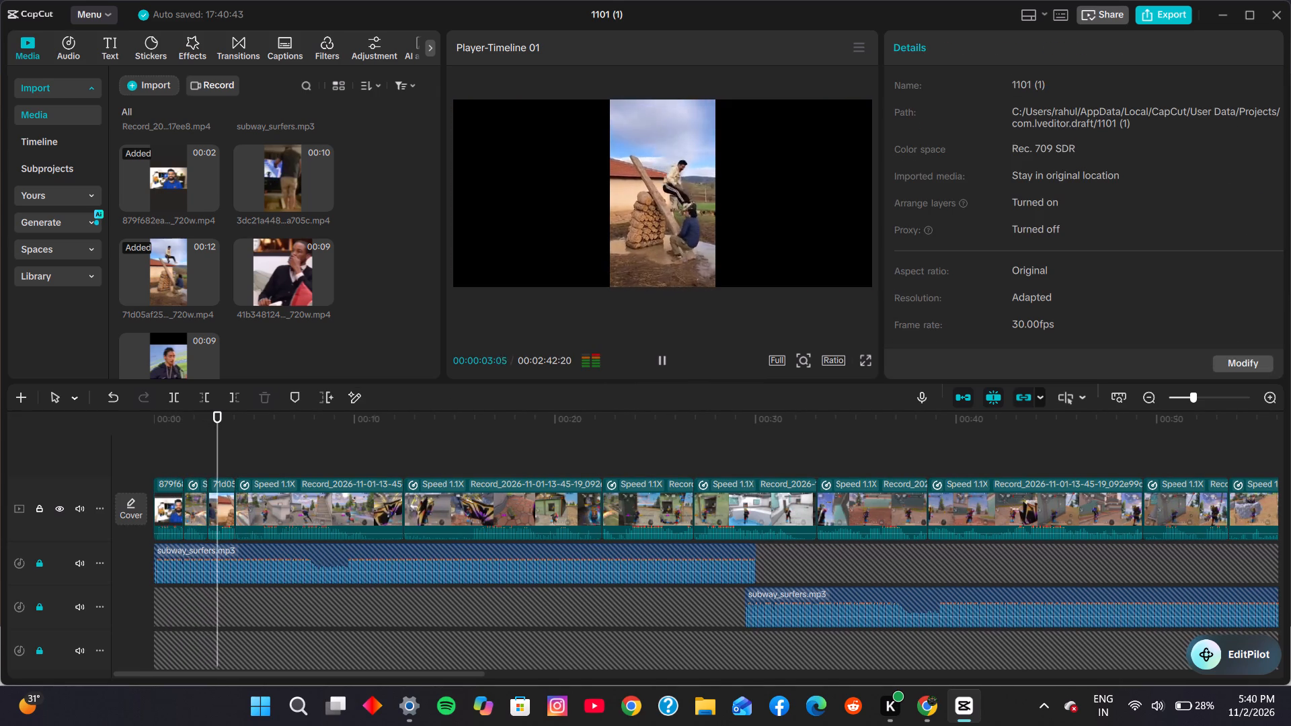
click(653, 359)
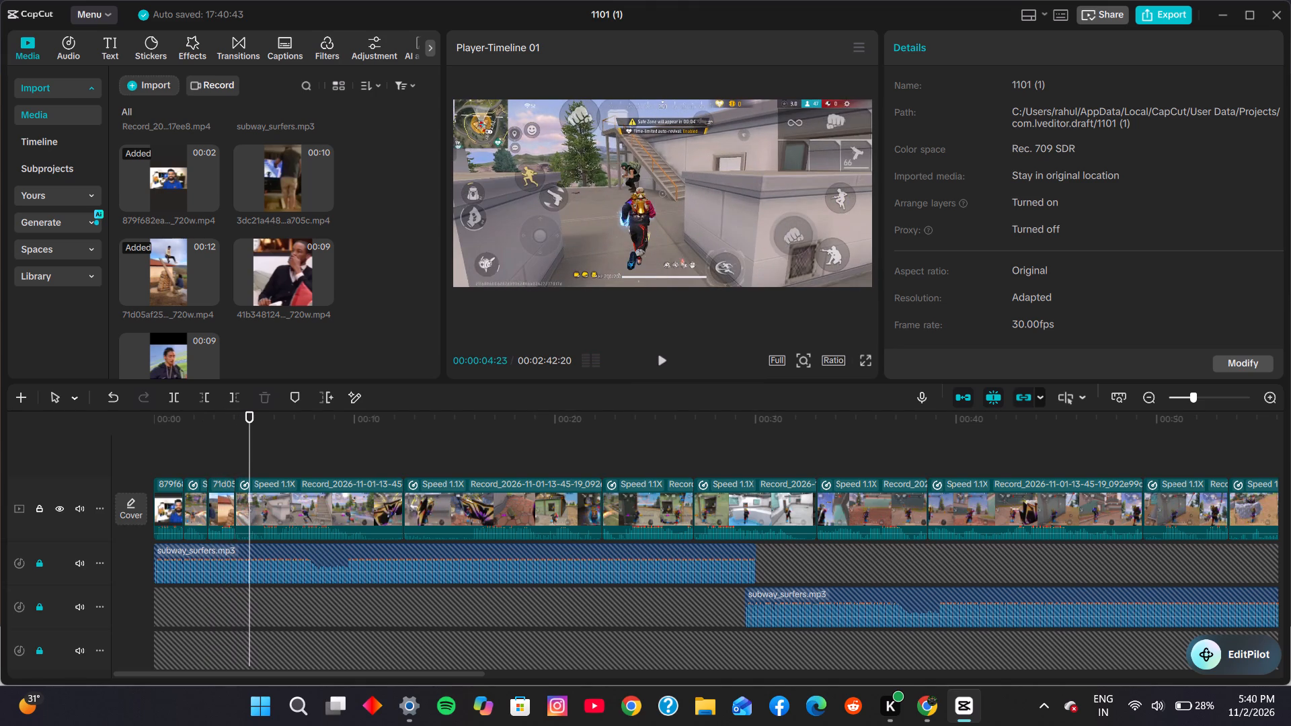
click(653, 359)
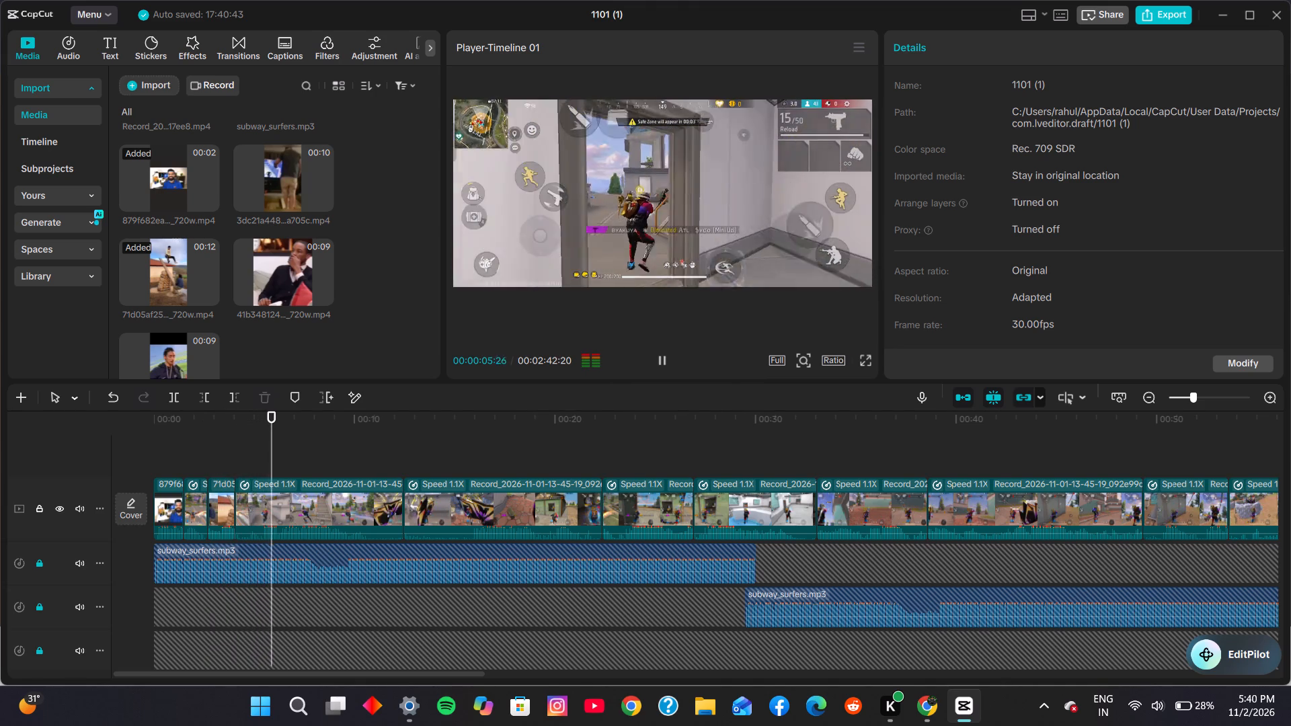
click(653, 359)
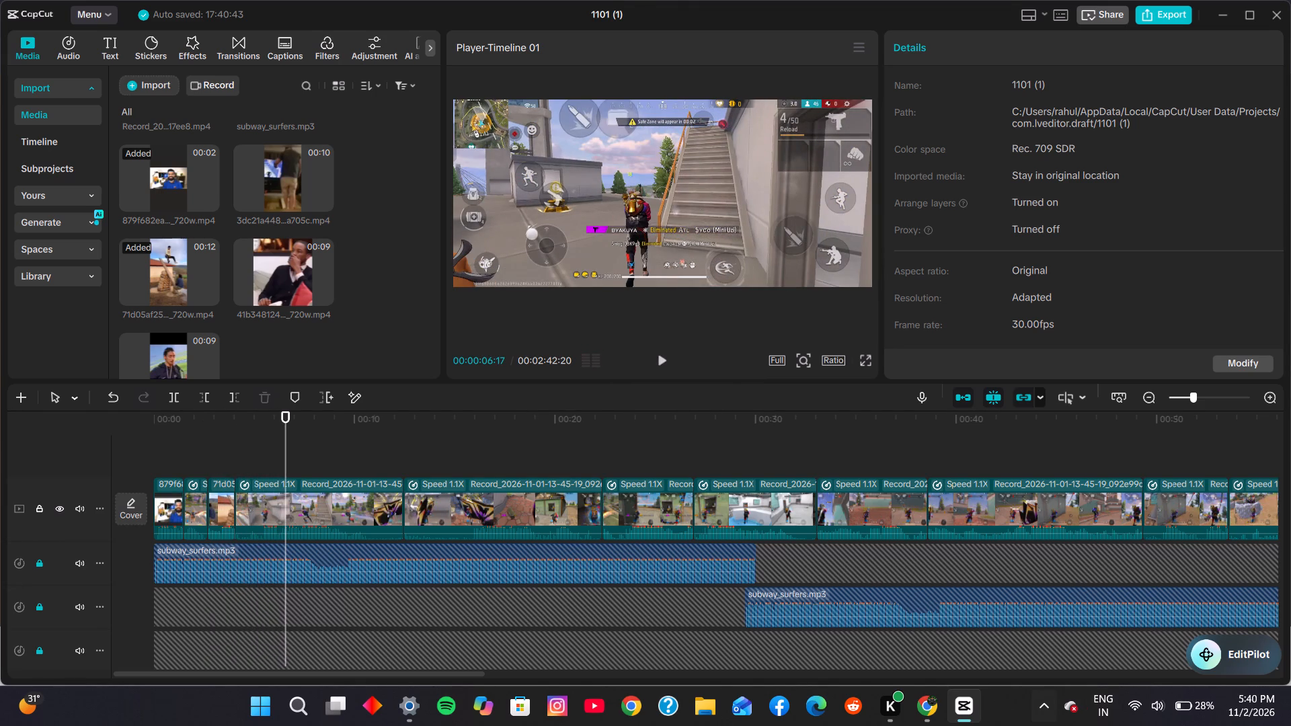
Switch to Chrome and close the Subway Surfers Apple Music page.
click(932, 709)
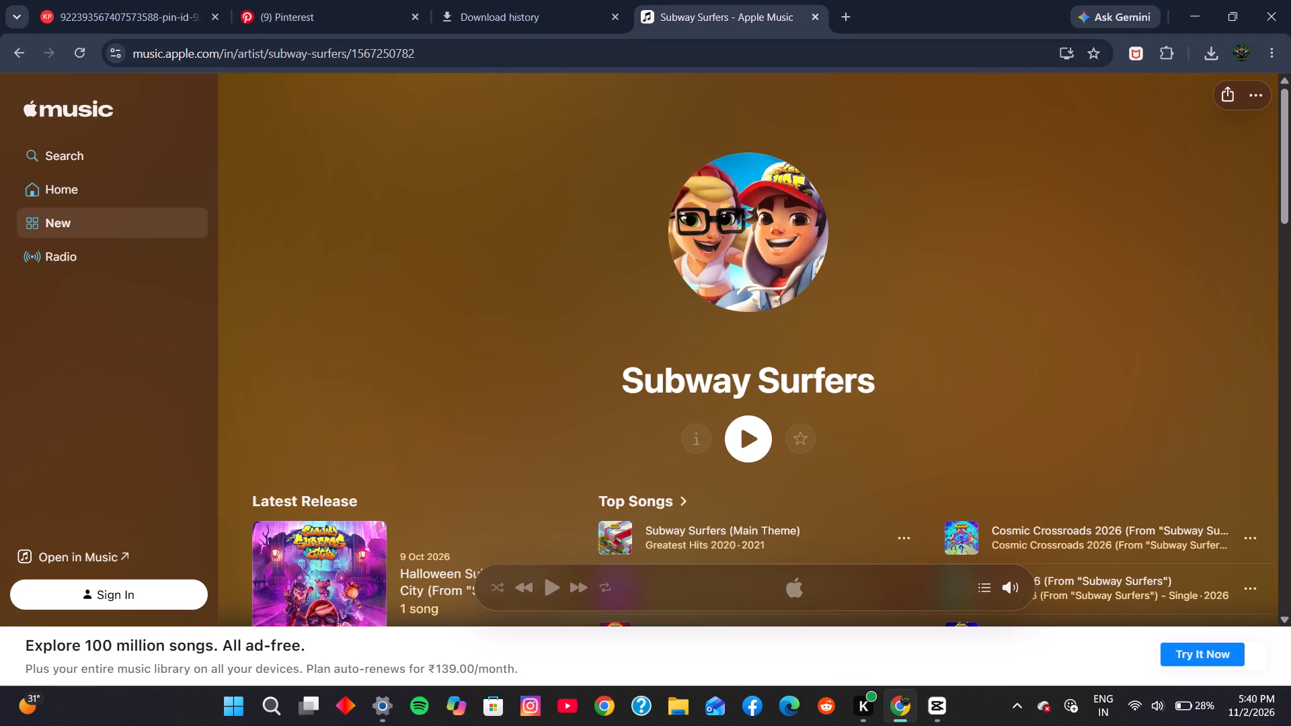
click(525, 0)
click(753, 14)
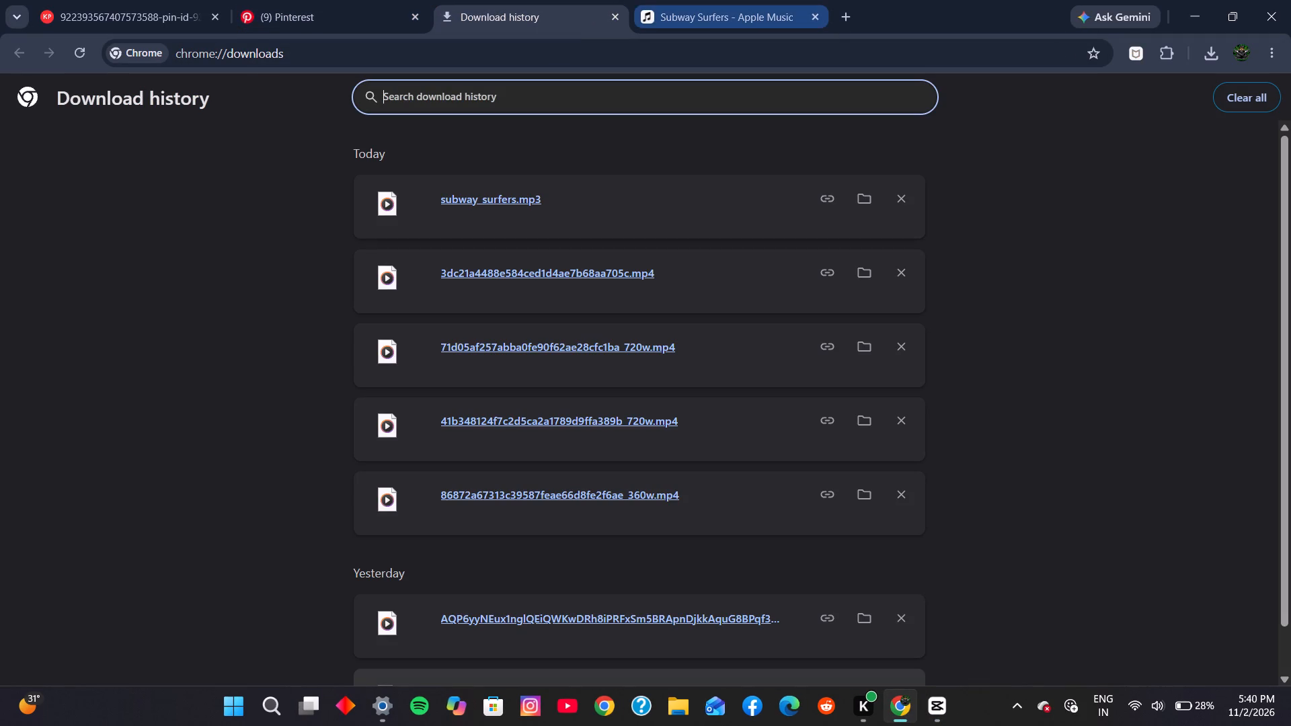
click(814, 22)
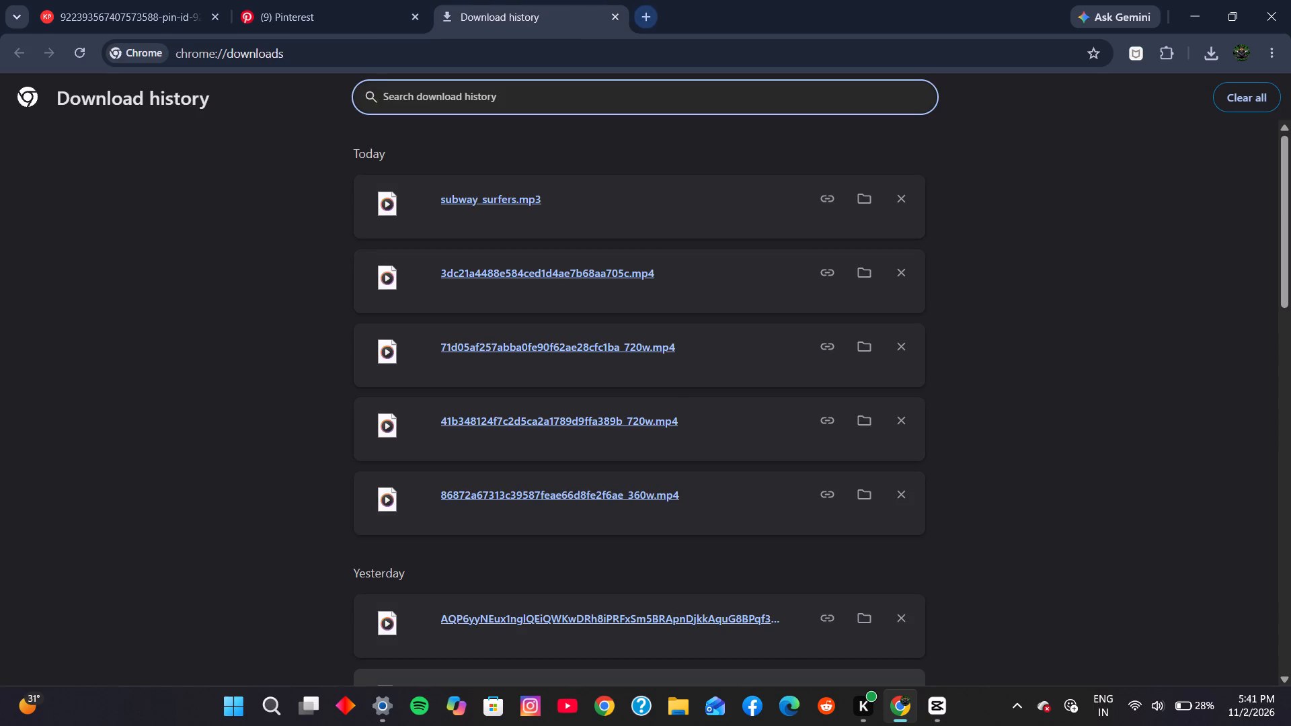
Search Google in a new tab for "ye da da da da saund".
click(637, 17)
click(595, 55)
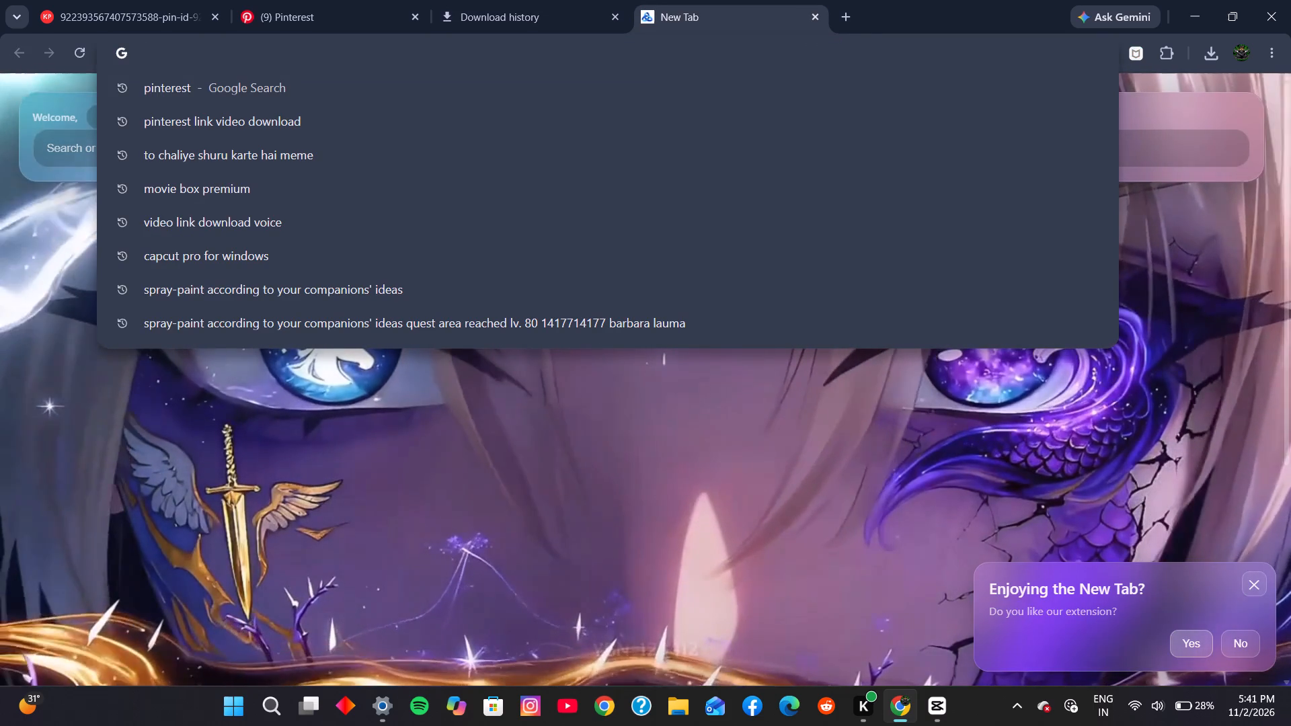
text(ye)
key(space)
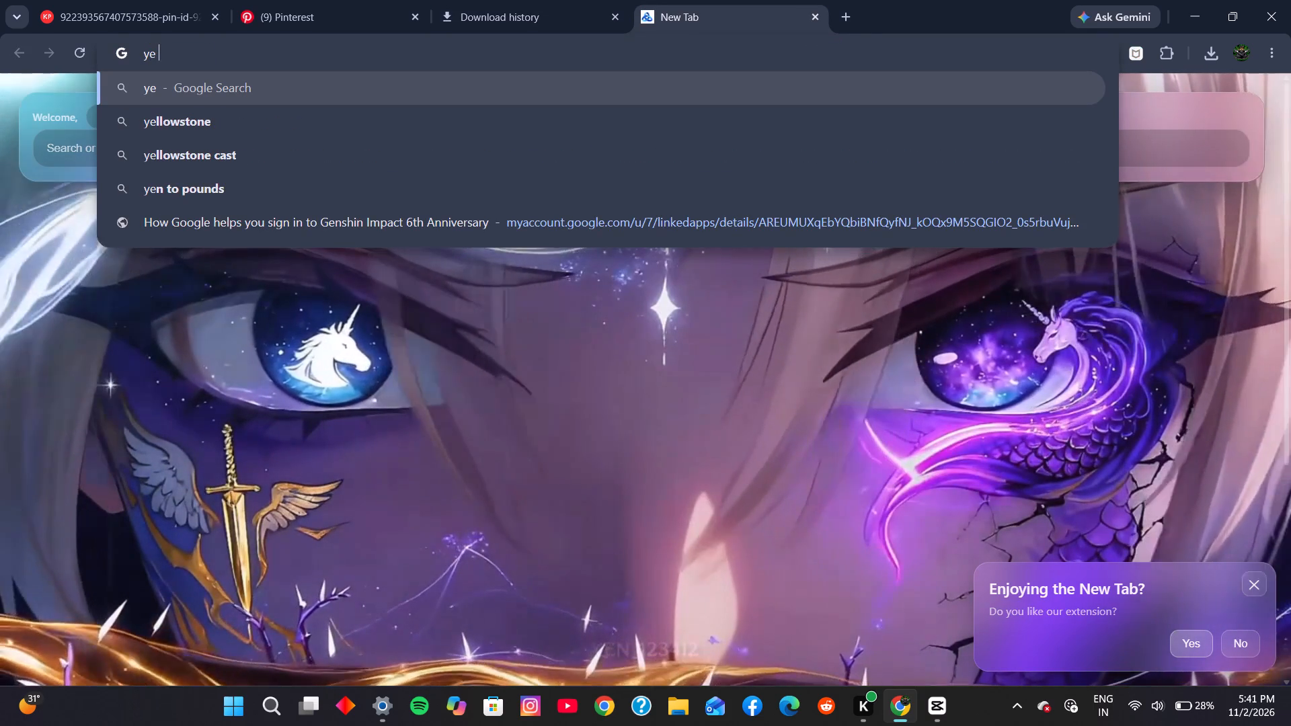
text(da)
key(space)
text(da da da)
key(space)
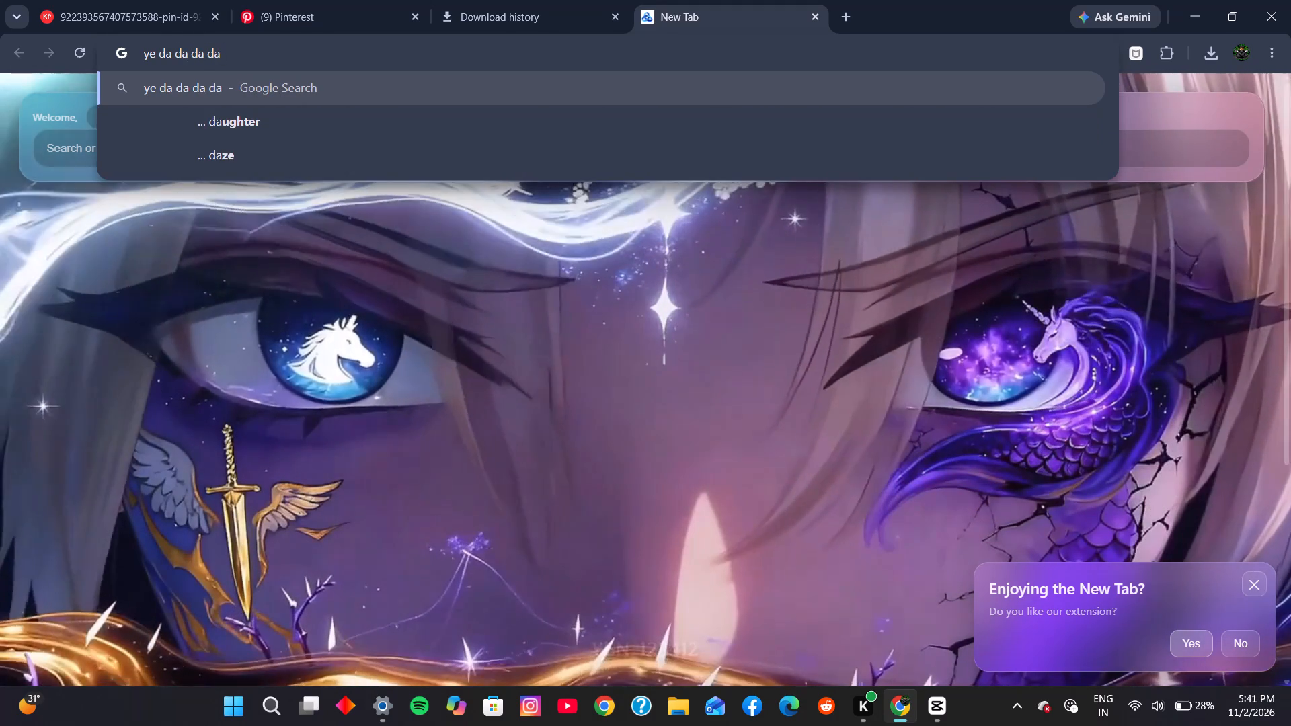
text(saund)
key(Return)
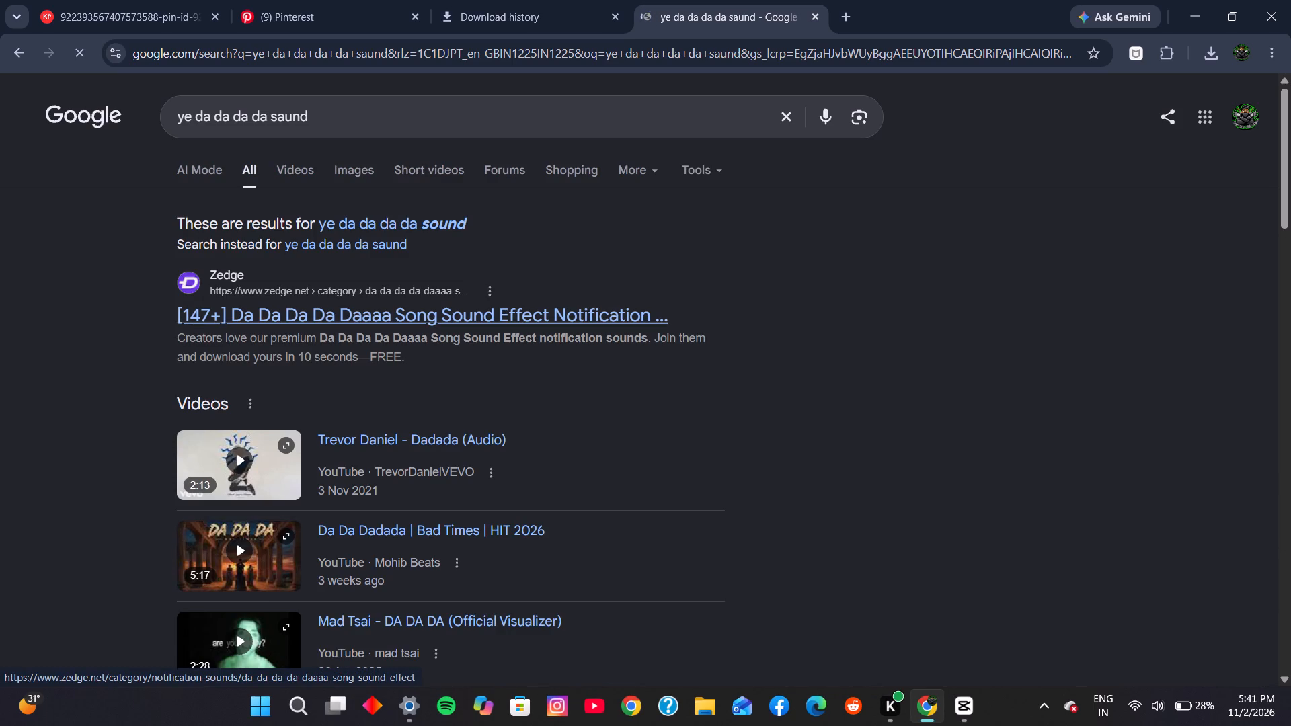
Look through the Google results for a source offering the da da da da sound effect.
scroll(377, 322, down, 4)
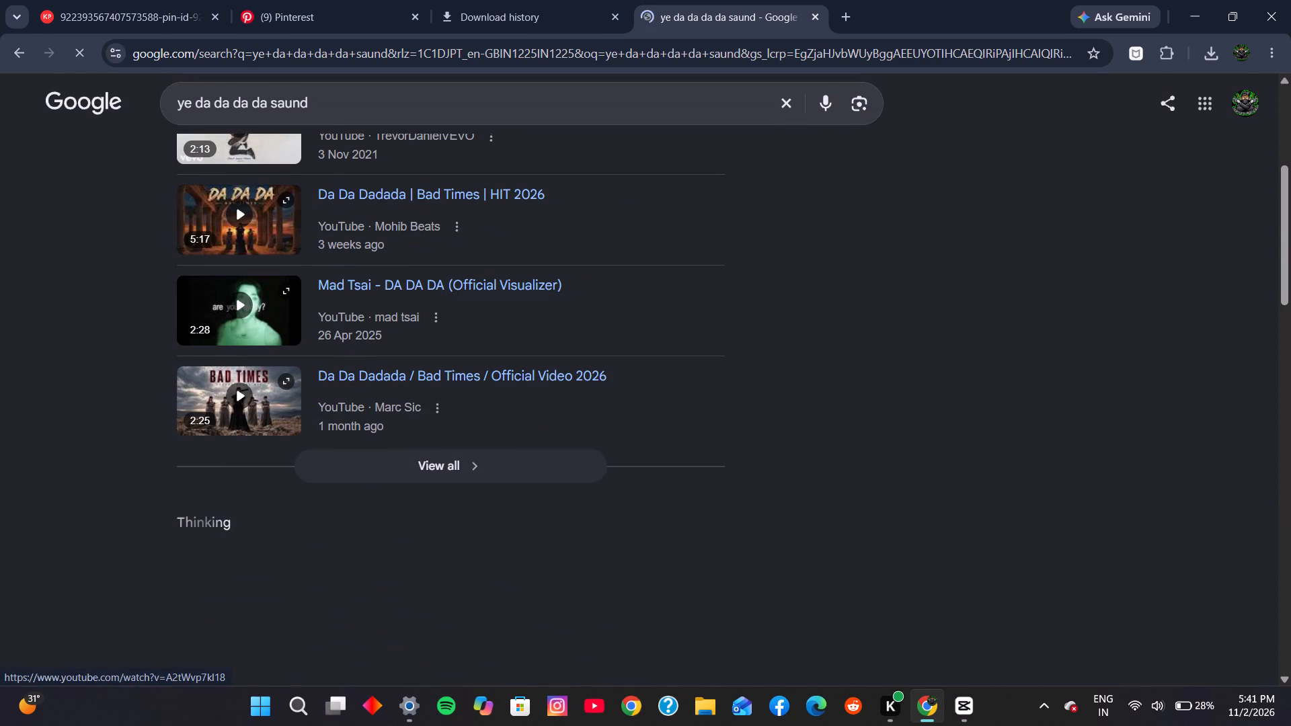
scroll(377, 322, down, 6)
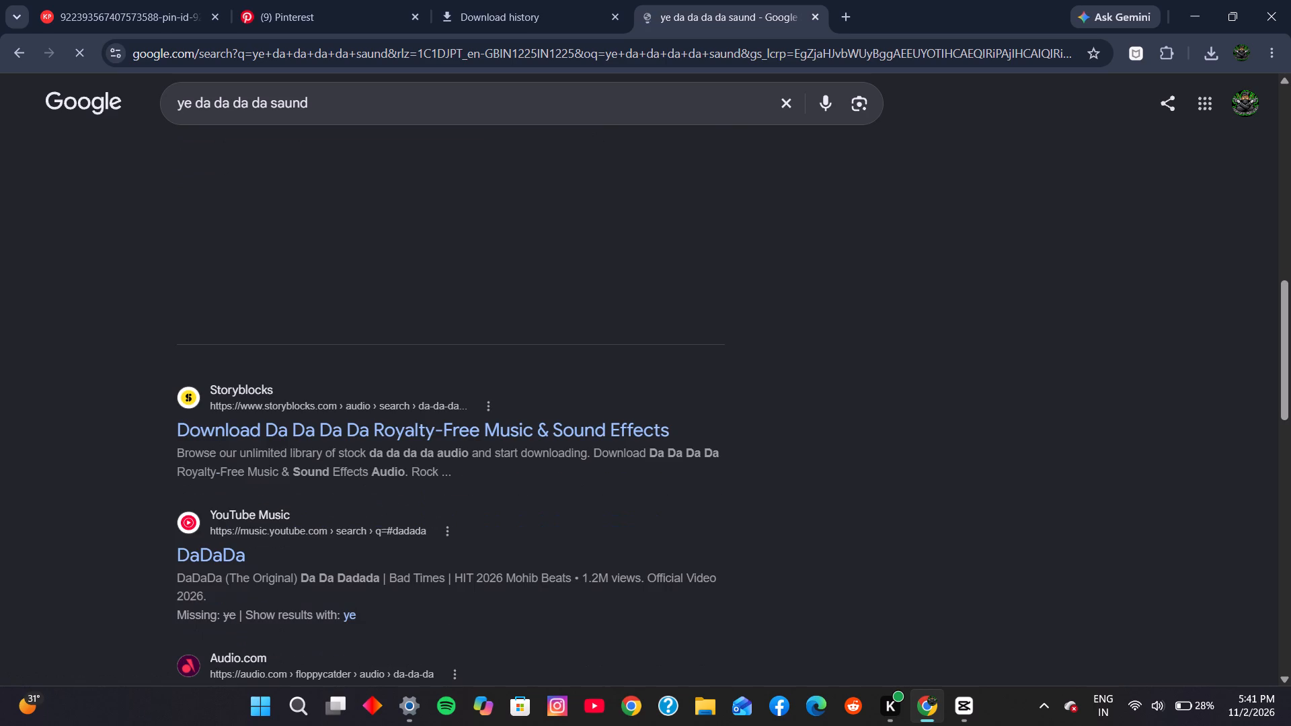
scroll(377, 322, down, 1)
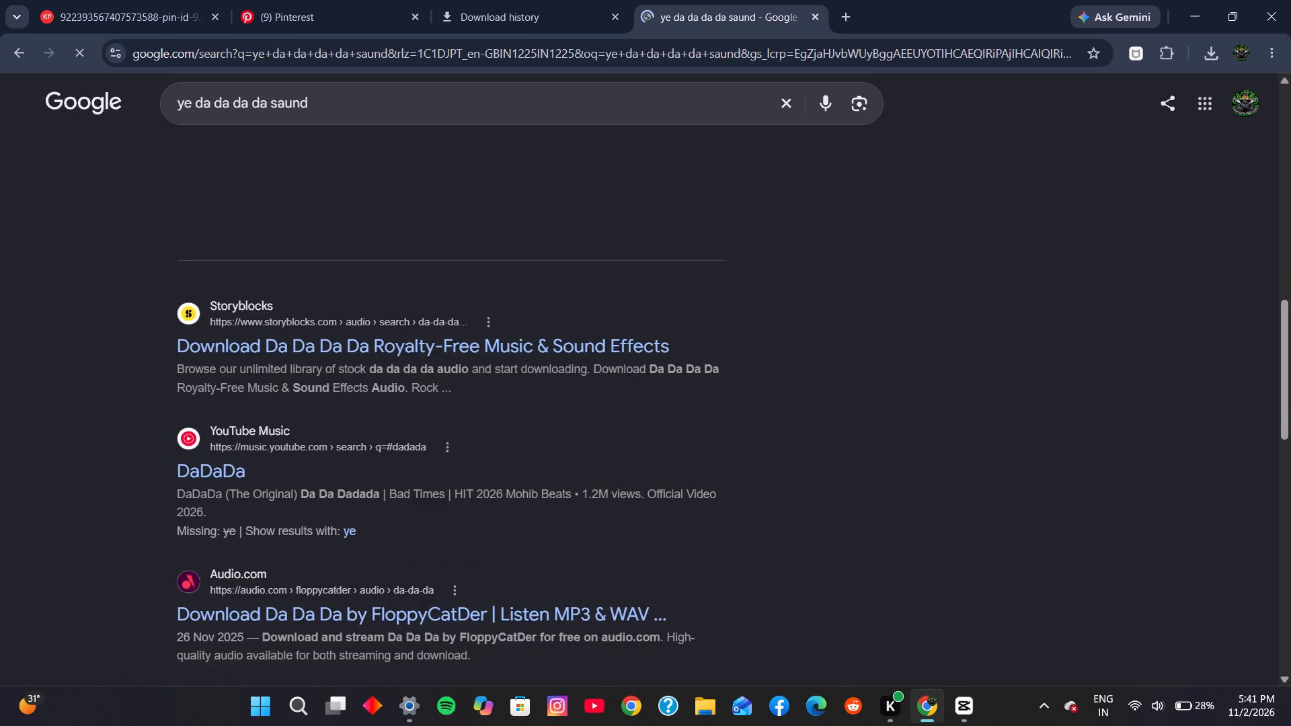
scroll(377, 322, up, 7)
scroll(377, 322, down, 9)
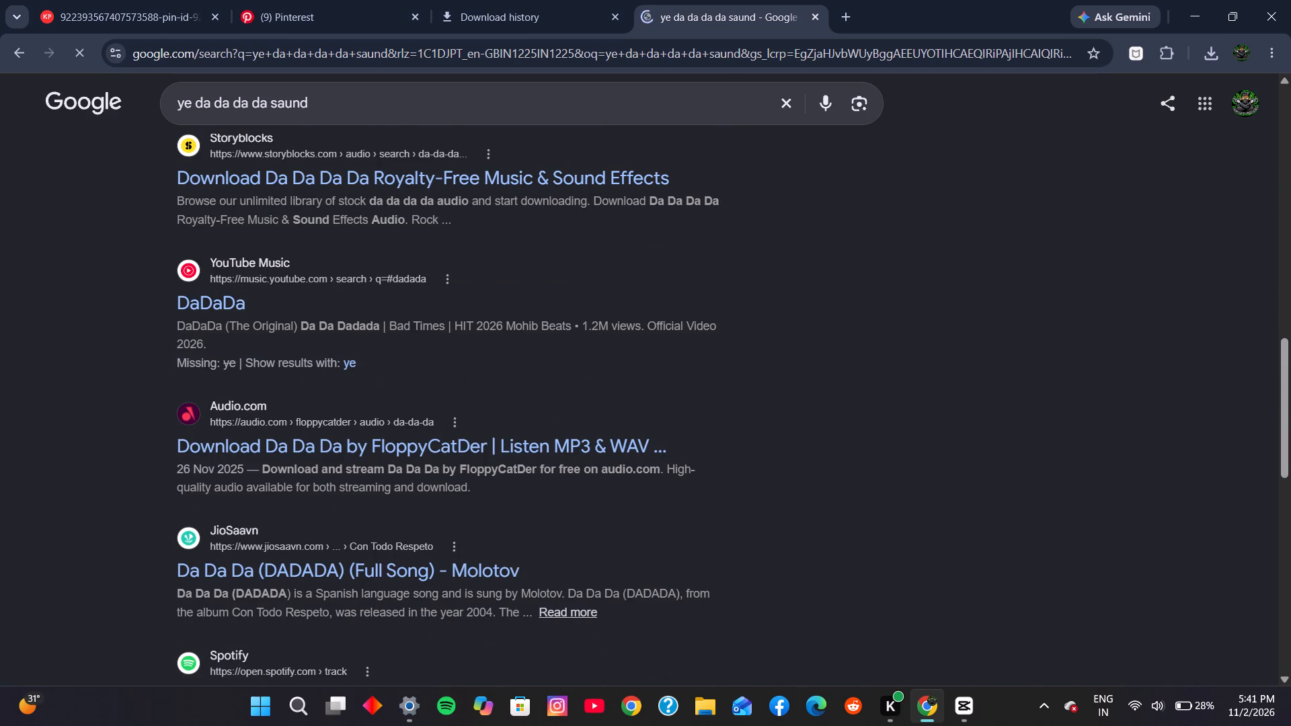
scroll(348, 442, down, 1)
scroll(348, 424, up, 7)
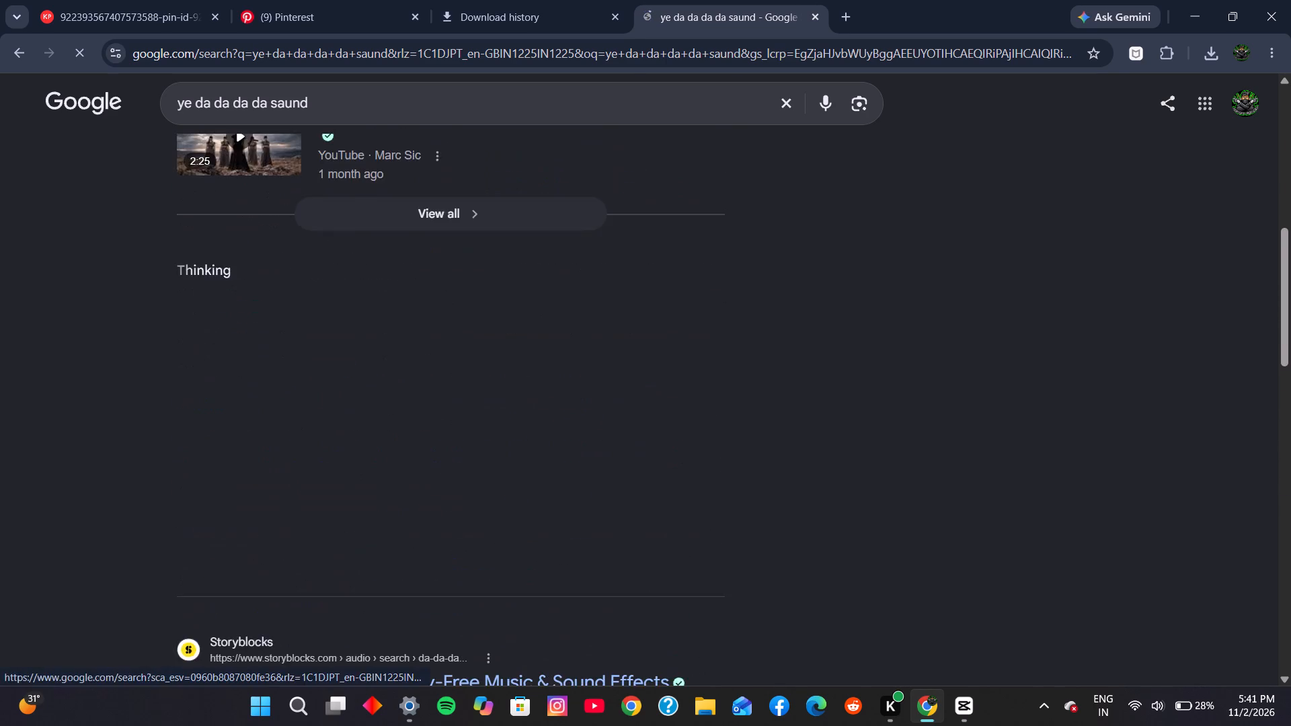
scroll(353, 404, up, 17)
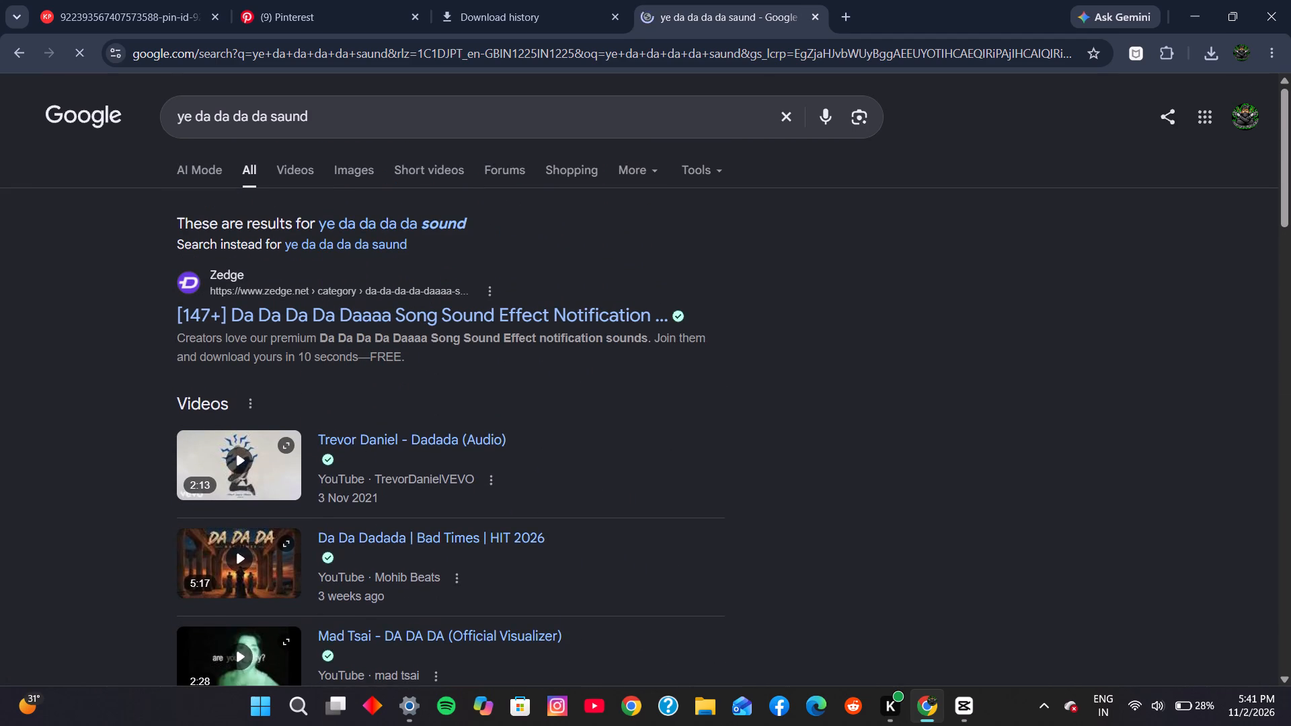
Open the Zedge da da da da daaaa sound effect result and try previewing Totally Spies Ringtone, da da daaa and Skywalker theme.
click(358, 315)
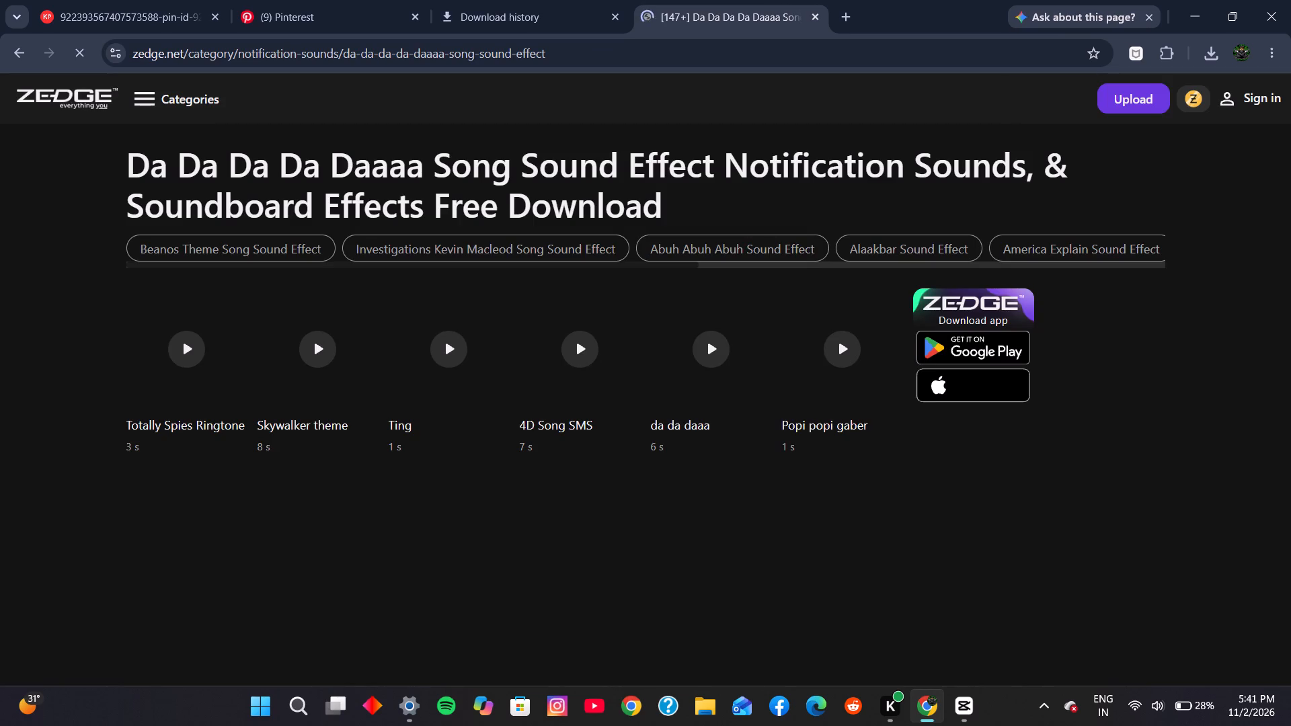
click(190, 358)
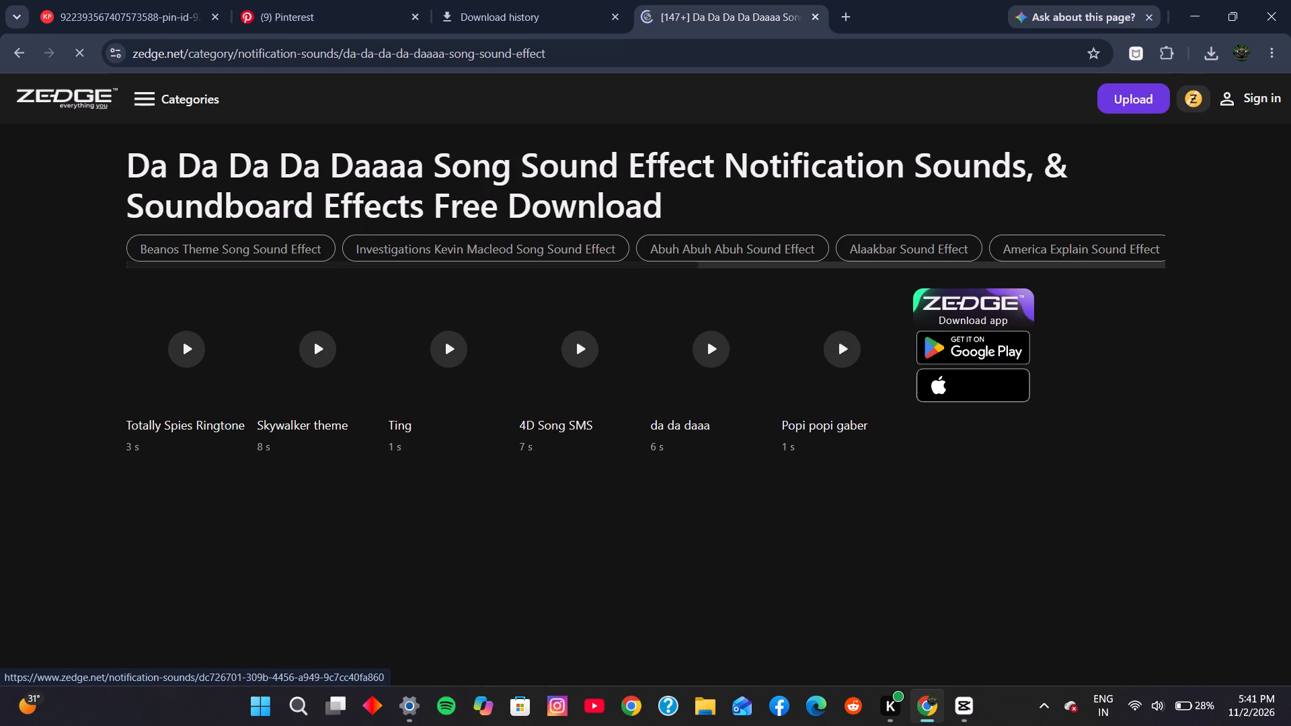
scroll(694, 421, down, 4)
scroll(694, 422, up, 3)
scroll(694, 422, down, 2)
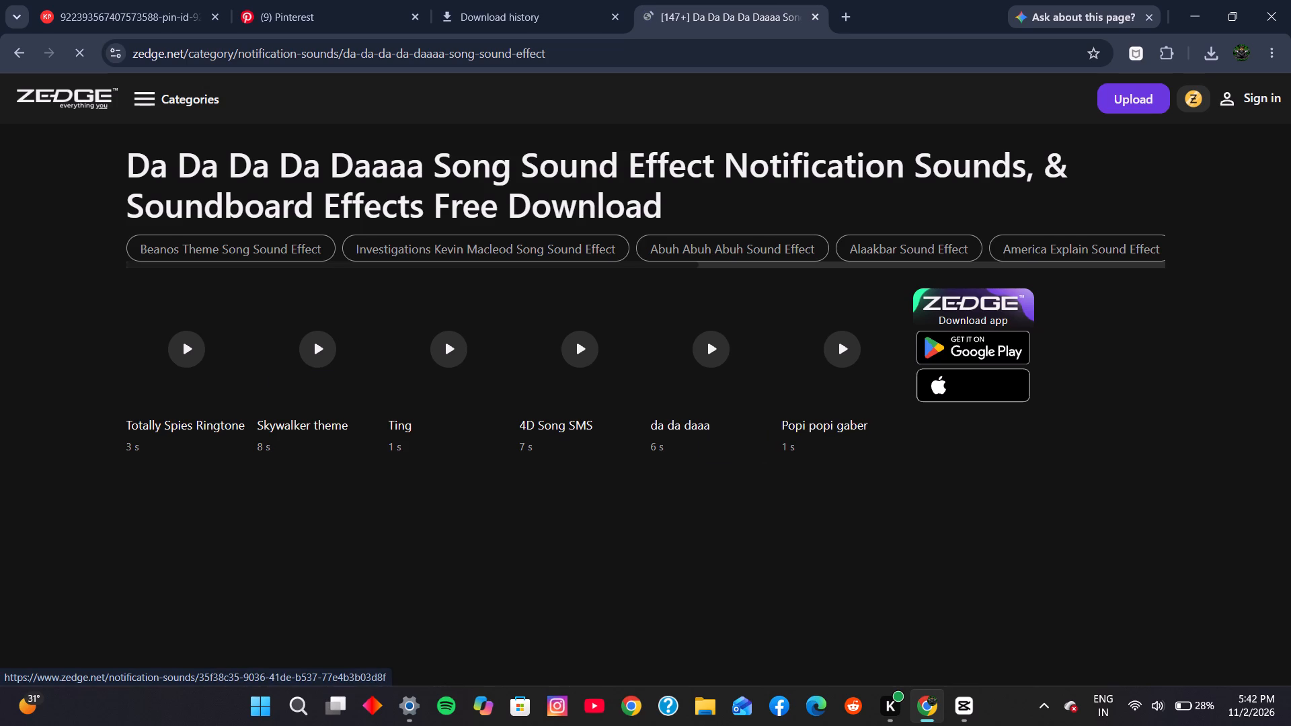
click(704, 347)
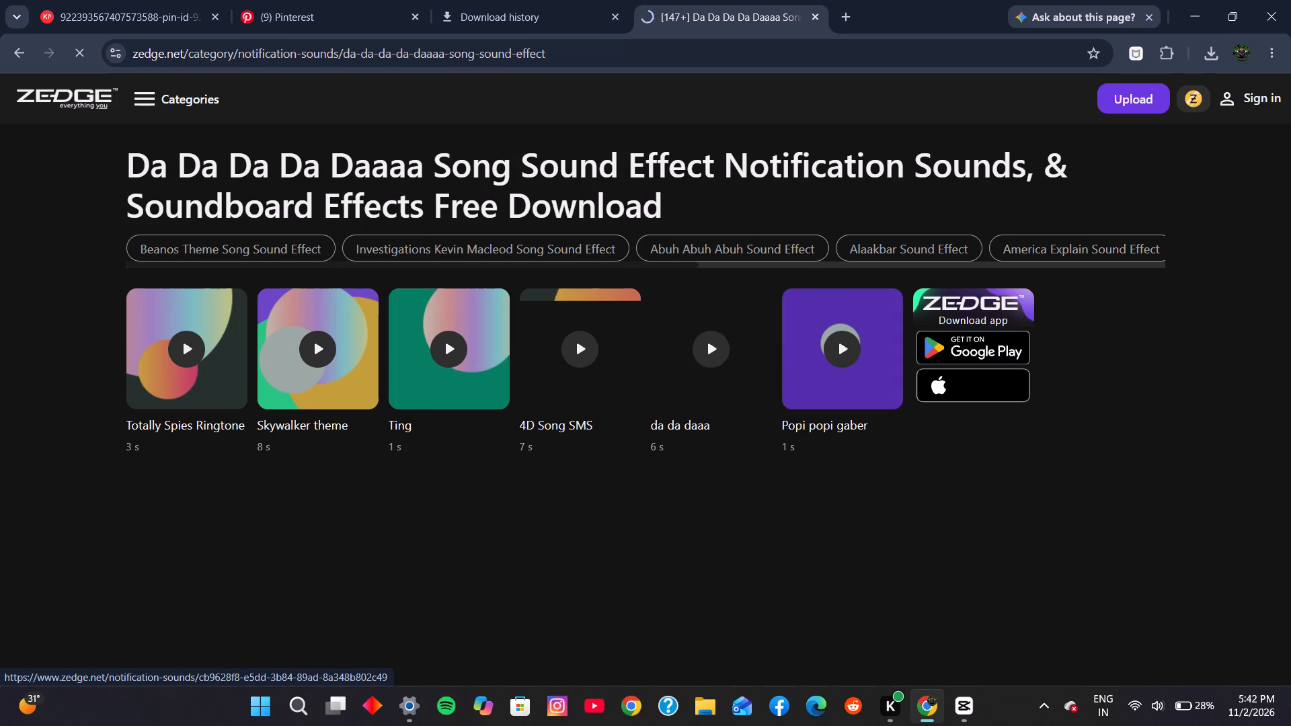
click(304, 346)
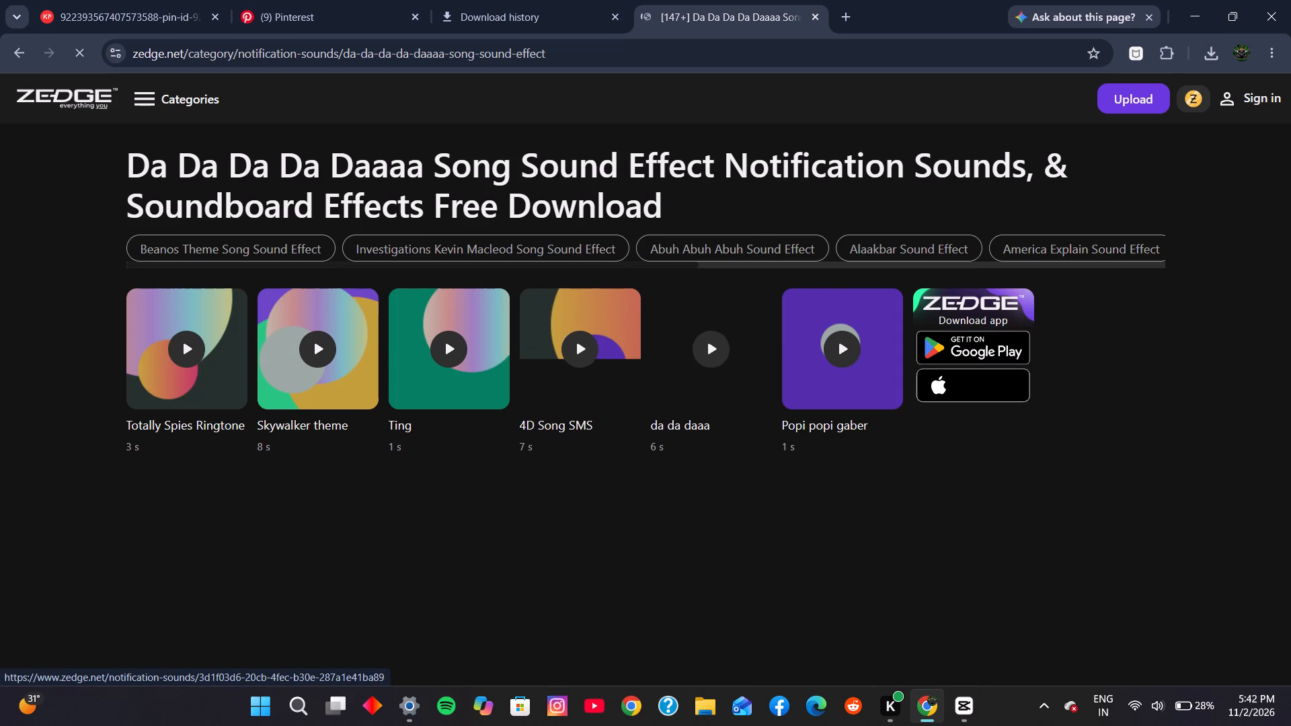
Open the Skywalker theme sound's own page on Zedge and try to play it.
click(315, 353)
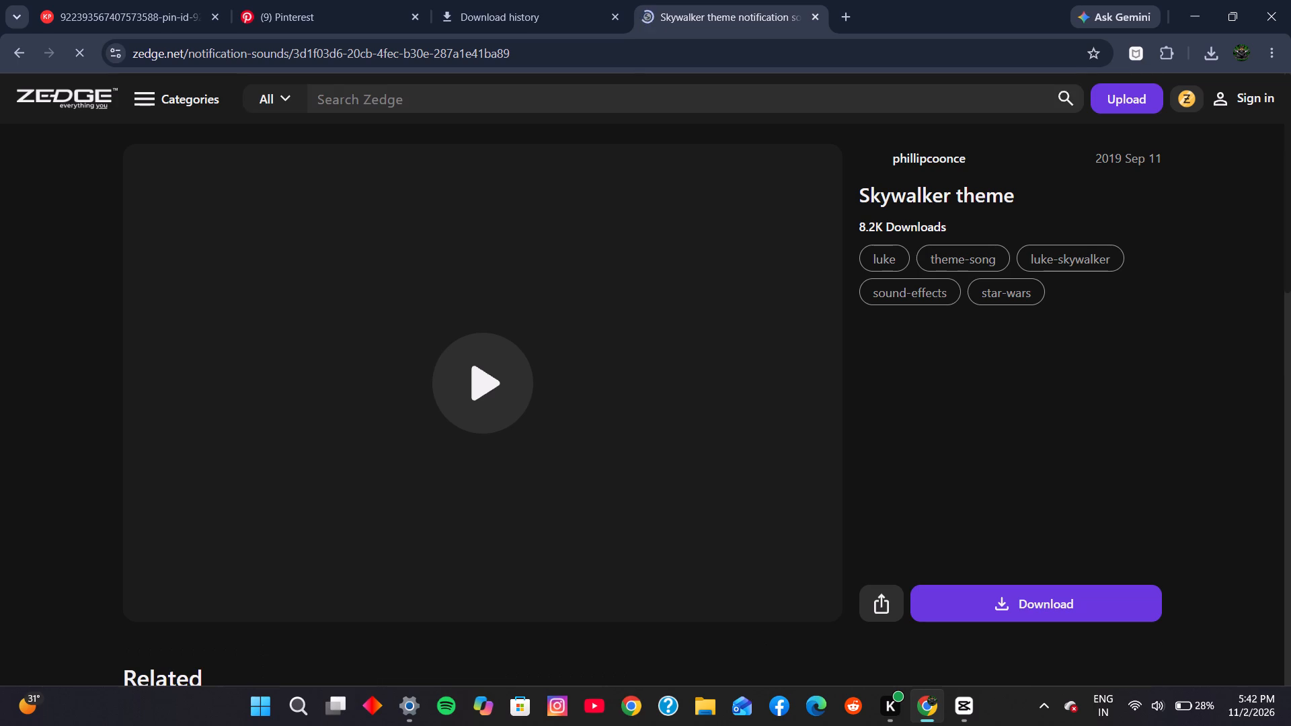
click(452, 371)
click(477, 386)
key(space)
key(space)
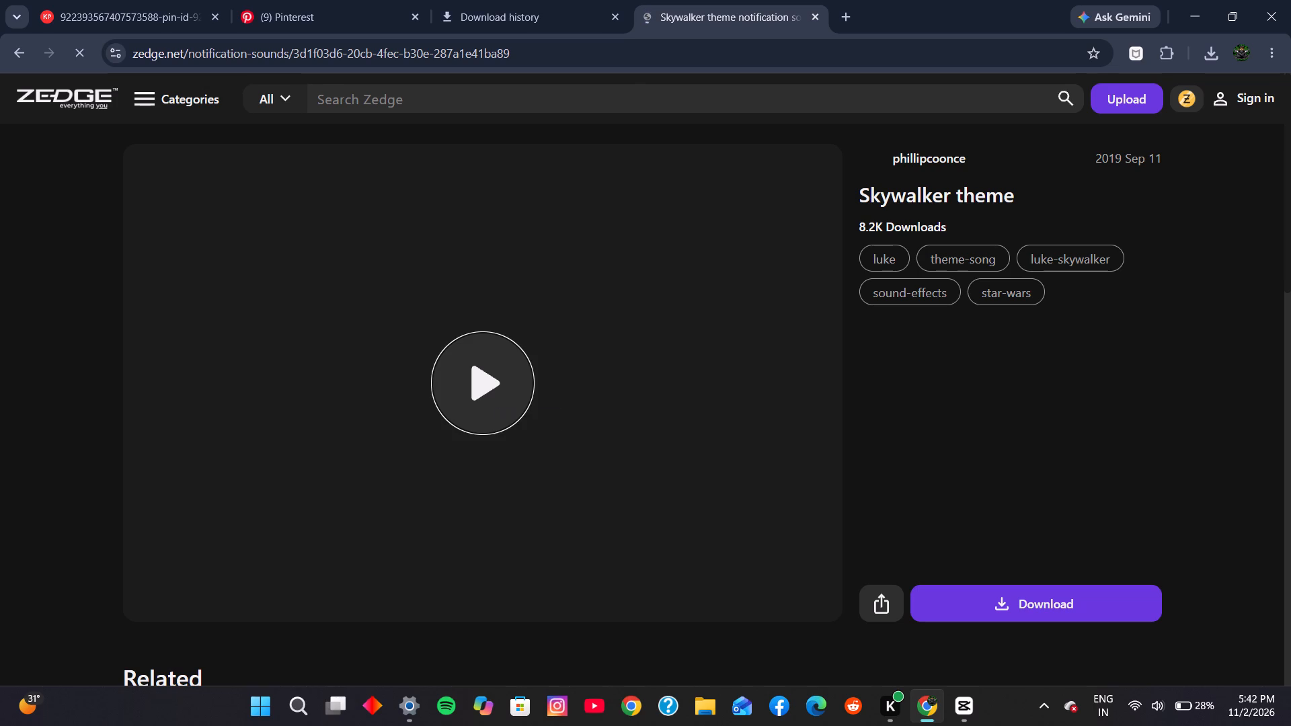
key(space)
key(space)
key(space)
key(space)
key(space)
key(space)
drag(508, 393, 511, 404)
middle_drag(508, 393, 510, 403)
scroll(508, 395, up, 1)
triple_click(511, 405)
double_click(510, 407)
right_click(510, 409)
Go back to the Zedge sound list and try previewing Skywalker theme and Totally Spies Ringtone again.
click(362, 421)
click(362, 421)
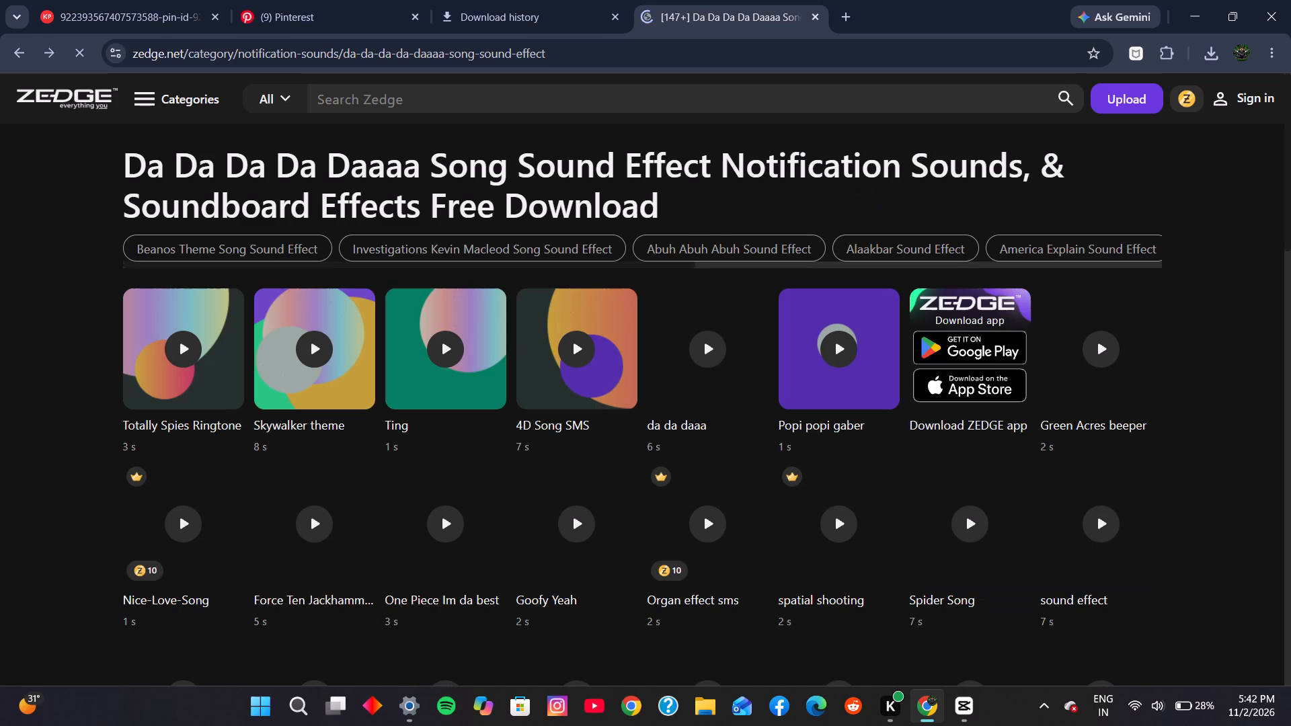
click(319, 343)
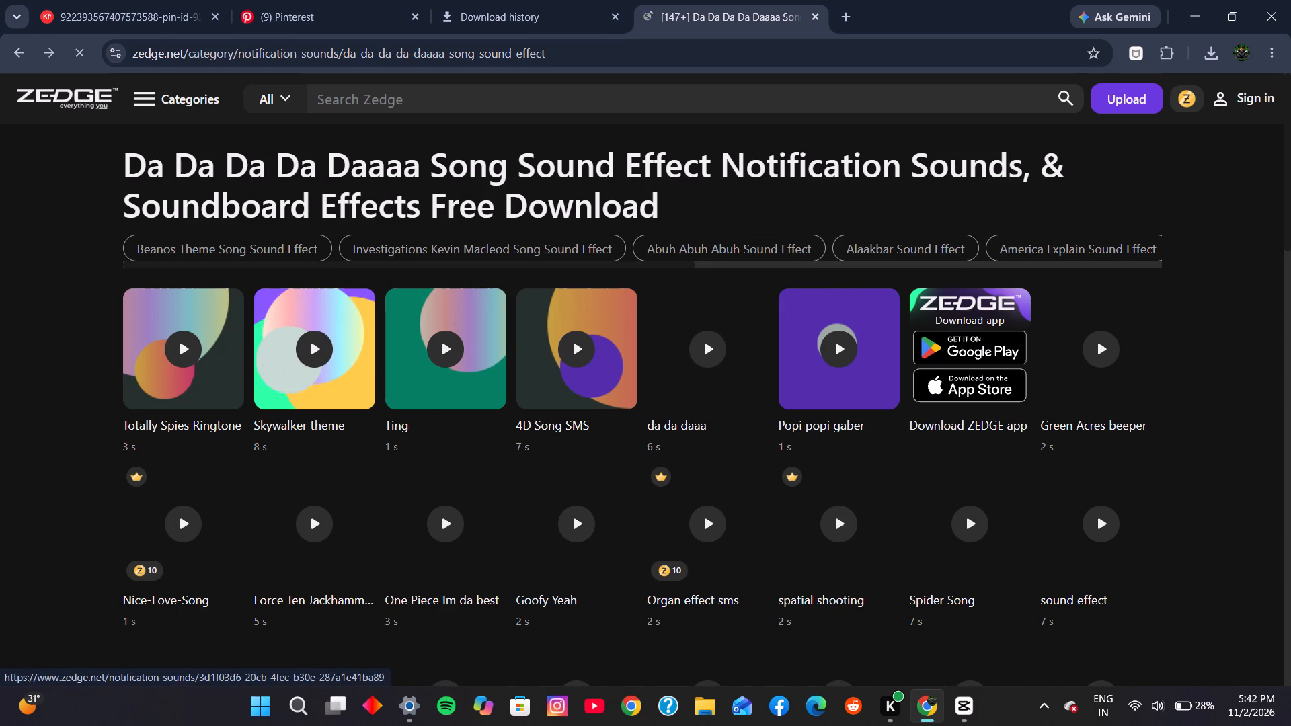
click(188, 356)
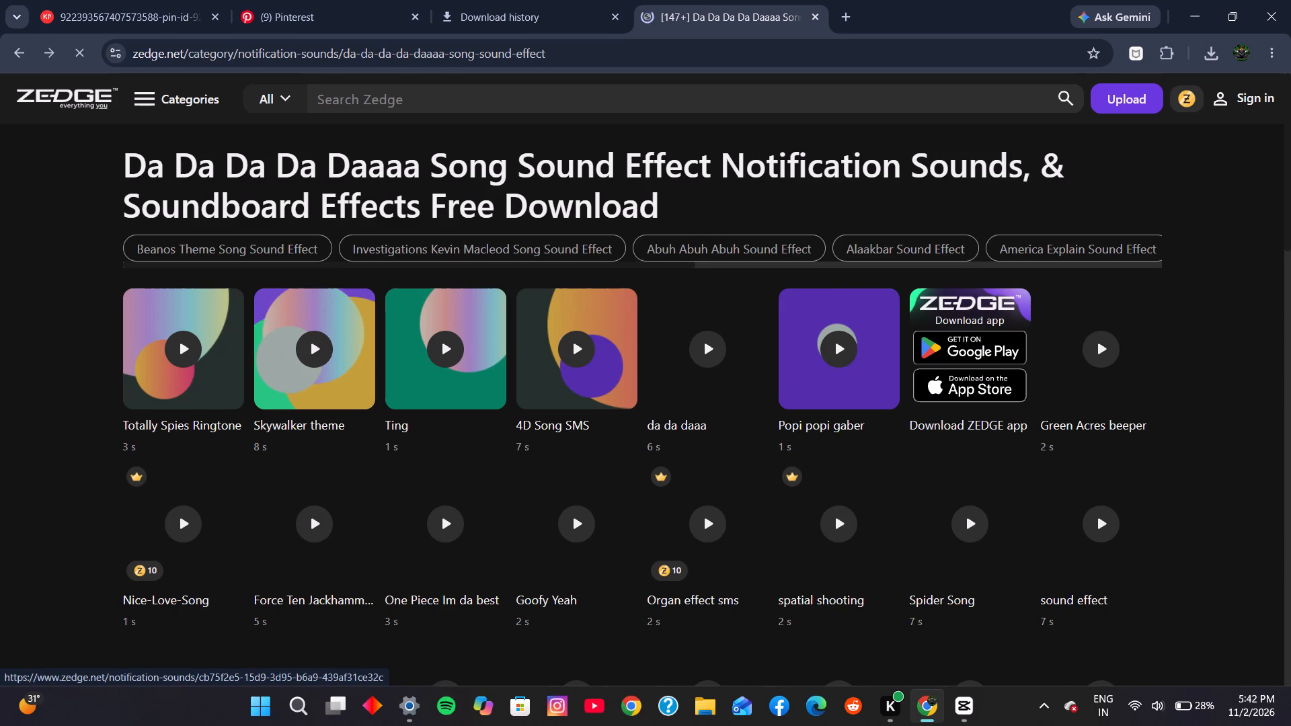
Return to the Google results and look further down for another da da da da sound source.
drag(376, 389, 395, 407)
scroll(400, 446, down, 7)
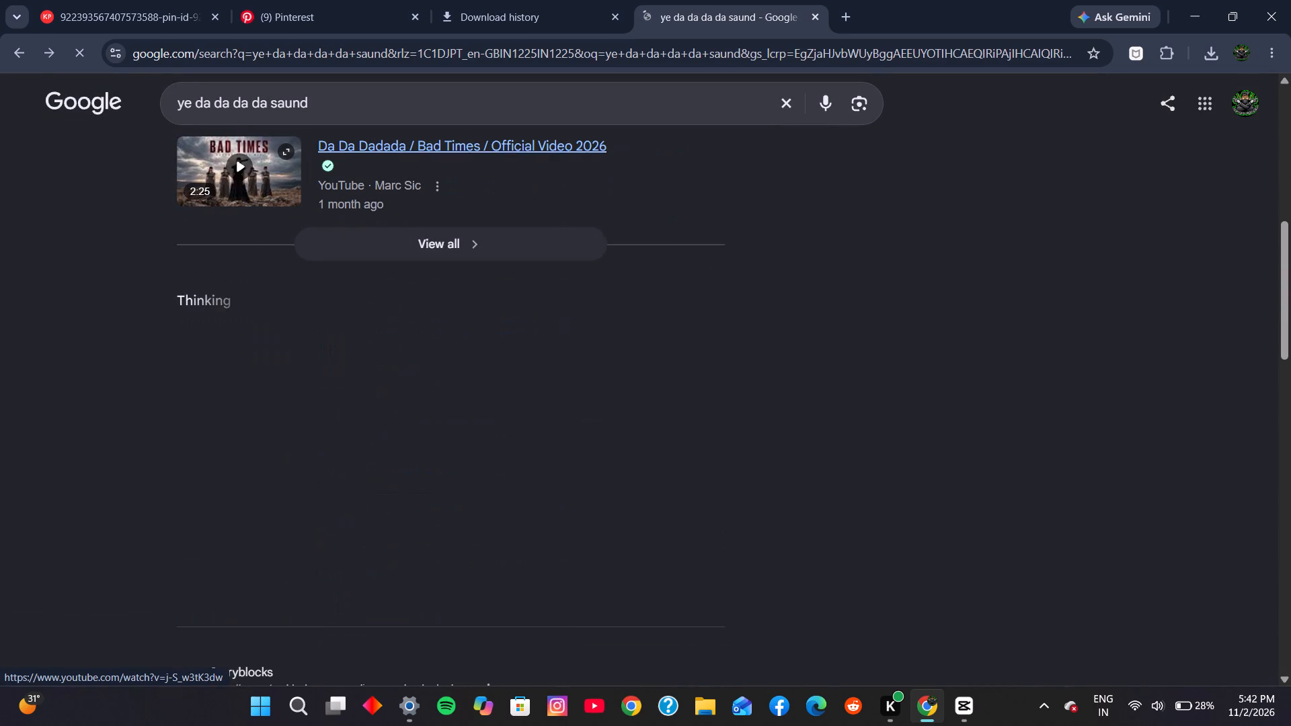
scroll(400, 447, down, 4)
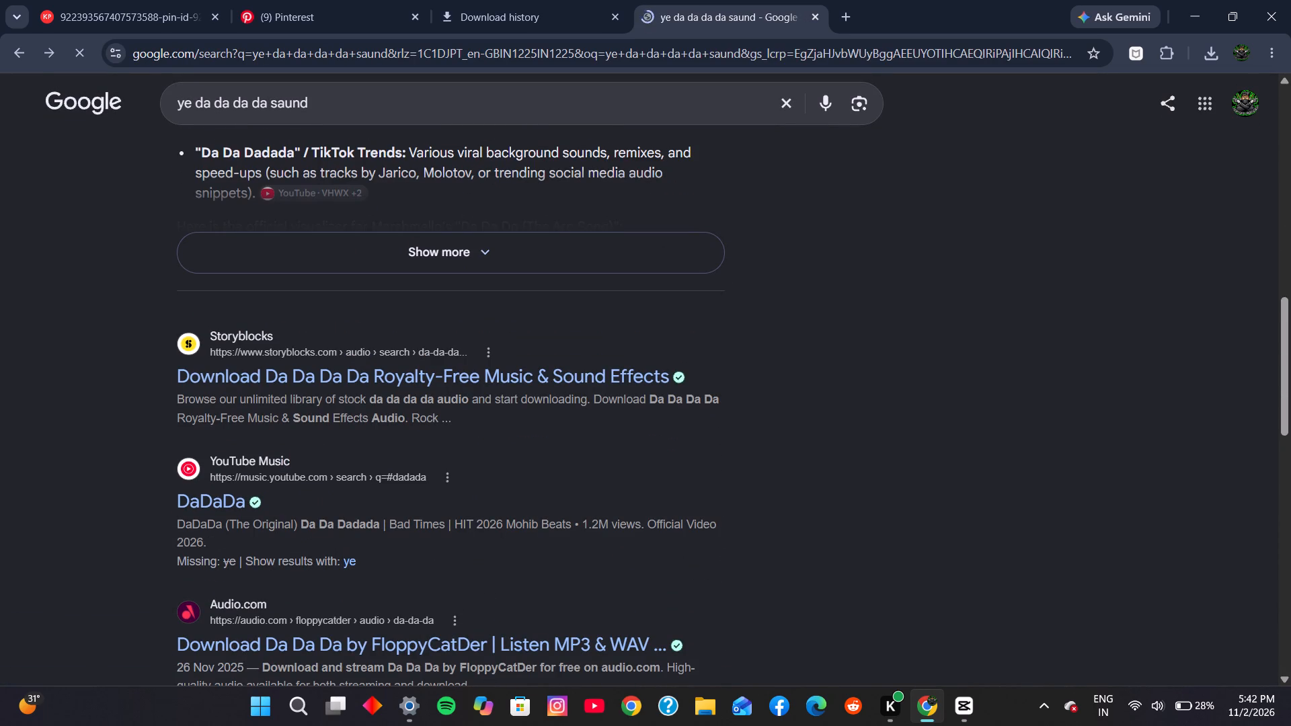
Open the Google search query for editing.
click(375, 91)
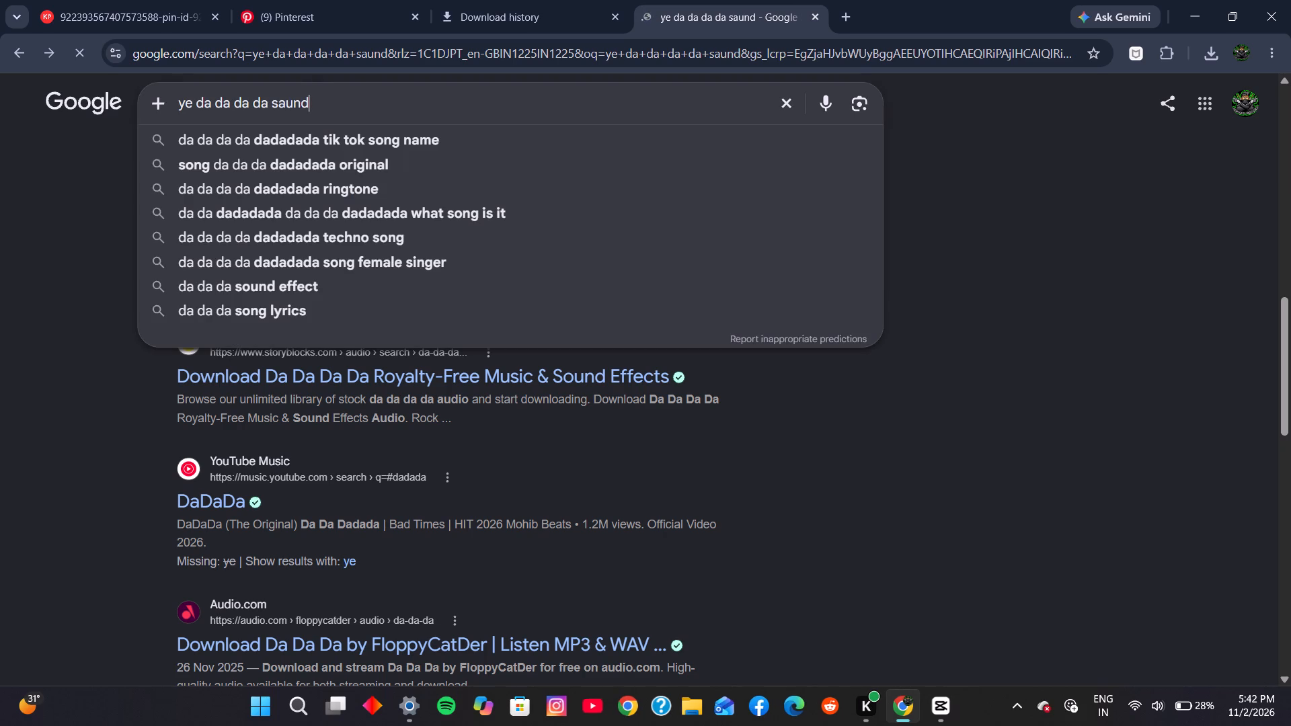